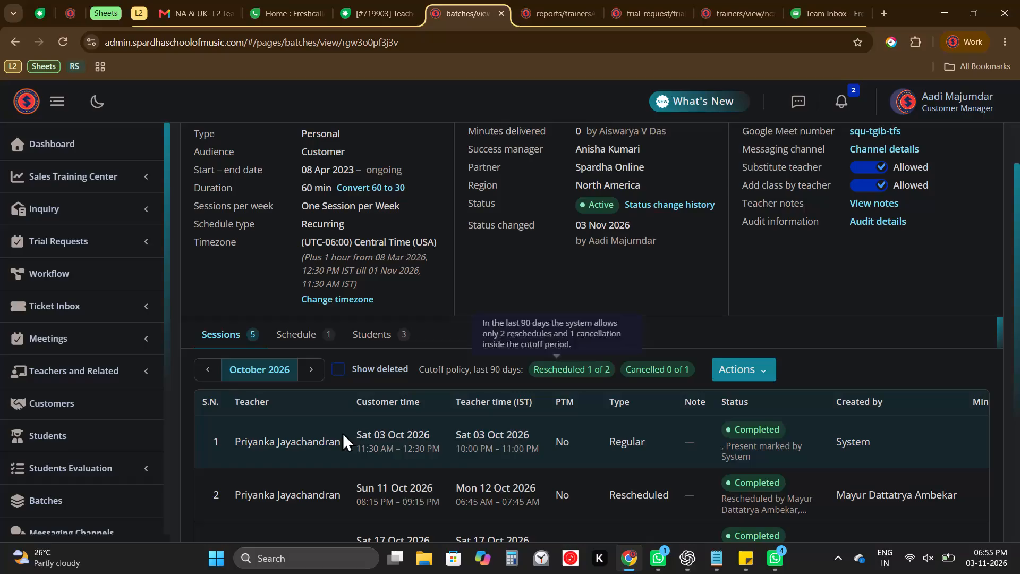
Show the batch's November 2026 sessions and copy the name of the teacher assigned to the first one.
{"action": "scroll", "coordinate": [222, 379], "scroll_direction": "down", "scroll_amount": 5}
{"action": "scroll", "coordinate": [266, 402], "scroll_direction": "up", "scroll_amount": 1}
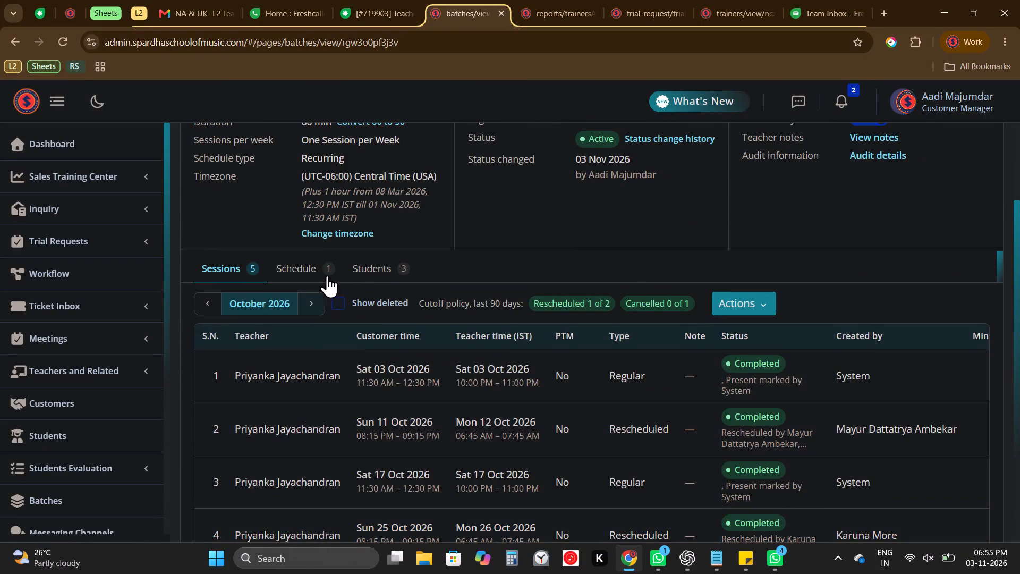
{"action": "left_click", "coordinate": [316, 292]}
{"action": "left_click", "coordinate": [314, 294]}
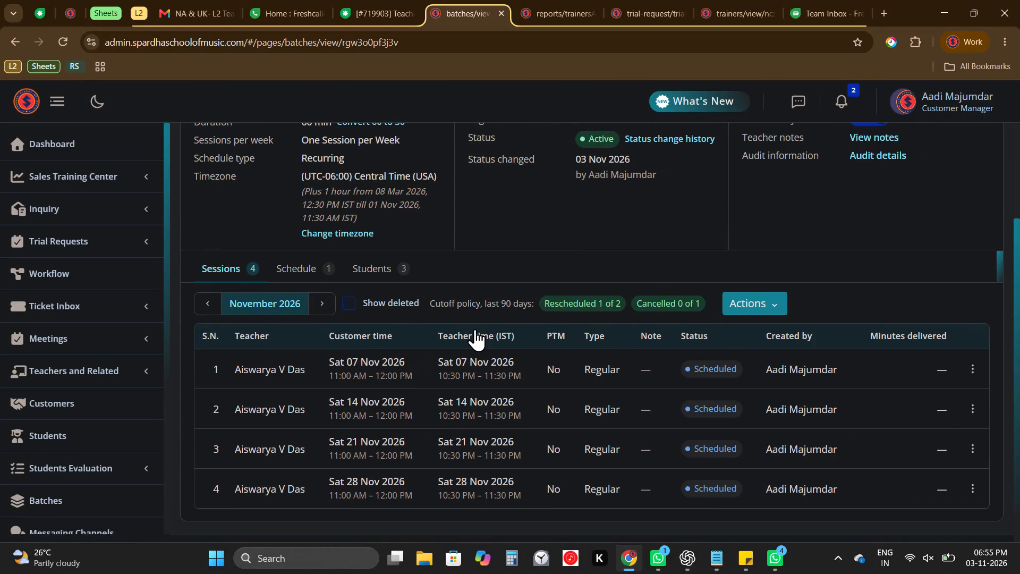
{"action": "triple_click", "coordinate": [281, 361]}
{"action": "key", "text": "ctrl+c"}
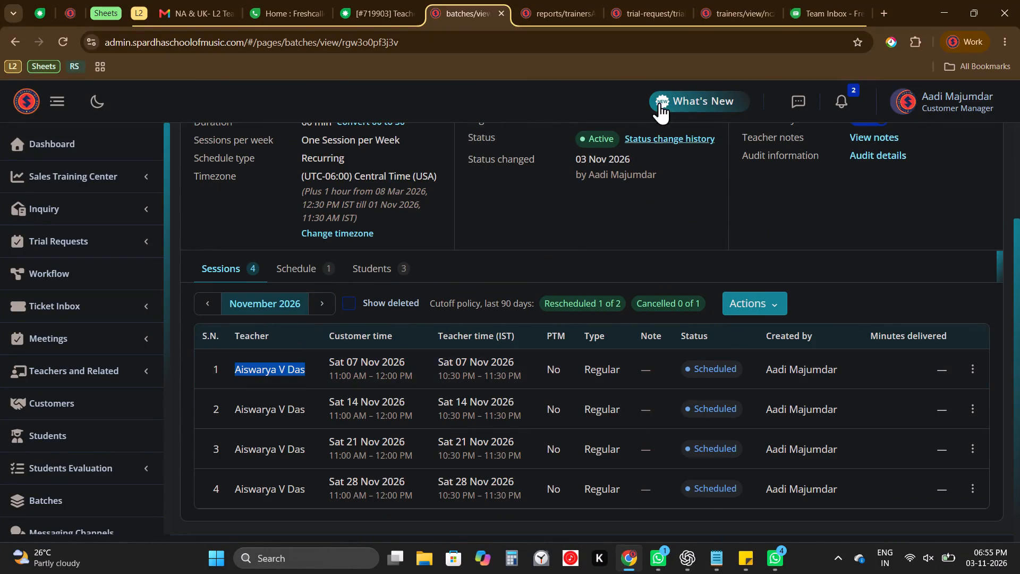
Search the Teachers list for the copied name and open that teacher's profile.
{"action": "left_click", "coordinate": [704, 0]}
{"action": "left_click", "coordinate": [135, 411]}
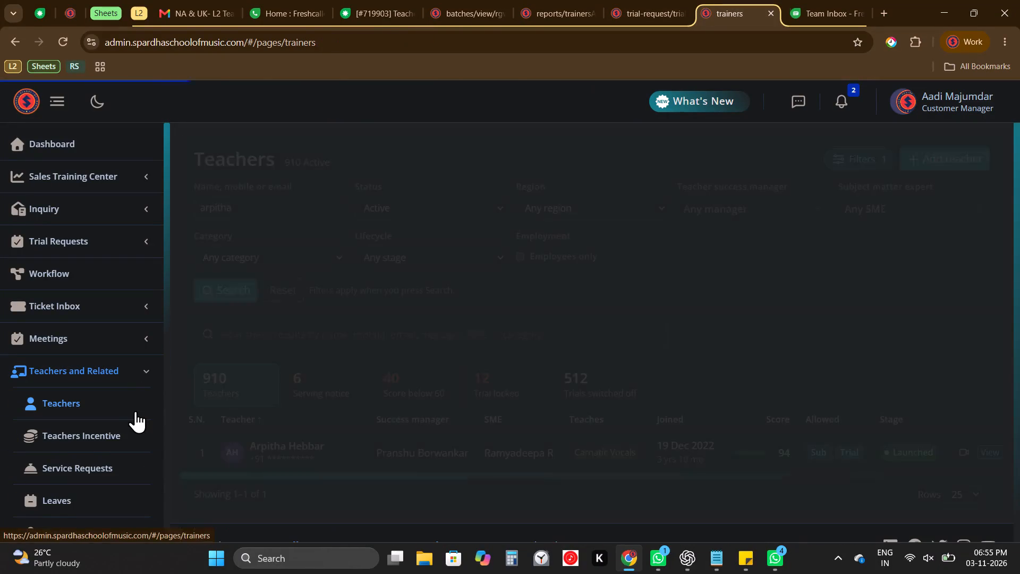
{"action": "triple_click", "coordinate": [308, 210]}
{"action": "key", "text": "ctrl+v"}
{"action": "left_click", "coordinate": [218, 288]}
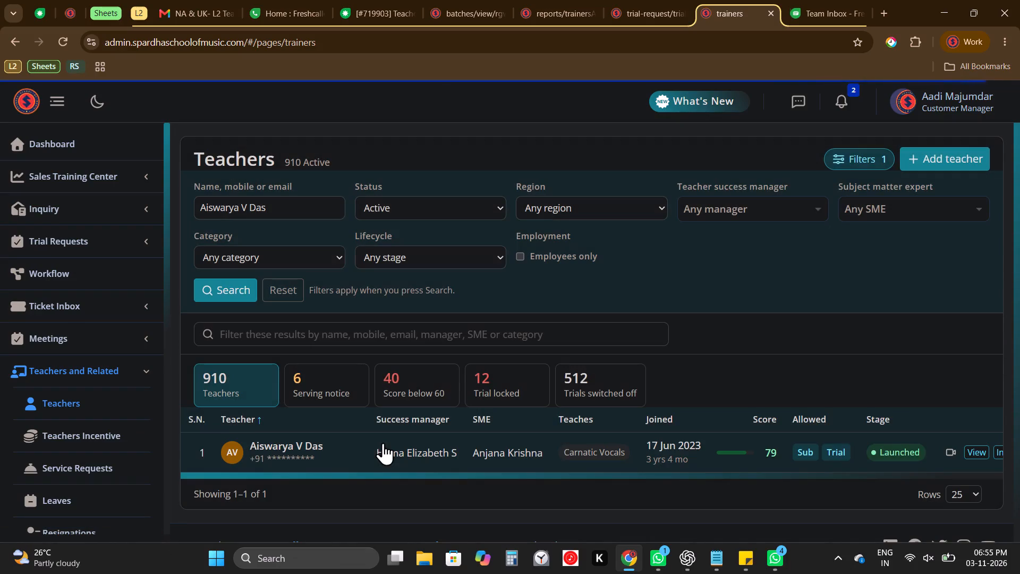
{"action": "left_click", "coordinate": [383, 443]}
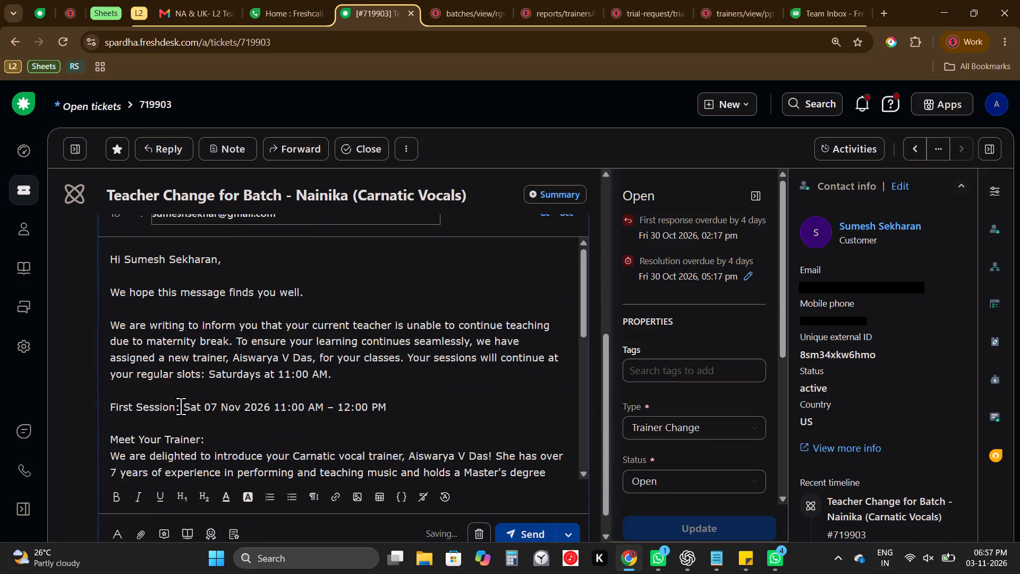
Make the "First Session:" label, the "Saturdays at 11:00 AM" slot and the opening paragraph's trainer name bold in the reply.
{"action": "left_click_drag", "start_coordinate": [181, 406], "coordinate": [67, 401]}
{"action": "key", "text": "ctrl+b"}
{"action": "left_click", "coordinate": [234, 374]}
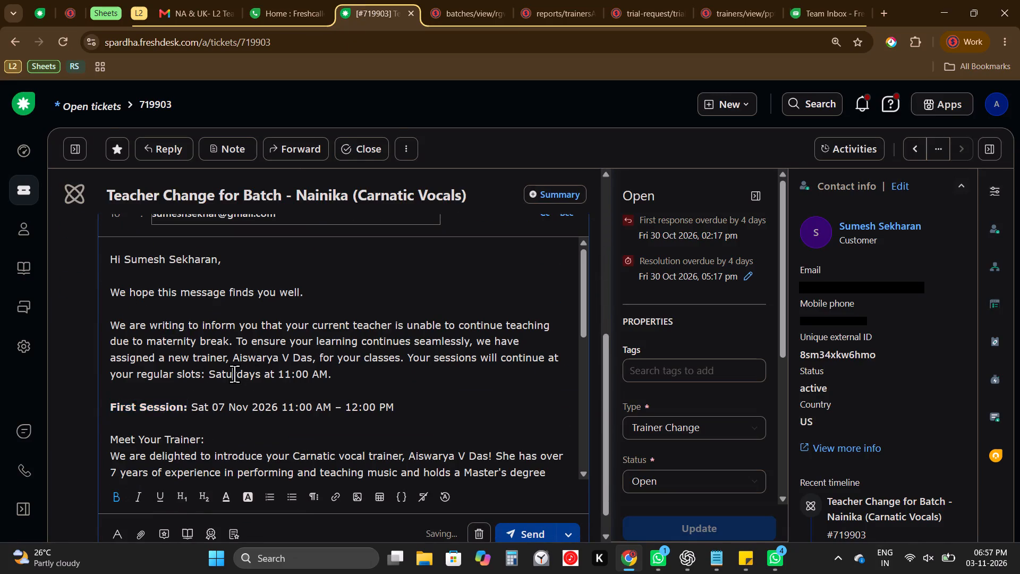
{"action": "left_click_drag", "start_coordinate": [234, 374], "coordinate": [324, 378]}
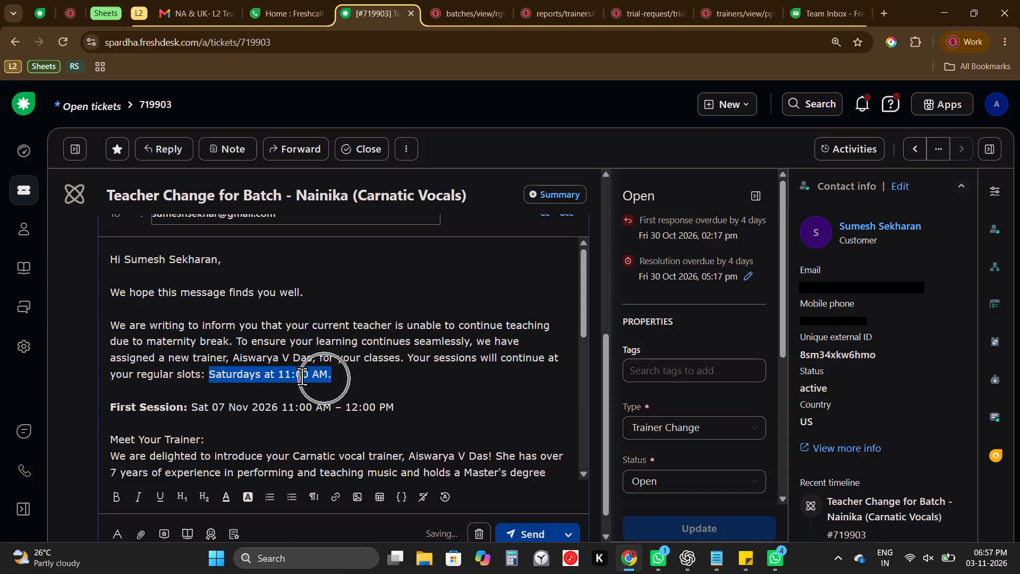
{"action": "left_click", "coordinate": [245, 380]}
{"action": "left_click_drag", "start_coordinate": [245, 380], "coordinate": [319, 377]}
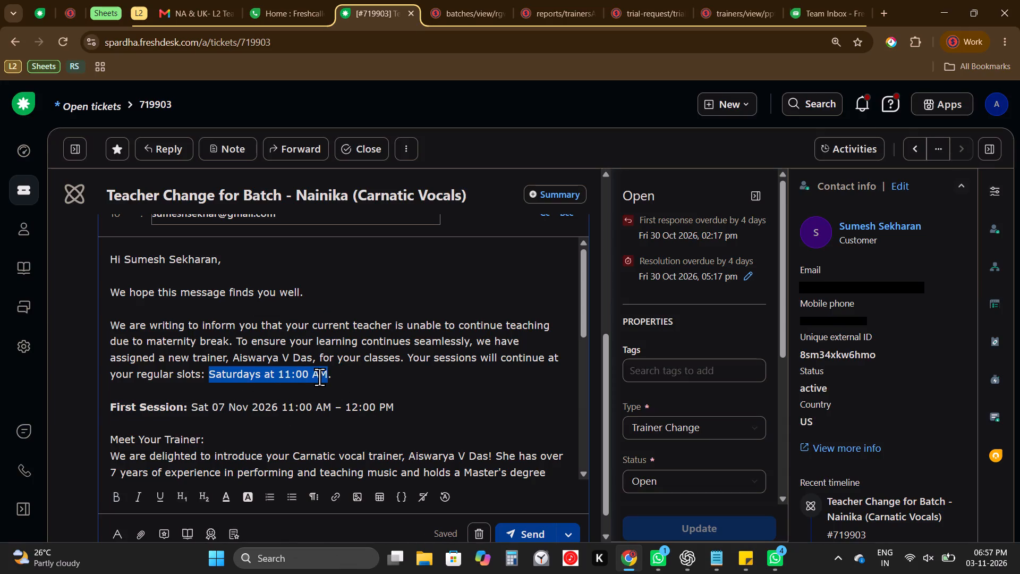
{"action": "key", "text": "ctrl+b"}
{"action": "left_click", "coordinate": [265, 365]}
{"action": "left_click_drag", "start_coordinate": [265, 365], "coordinate": [301, 364]}
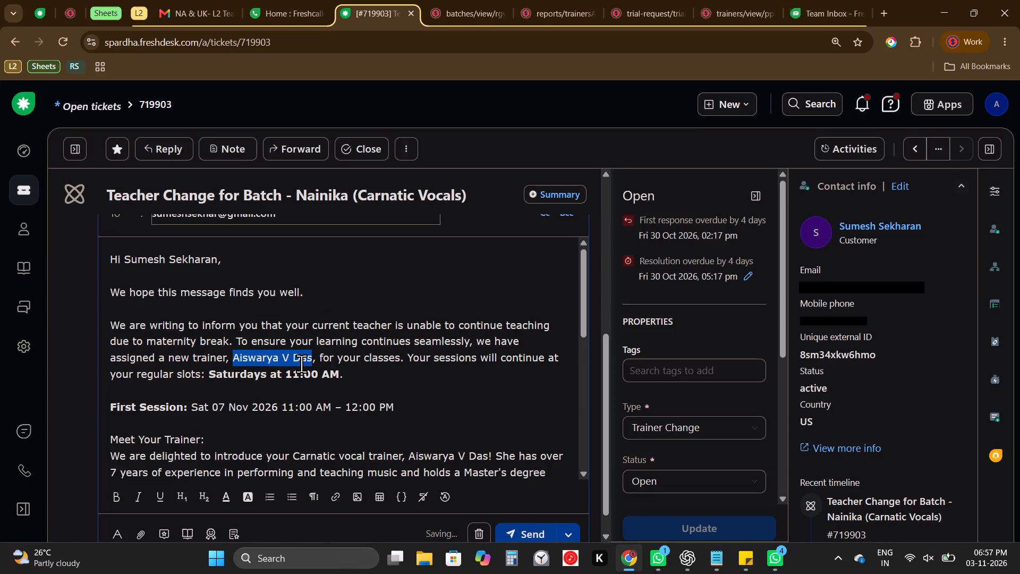
{"action": "key", "text": "ctrl+b"}
Make the "Meet Your Trainer:" and "Policy & Next Steps:" headings bold in the reply.
{"action": "scroll", "coordinate": [301, 364], "scroll_direction": "down", "scroll_amount": 1}
{"action": "triple_click", "coordinate": [203, 402]}
{"action": "key", "text": "ctrl+b"}
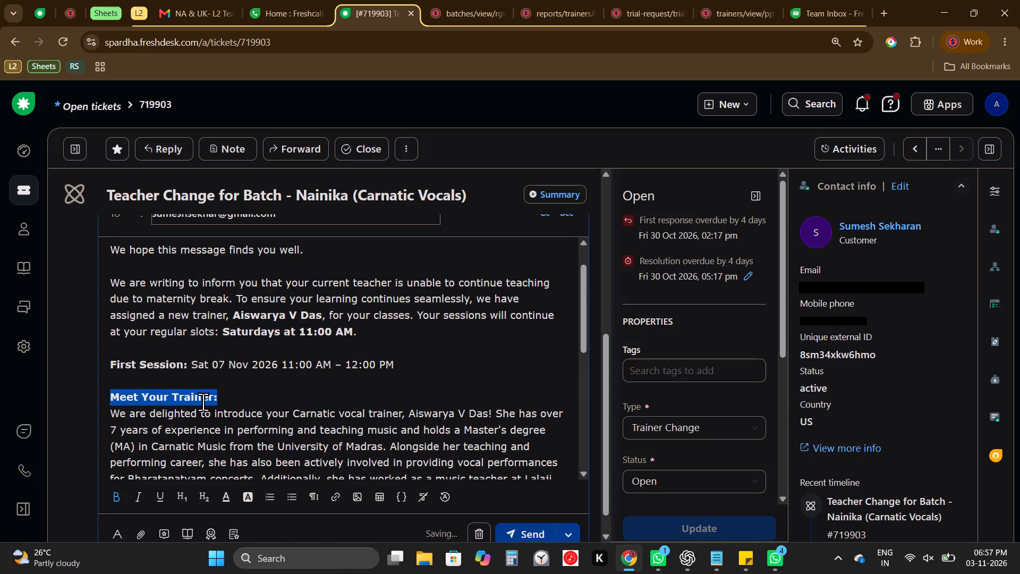
{"action": "scroll", "coordinate": [203, 402], "scroll_direction": "down", "scroll_amount": 1}
{"action": "triple_click", "coordinate": [237, 449]}
{"action": "key", "text": "ctrl+b"}
Review the formatted reply and delete the extra blank lines below the Spardha School of Music signature.
{"action": "scroll", "coordinate": [237, 449], "scroll_direction": "up", "scroll_amount": 1}
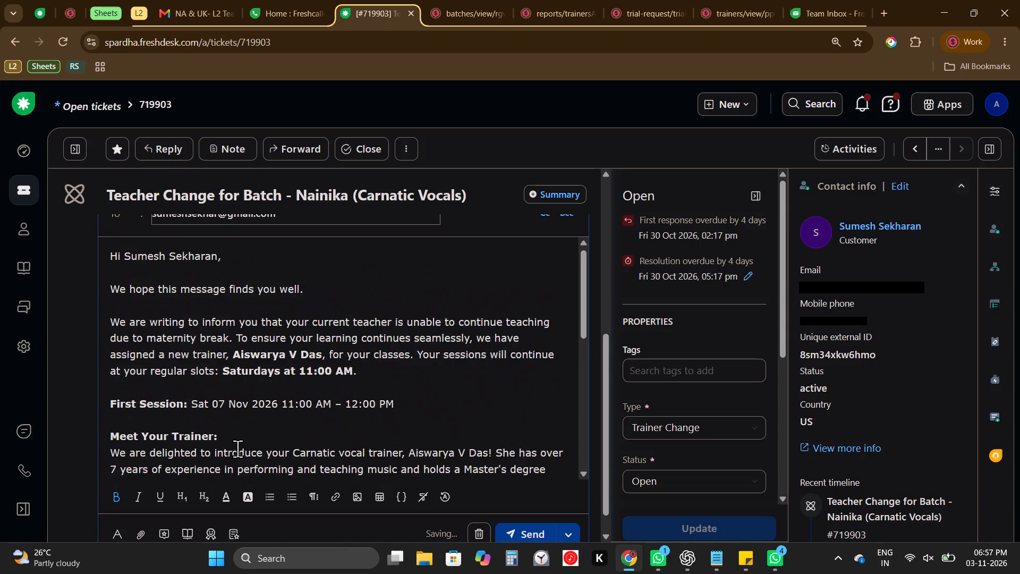
{"action": "scroll", "coordinate": [237, 449], "scroll_direction": "up", "scroll_amount": 1}
{"action": "scroll", "coordinate": [237, 449], "scroll_direction": "down", "scroll_amount": 4}
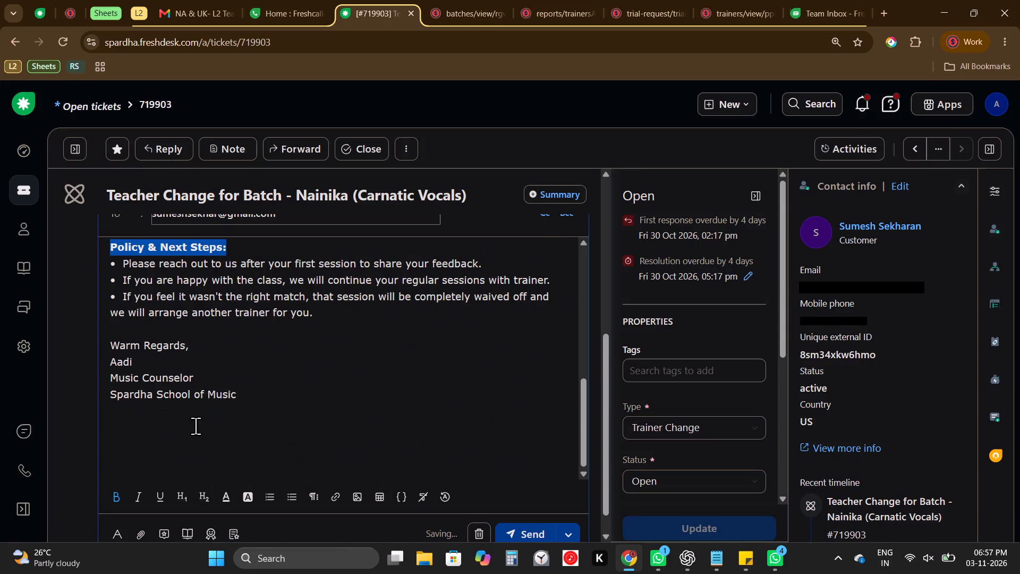
{"action": "left_click_drag", "start_coordinate": [134, 420], "coordinate": [140, 499]}
{"action": "key", "text": "BackSpace"}
{"action": "key", "text": "BackSpace"}
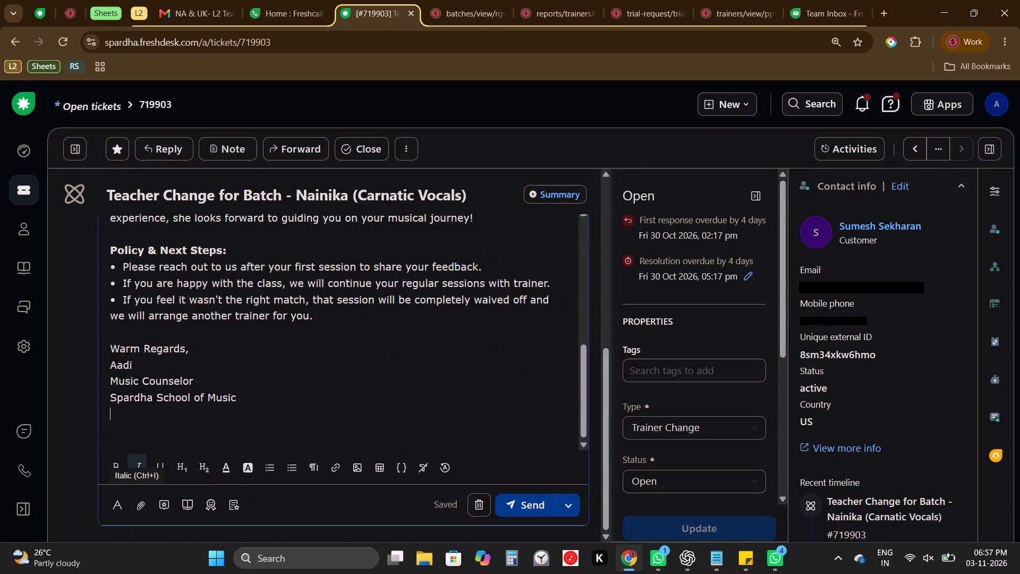
{"action": "key", "text": "BackSpace"}
Send the teacher change reply to the customer.
{"action": "left_click_drag", "start_coordinate": [508, 491], "coordinate": [526, 507]}
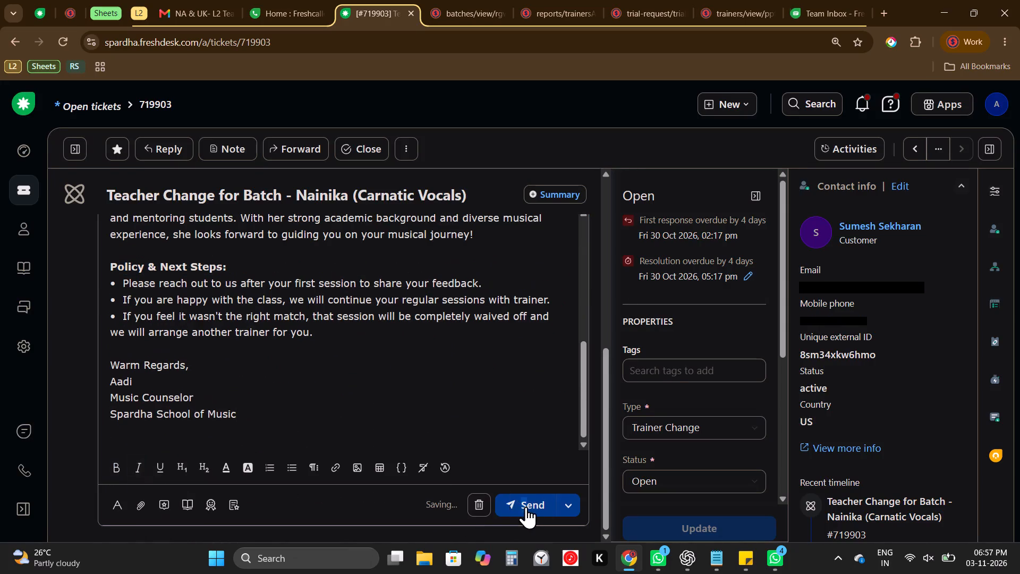
{"action": "left_click", "coordinate": [526, 507]}
Copy the customer's mobile phone number from the ticket's contact details.
{"action": "triple_click", "coordinate": [892, 326]}
{"action": "key", "text": "ctrl+c"}
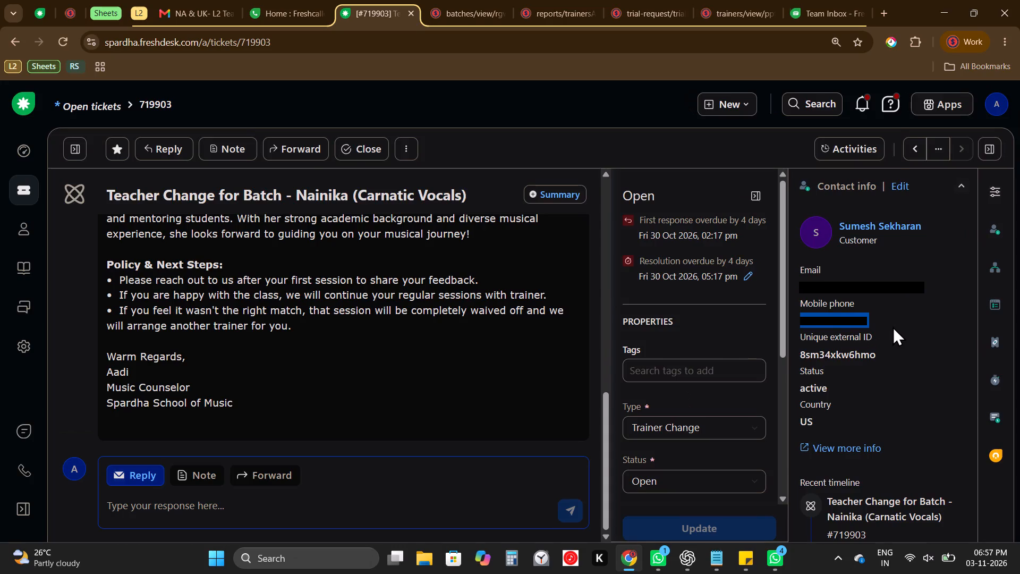
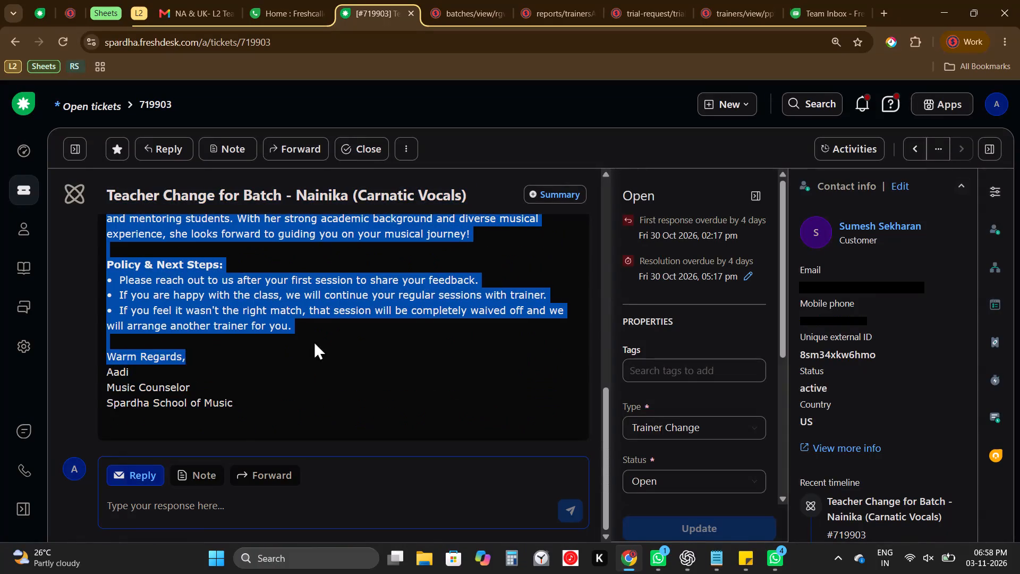
Copy the sent teacher change message text through the end of the "Policy & Next Steps:" bullets, leaving out the signature.
{"action": "key", "text": "ctrl+c"}
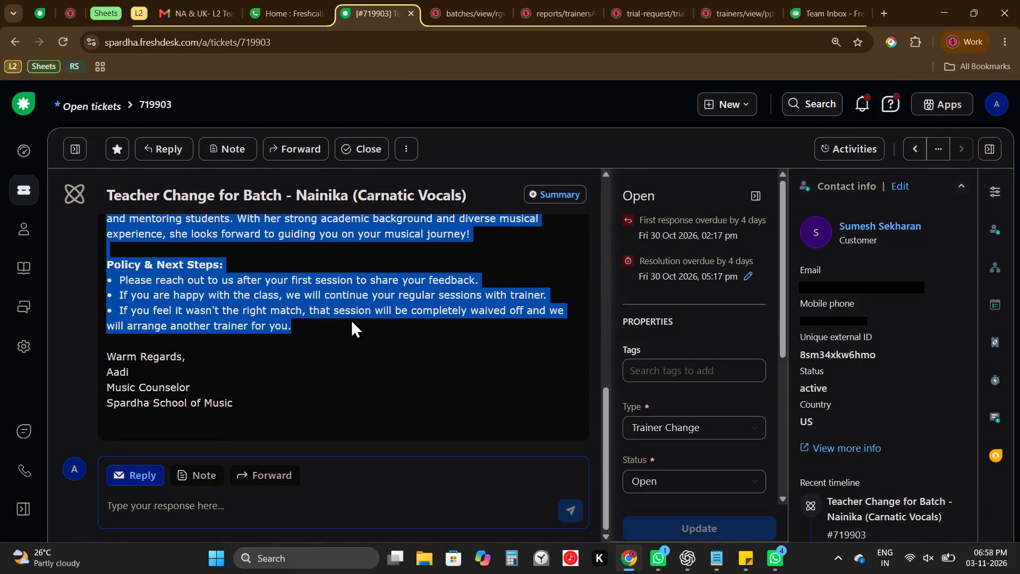
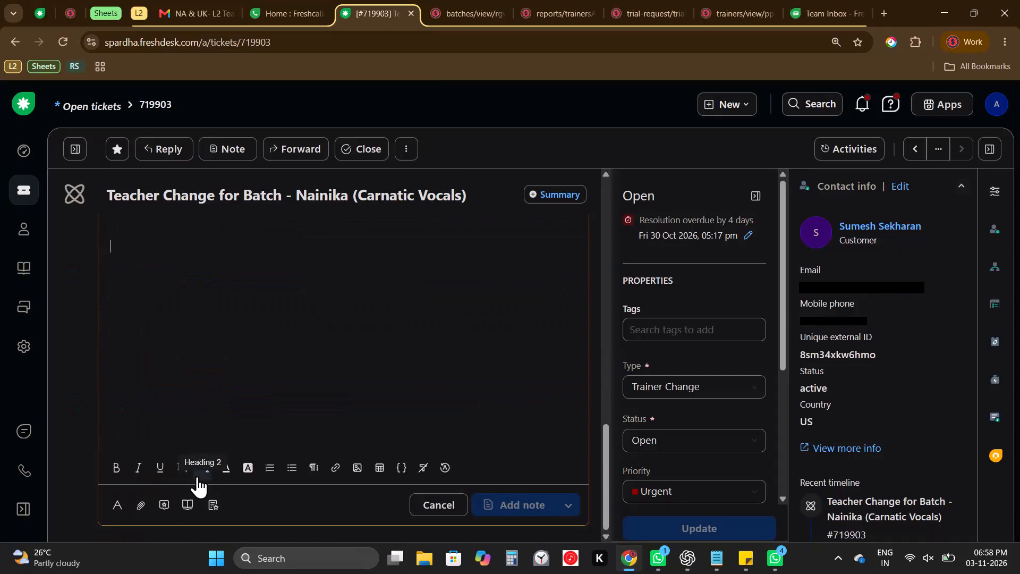
Paste the copied WhatsApp chat screenshot into the ticket's private note.
{"action": "key", "text": "ctrl+v"}
On the batch page, capture and copy a screenshot of the November 2026 sessions table, from S.N. through Created by.
{"action": "left_click", "coordinate": [447, 0]}
{"action": "scroll", "coordinate": [560, 399], "scroll_direction": "down", "scroll_amount": 4}
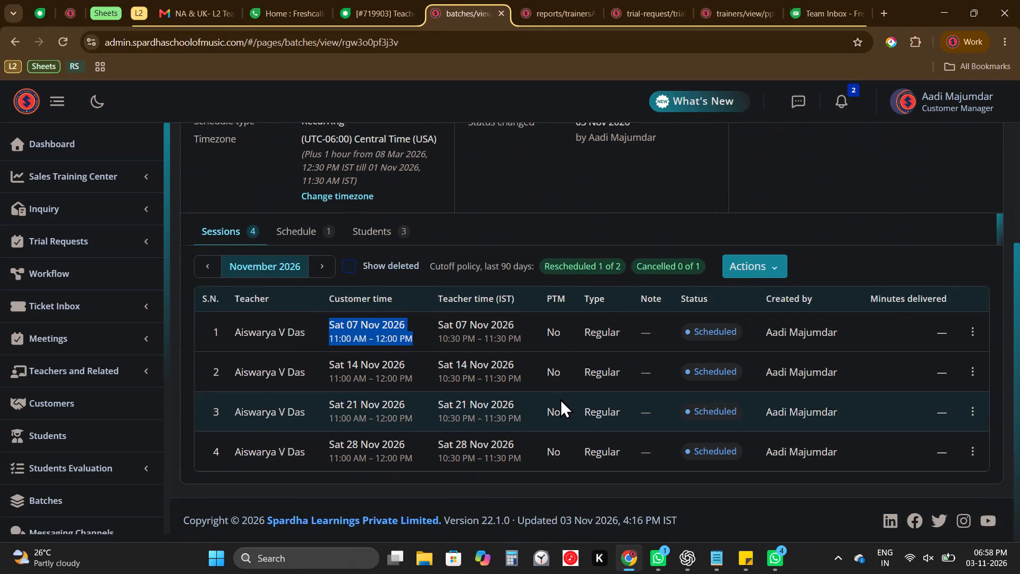
{"action": "left_click", "coordinate": [560, 399]}
{"action": "key", "text": "Print"}
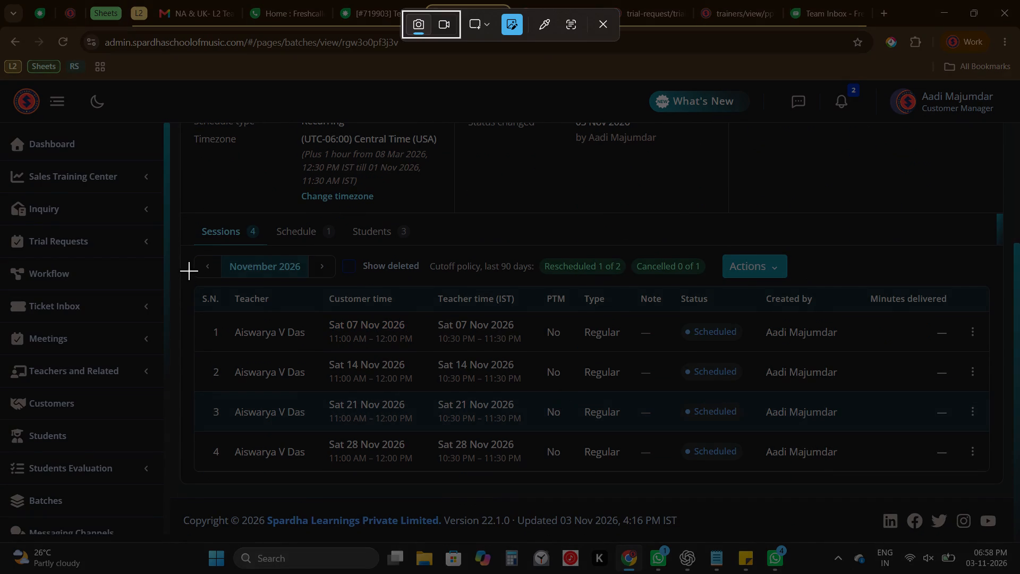
{"action": "left_click_drag", "start_coordinate": [195, 280], "coordinate": [857, 473]}
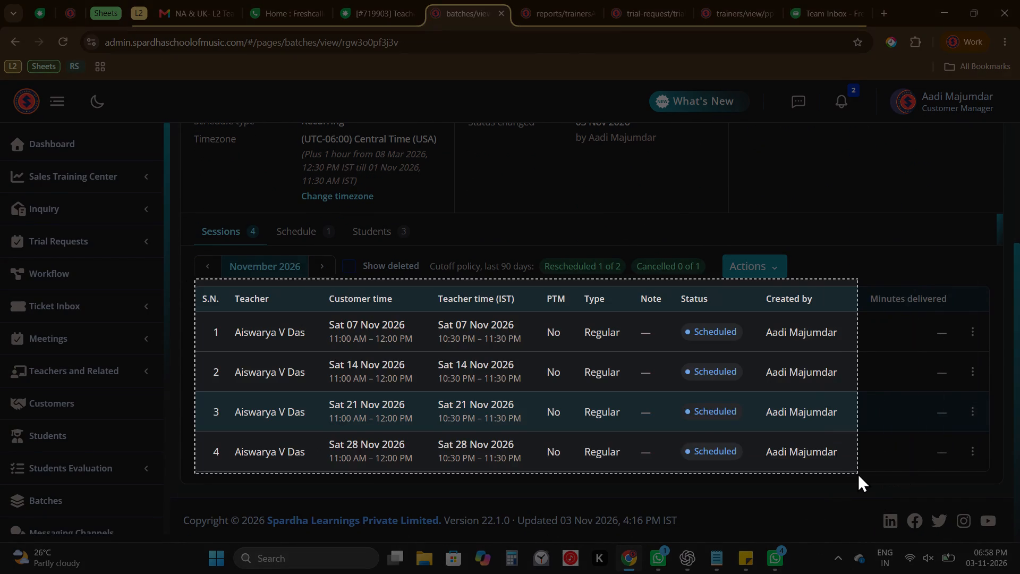
{"action": "key", "text": "ctrl+c"}
Back in the ticket's private note, paste the sessions table screenshot above the WhatsApp chat image.
{"action": "left_click", "coordinate": [370, 0]}
{"action": "key", "text": "Return"}
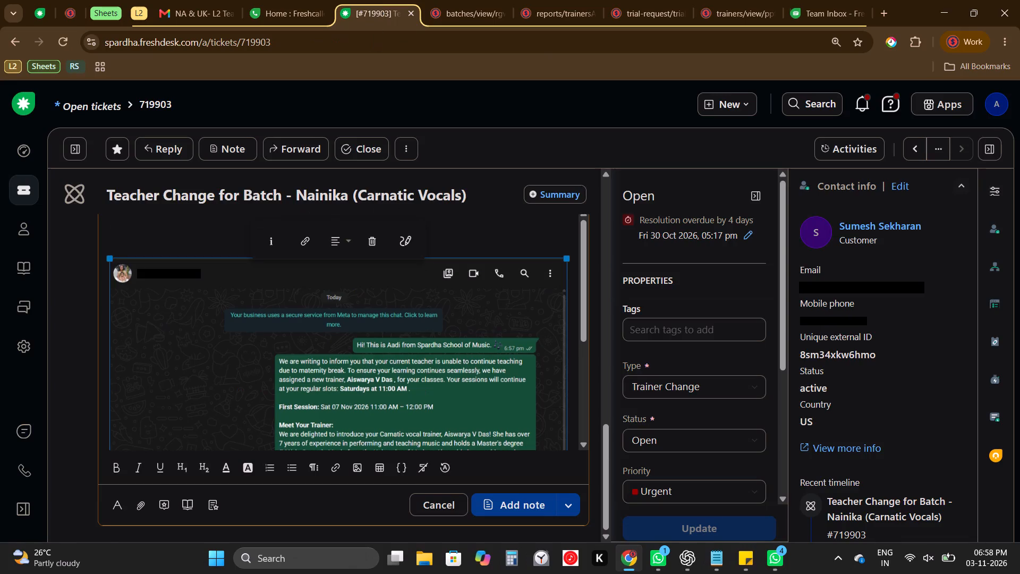
{"action": "key", "text": "Up"}
{"action": "key", "text": "Up"}
{"action": "left_click", "coordinate": [157, 288]}
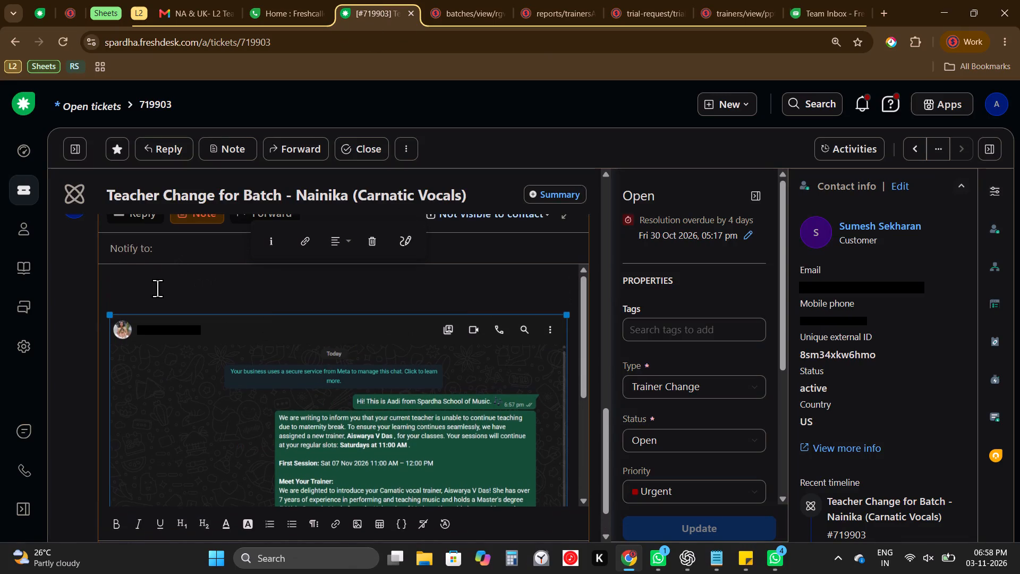
{"action": "key", "text": "ctrl+v"}
In Sticky Notes, copy the "Scheduled" template text from "The customer has been advised to reach out" through "Closing this ticket".
{"action": "left_click", "coordinate": [750, 553]}
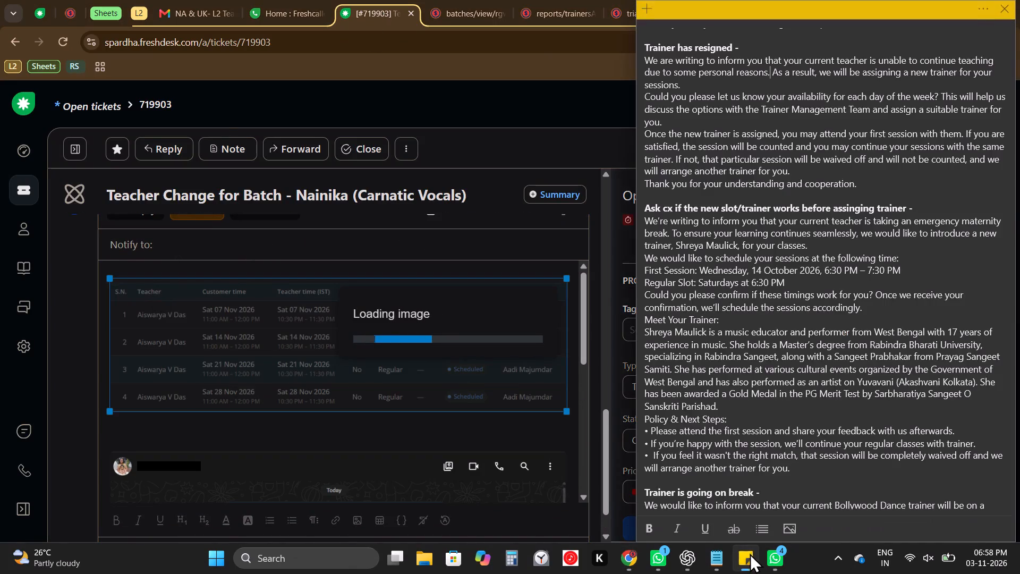
{"action": "scroll", "coordinate": [766, 365], "scroll_direction": "down", "scroll_amount": 11}
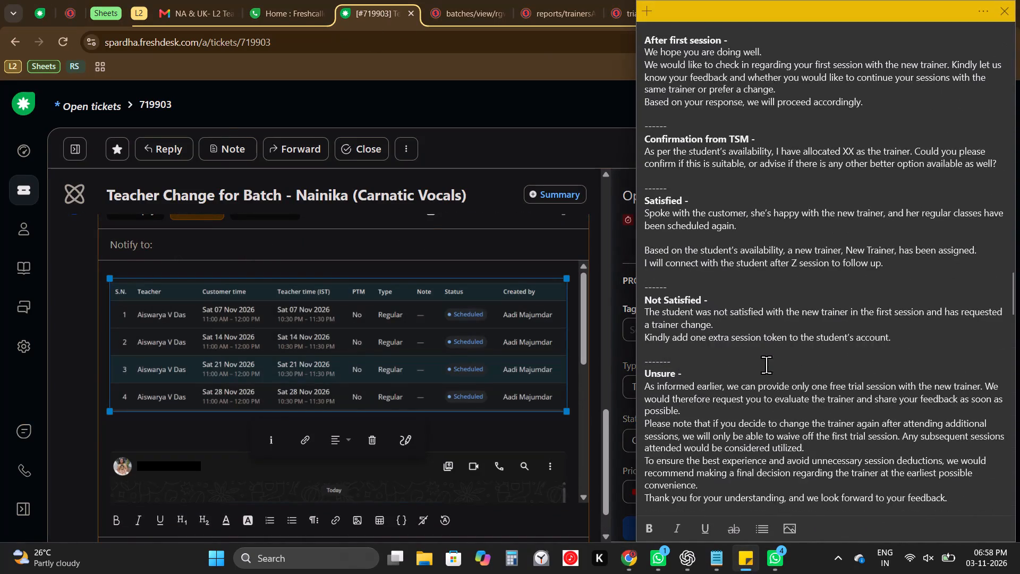
{"action": "scroll", "coordinate": [766, 365], "scroll_direction": "down", "scroll_amount": 8}
{"action": "scroll", "coordinate": [766, 365], "scroll_direction": "up", "scroll_amount": 1}
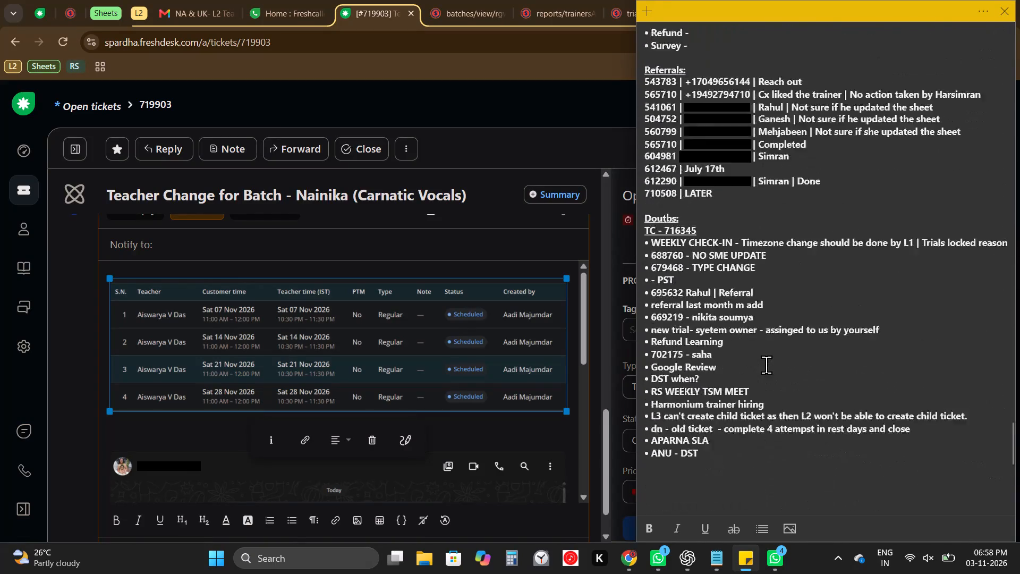
{"action": "scroll", "coordinate": [766, 365], "scroll_direction": "up", "scroll_amount": 1}
{"action": "scroll", "coordinate": [766, 365], "scroll_direction": "down", "scroll_amount": 5}
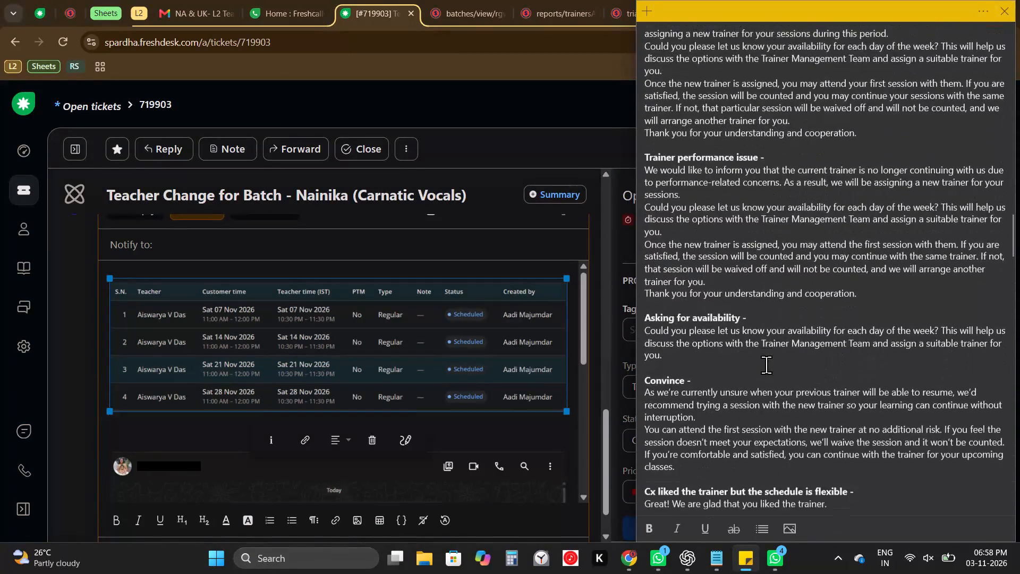
{"action": "scroll", "coordinate": [766, 365], "scroll_direction": "down", "scroll_amount": 1}
{"action": "scroll", "coordinate": [725, 415], "scroll_direction": "down", "scroll_amount": 3}
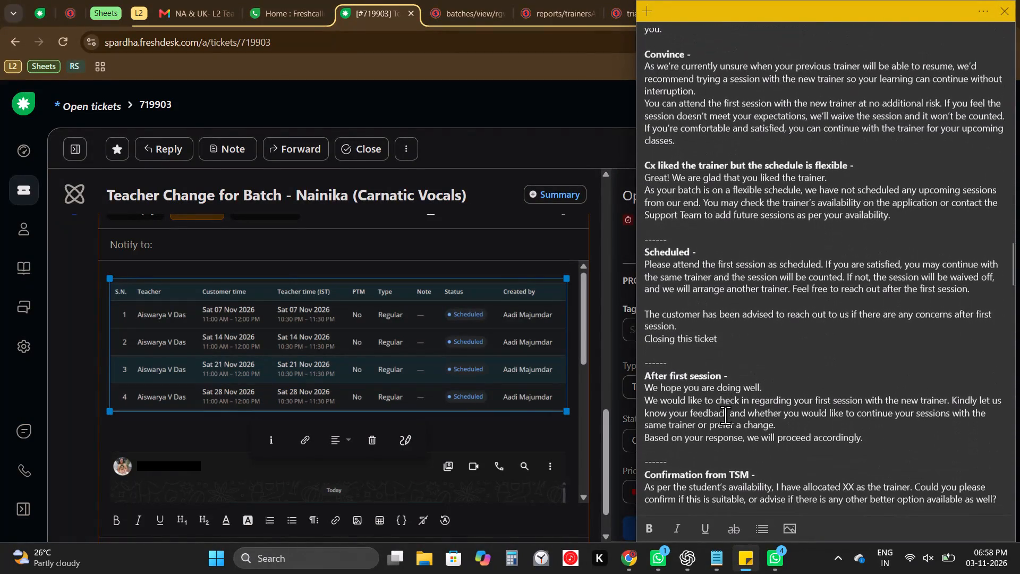
{"action": "double_click", "coordinate": [801, 315]}
{"action": "left_click_drag", "start_coordinate": [801, 315], "coordinate": [786, 334]}
{"action": "key", "text": "ctrl+c"}
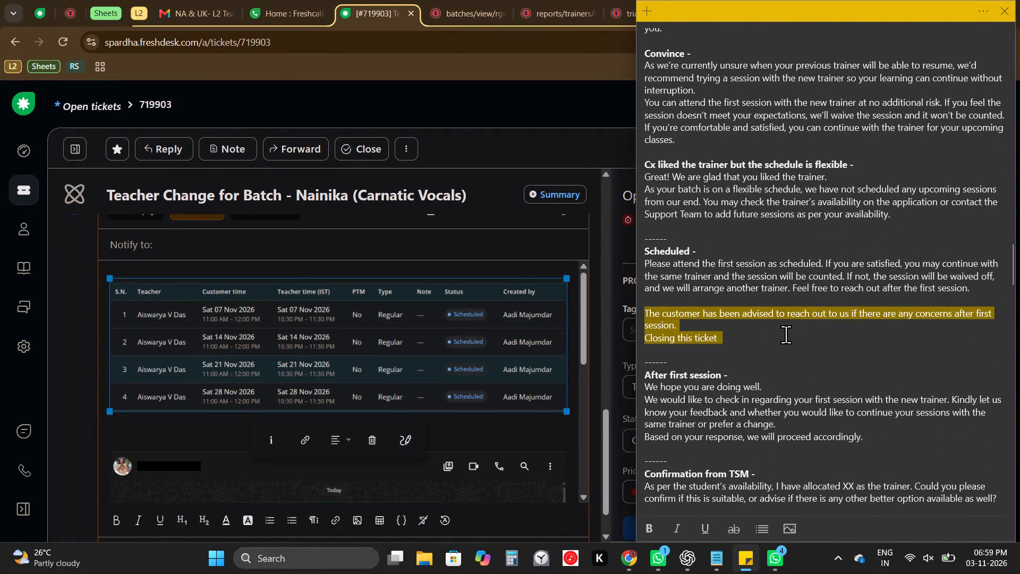
Return to the private note and place the text cursor above the sessions table screenshot for the copied closing text.
{"action": "scroll", "coordinate": [511, 381], "scroll_direction": "up", "scroll_amount": 1}
{"action": "left_click", "coordinate": [551, 284]}
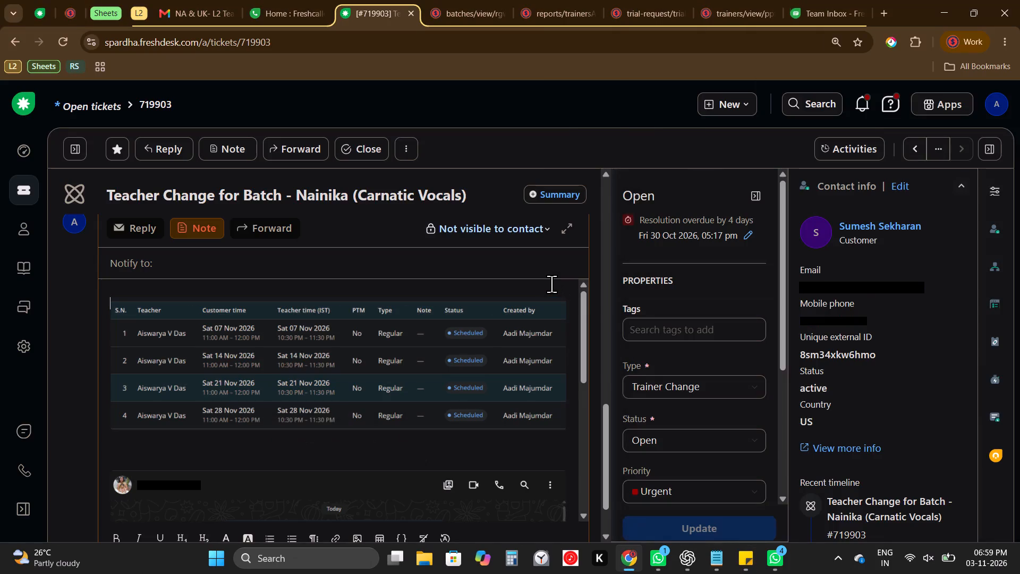
Insert the prepared text on the customer being advised to reach out with concerns and closing the ticket above the note's session table.
{"action": "key", "text": "ctrl+v"}
{"action": "key", "text": "Return"}
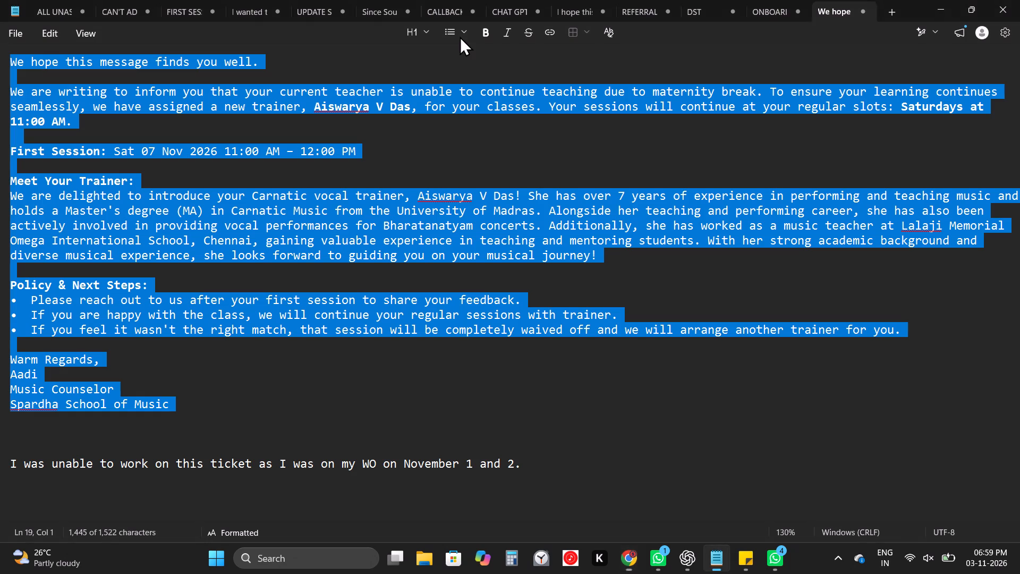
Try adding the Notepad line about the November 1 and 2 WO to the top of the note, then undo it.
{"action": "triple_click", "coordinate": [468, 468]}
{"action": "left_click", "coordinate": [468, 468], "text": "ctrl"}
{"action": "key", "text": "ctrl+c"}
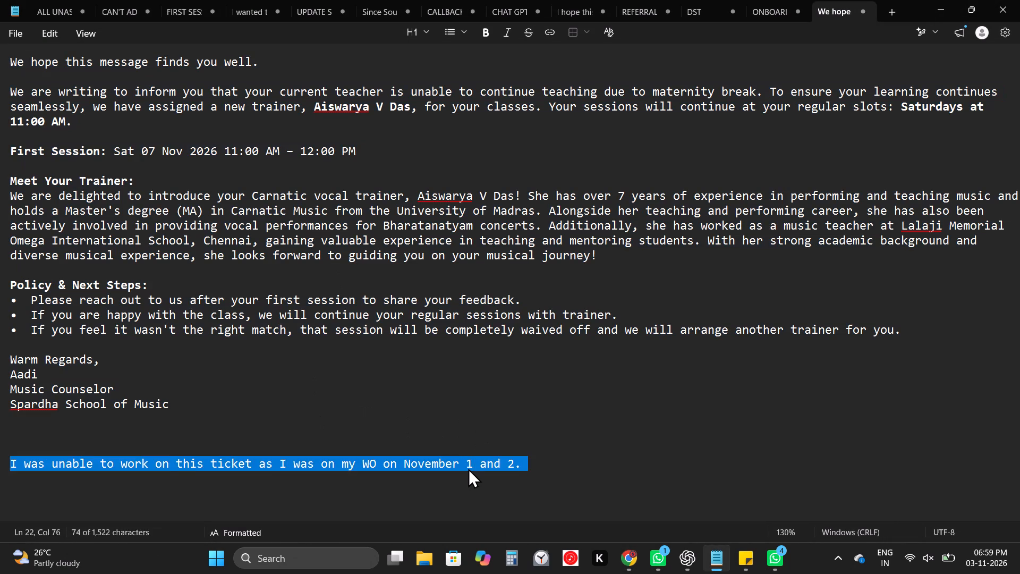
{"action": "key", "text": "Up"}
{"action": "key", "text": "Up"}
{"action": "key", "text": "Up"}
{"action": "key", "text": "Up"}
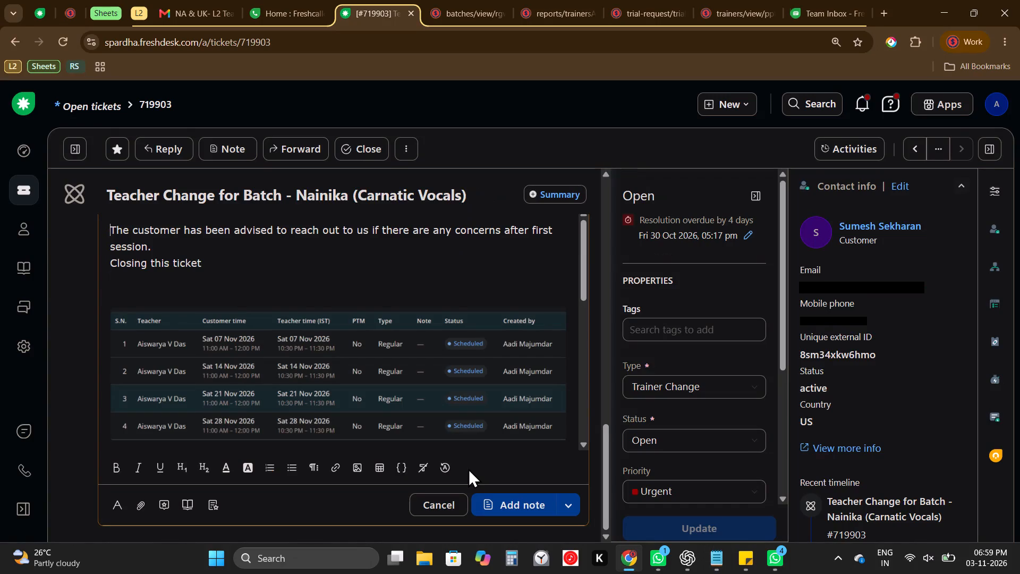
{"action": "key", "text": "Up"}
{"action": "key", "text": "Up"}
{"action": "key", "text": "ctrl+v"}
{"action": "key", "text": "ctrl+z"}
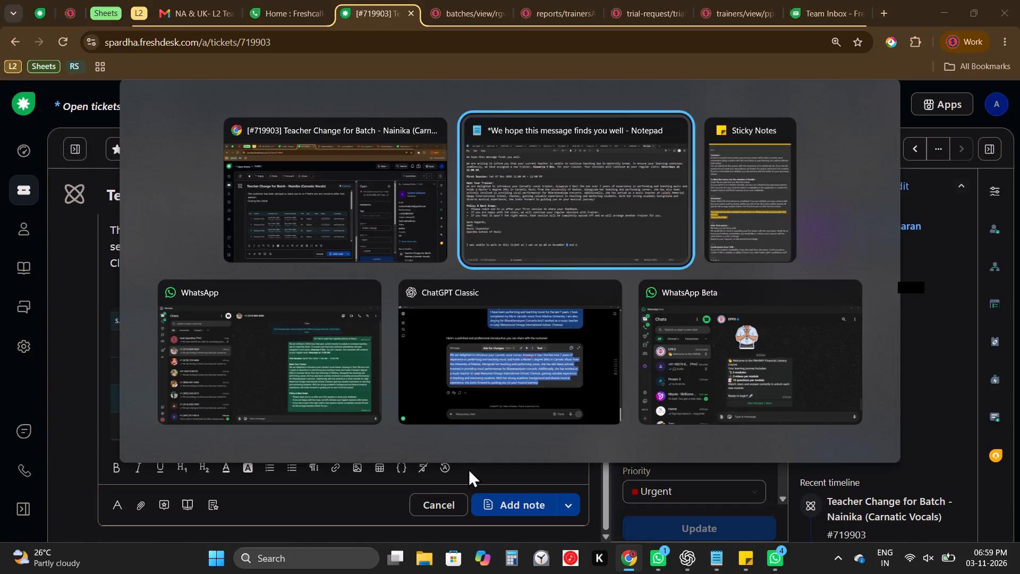
Copy "I was unable to work on this ticket as I was on my WO on November 1 and 2." from Notepad to the note's top, tidying blank lines.
{"action": "triple_click", "coordinate": [485, 474]}
{"action": "key", "text": "ctrl+c"}
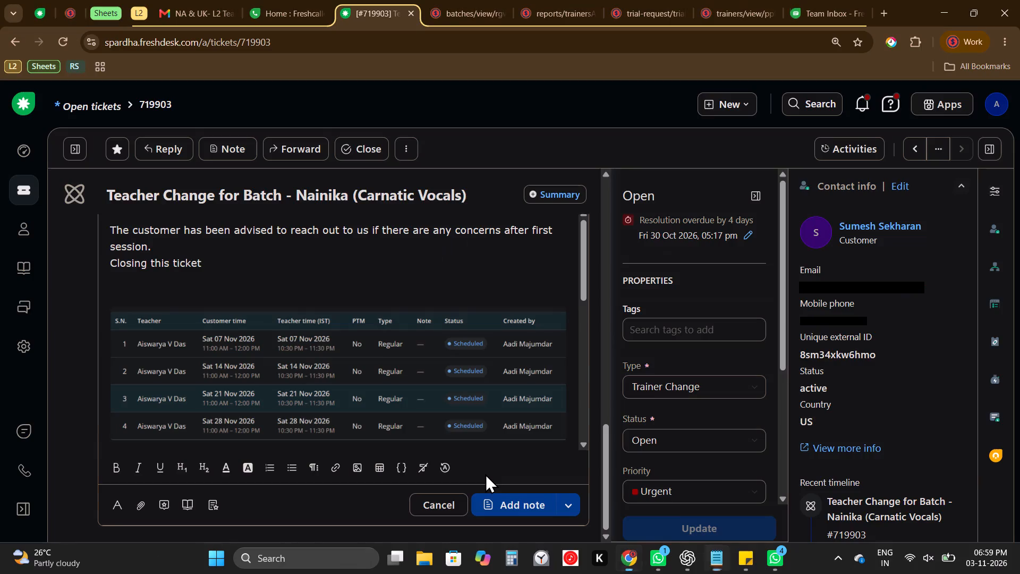
{"action": "key", "text": "Down"}
{"action": "key", "text": "Down"}
{"action": "key", "text": "Down"}
{"action": "key", "text": "Down"}
{"action": "key", "text": "BackSpace"}
{"action": "key", "text": "Down"}
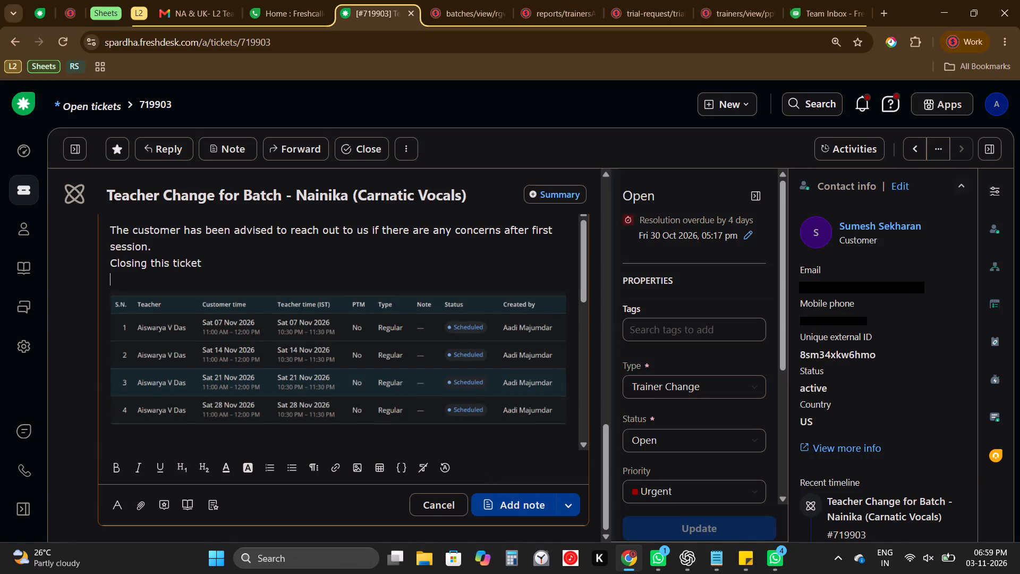
{"action": "key", "text": "Up"}
{"action": "key", "text": "Up"}
{"action": "key", "text": "Up"}
{"action": "key", "text": "Up"}
{"action": "key", "text": "Up"}
{"action": "key", "text": "ctrl+v"}
{"action": "key", "text": "Return"}
{"action": "key", "text": "Return"}
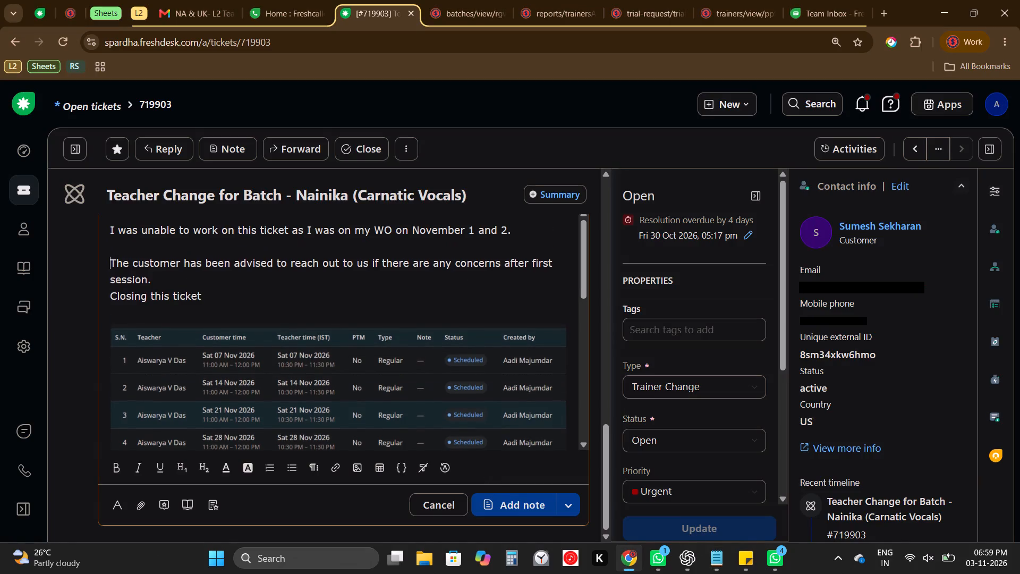
{"action": "left_click", "coordinate": [453, 326]}
{"action": "left_click", "coordinate": [488, 302]}
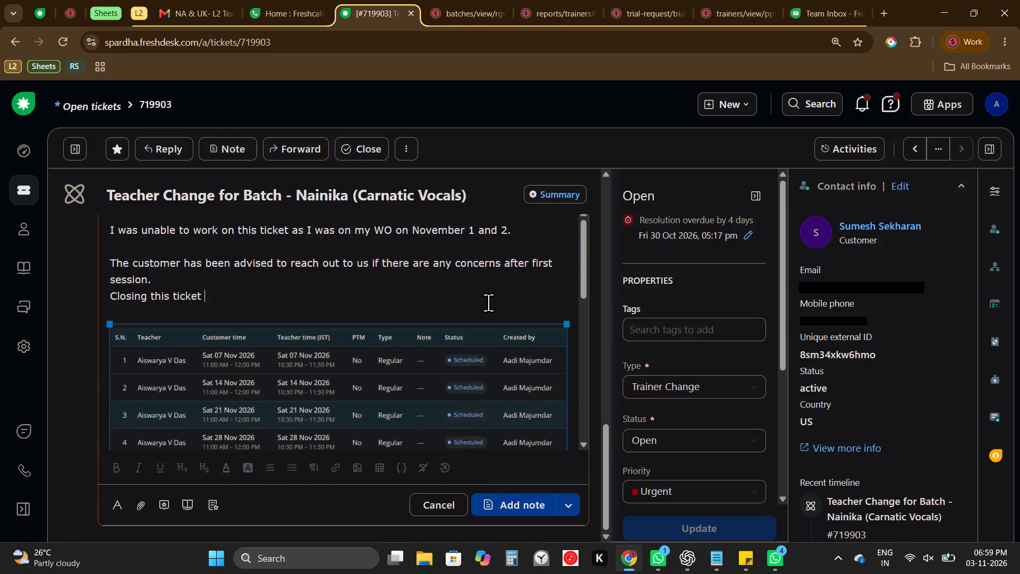
{"action": "scroll", "coordinate": [488, 302], "scroll_direction": "down", "scroll_amount": 5}
{"action": "left_click", "coordinate": [533, 501]}
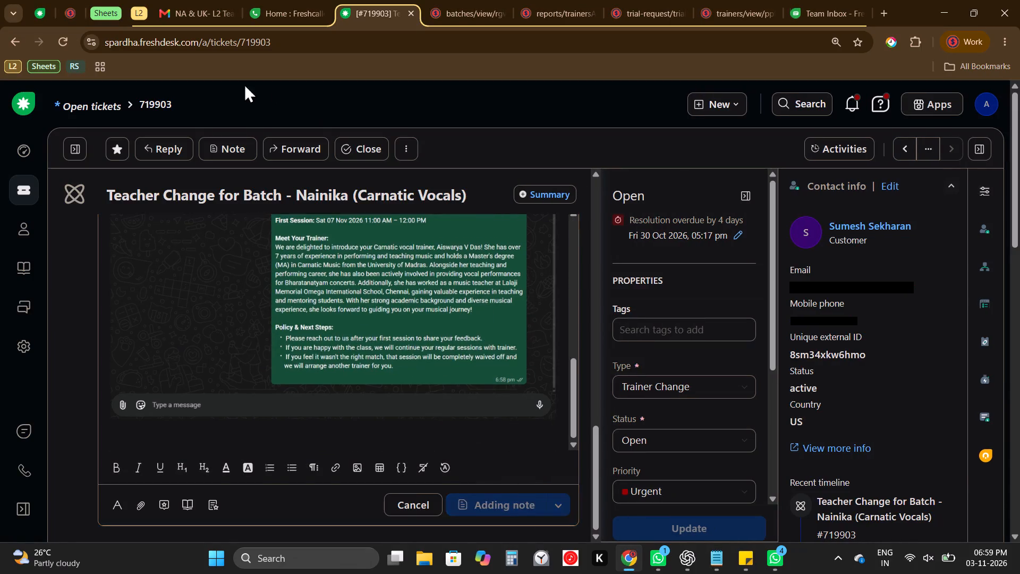
Copy the ticket number 719903.
{"action": "double_click", "coordinate": [159, 98]}
{"action": "key", "text": "ctrl+c"}
{"action": "key", "text": "ctrl+c"}
Set the ticket's status to Waiting on Customer and update its properties.
{"action": "left_click_drag", "start_coordinate": [694, 435], "coordinate": [734, 400]}
{"action": "left_click", "coordinate": [734, 400]}
{"action": "left_click", "coordinate": [732, 521]}
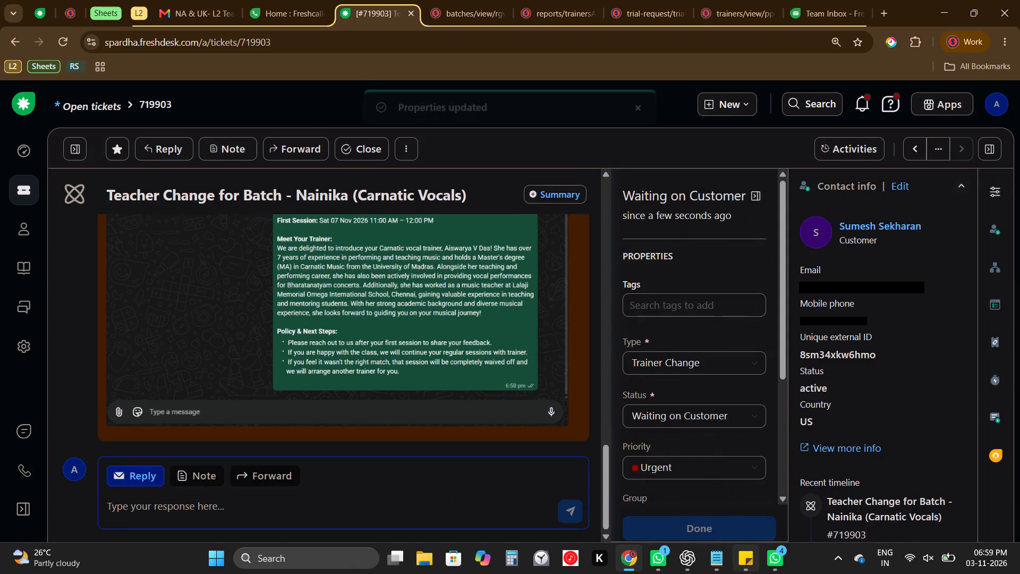
Append ticket number 719903 to the end of the CLOSE list in Sticky Notes.
{"action": "left_click", "coordinate": [736, 564]}
{"action": "scroll", "coordinate": [860, 307], "scroll_direction": "down", "scroll_amount": 19}
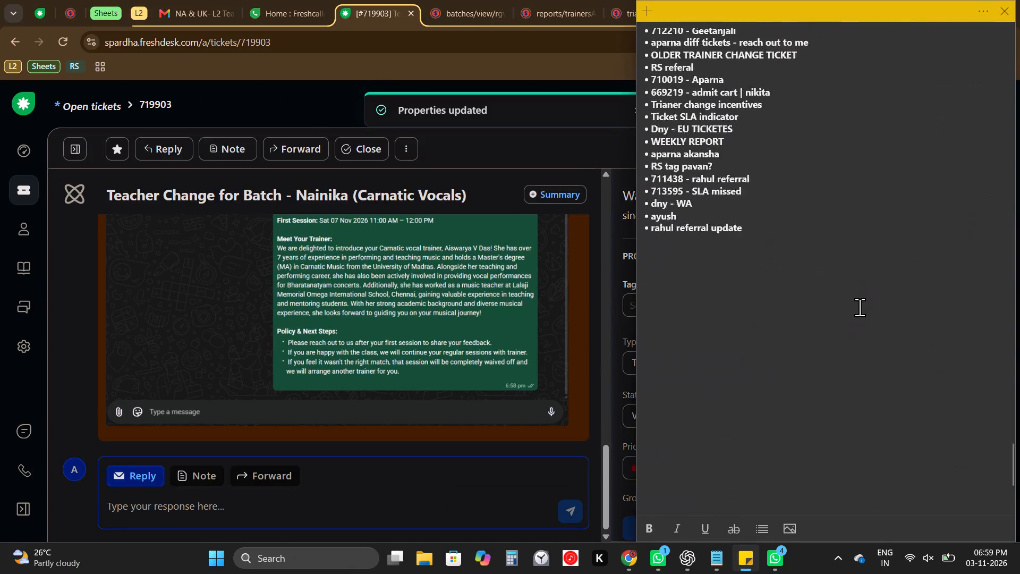
{"action": "scroll", "coordinate": [860, 307], "scroll_direction": "down", "scroll_amount": 1}
{"action": "left_click", "coordinate": [822, 338]}
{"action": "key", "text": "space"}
{"action": "key", "text": "ctrl+v"}
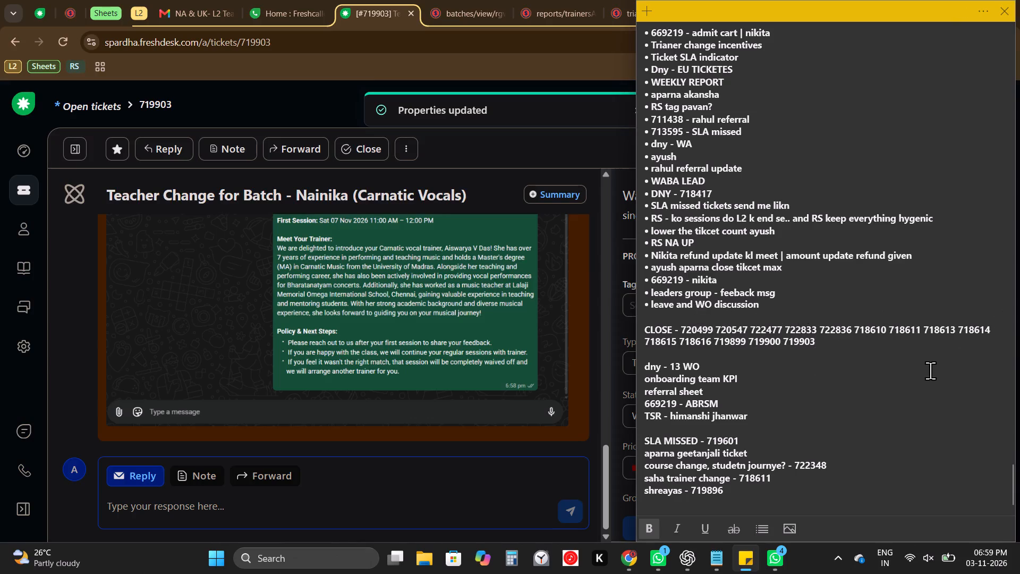
Return to Freshdesk, go to the adjacent ticket 719904 and open its linked Indian Vocals batch page.
{"action": "left_click", "coordinate": [472, 185]}
{"action": "left_click", "coordinate": [905, 157]}
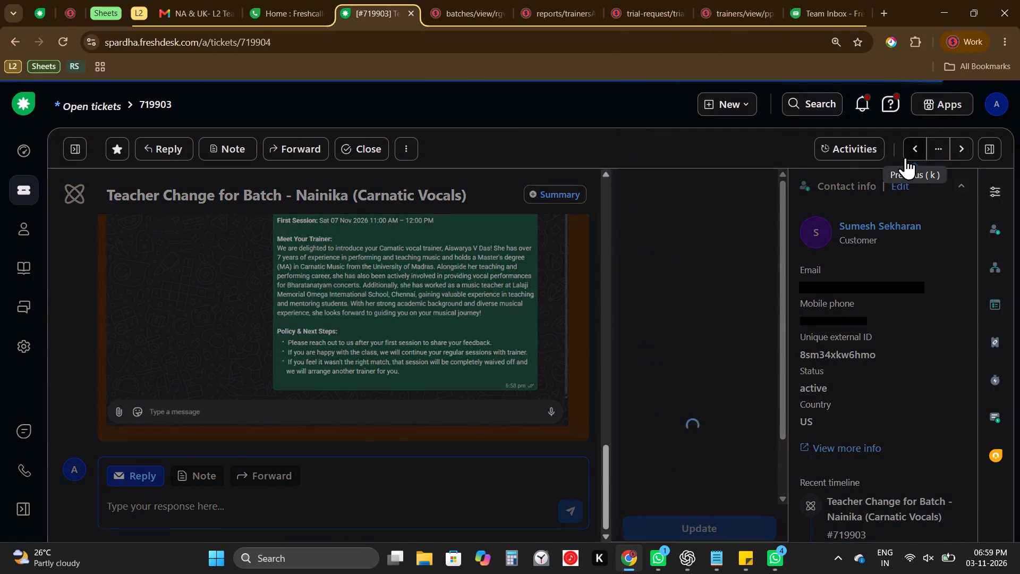
{"action": "left_click_drag", "start_coordinate": [278, 338], "coordinate": [286, 334]}
{"action": "left_click", "coordinate": [286, 334]}
{"action": "left_click", "coordinate": [539, 15]}
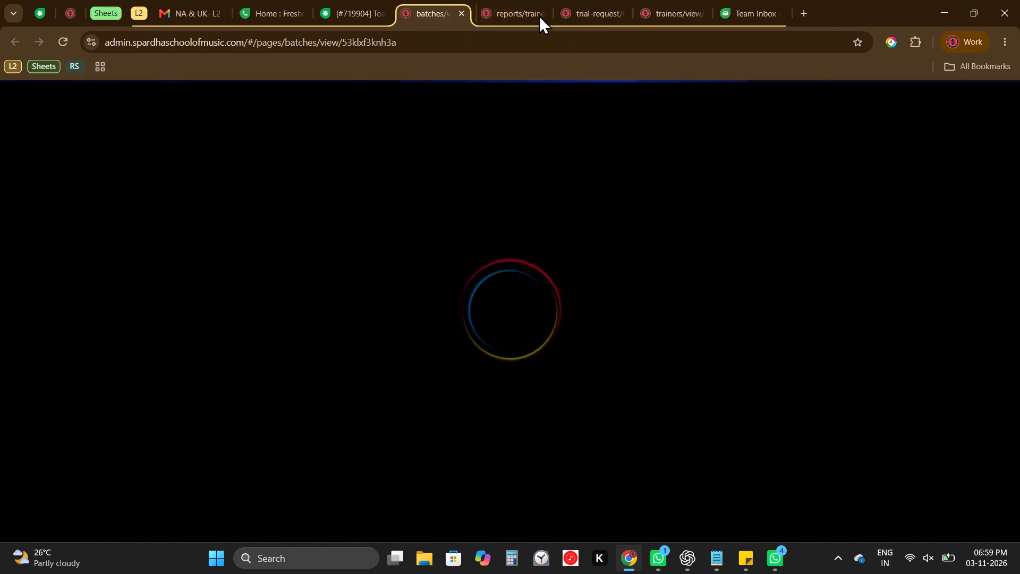
Go back to the helpdesk, look through the open tickets list and reopen teacher change ticket 719904.
{"action": "left_click", "coordinate": [347, 0]}
{"action": "left_click", "coordinate": [25, 112]}
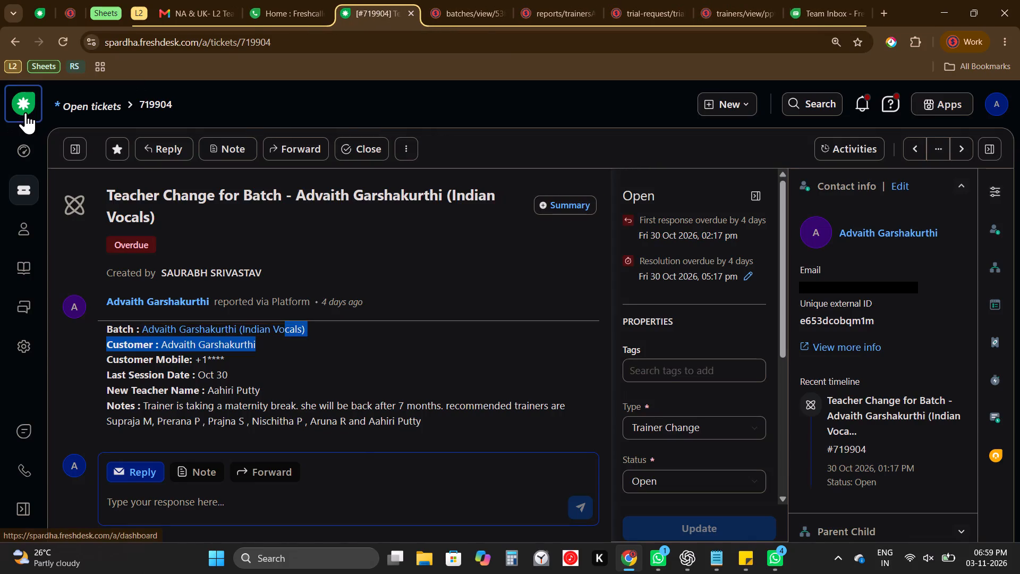
{"action": "left_click", "coordinate": [589, 212]}
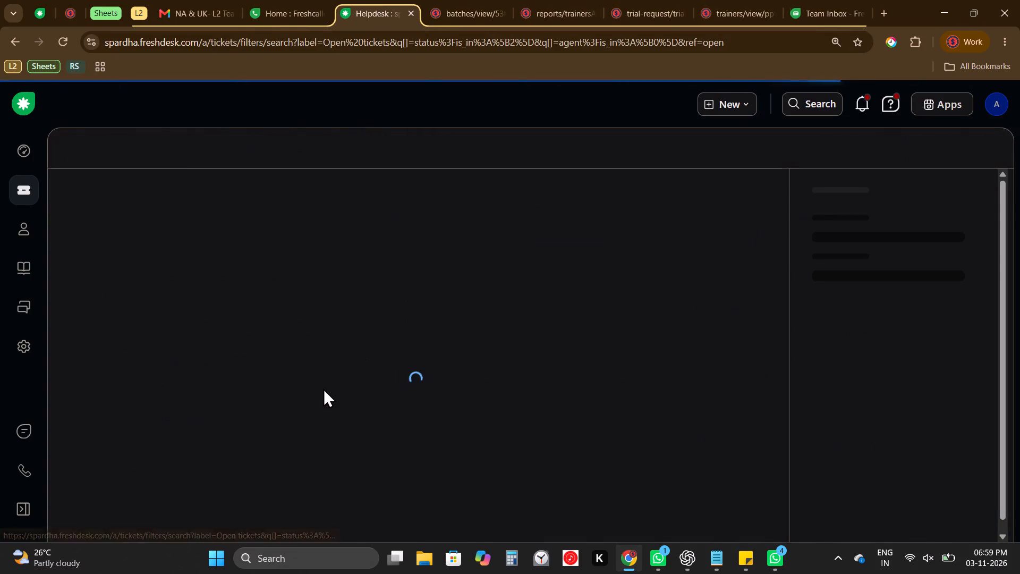
{"action": "scroll", "coordinate": [323, 388], "scroll_direction": "down", "scroll_amount": 9}
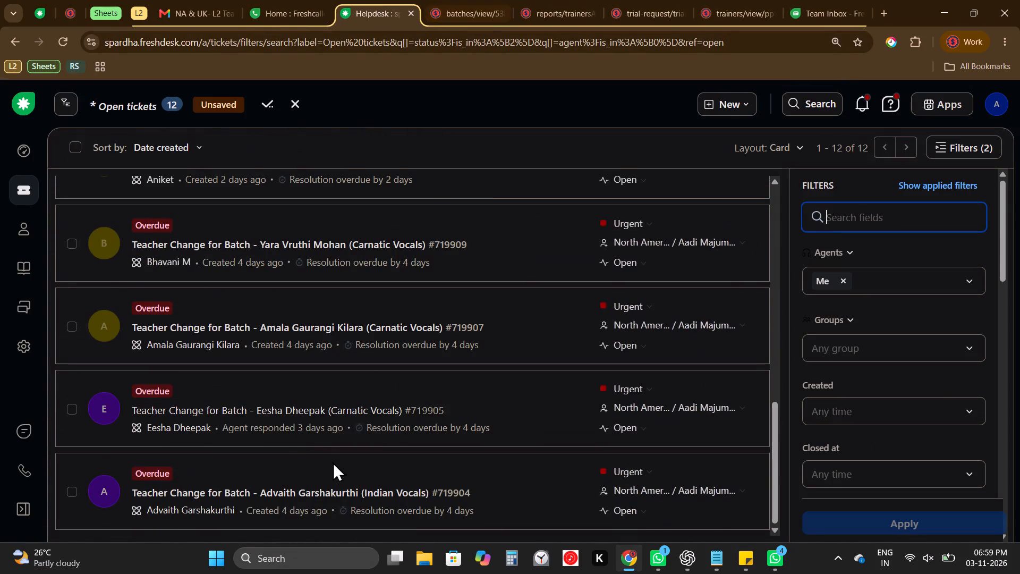
{"action": "left_click", "coordinate": [361, 496]}
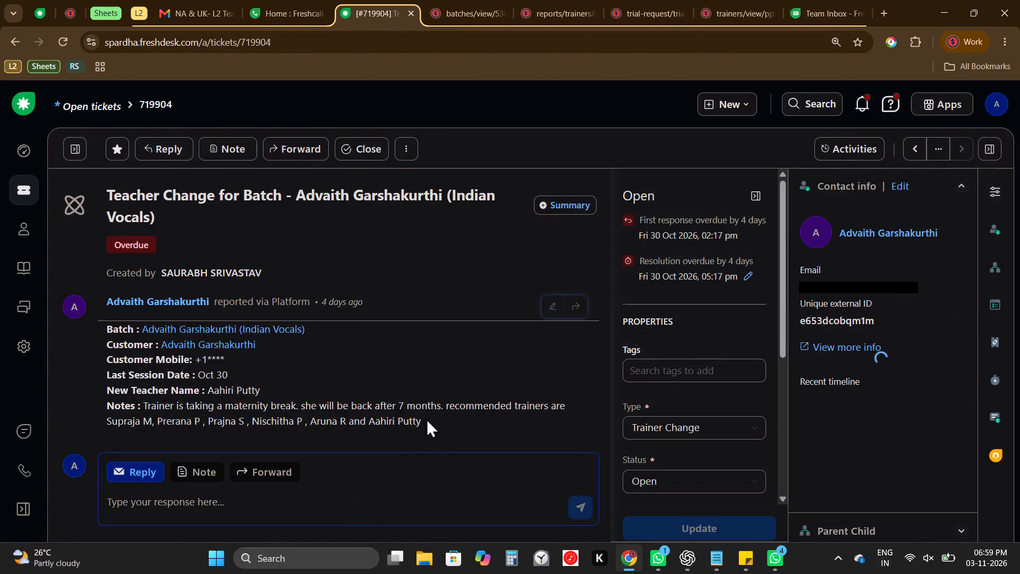
Copy the batch's timezone, (UTC-06:00) Central Time (USA), into the timezone filter of the Teachers Allocation report.
{"action": "left_click", "coordinate": [444, 0]}
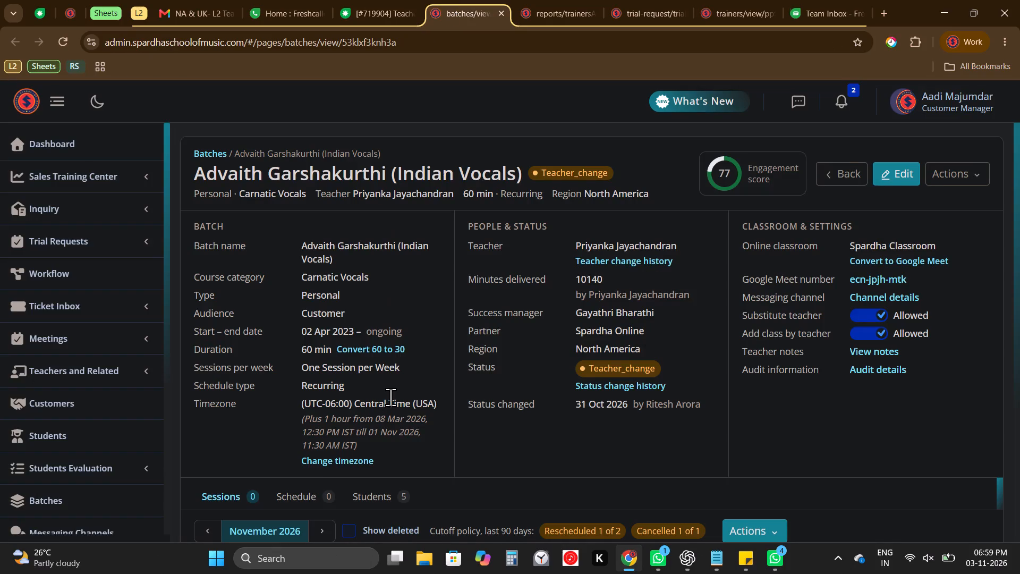
{"action": "triple_click", "coordinate": [395, 398]}
{"action": "key", "text": "ctrl+c"}
{"action": "left_click", "coordinate": [531, 0]}
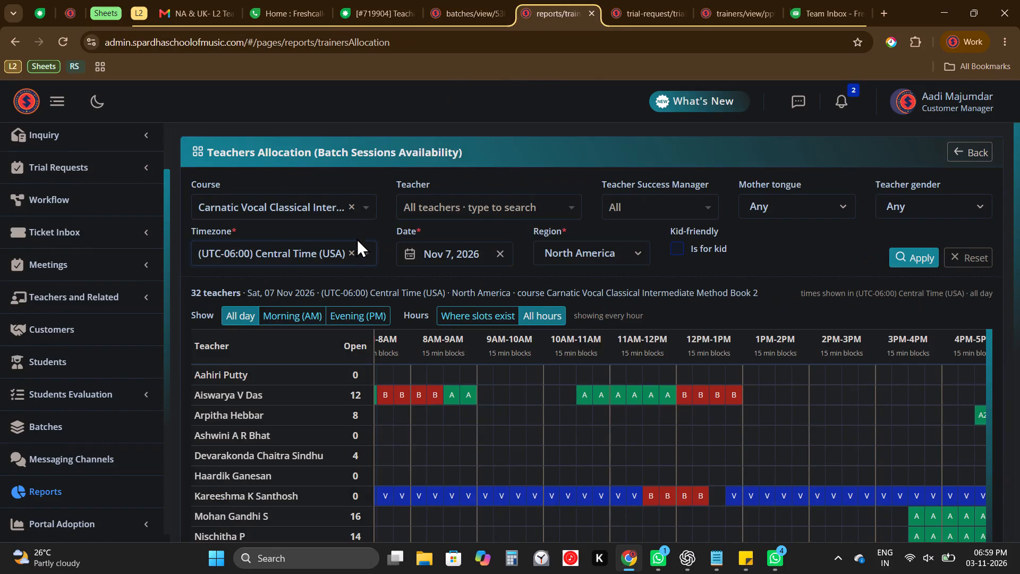
{"action": "left_click", "coordinate": [355, 246]}
{"action": "key", "text": "ctrl+v"}
{"action": "key", "text": "ctrl+Return"}
Examine the batch's October 2026 sessions for the regular weekday and customer time slot.
{"action": "left_click", "coordinate": [438, 0]}
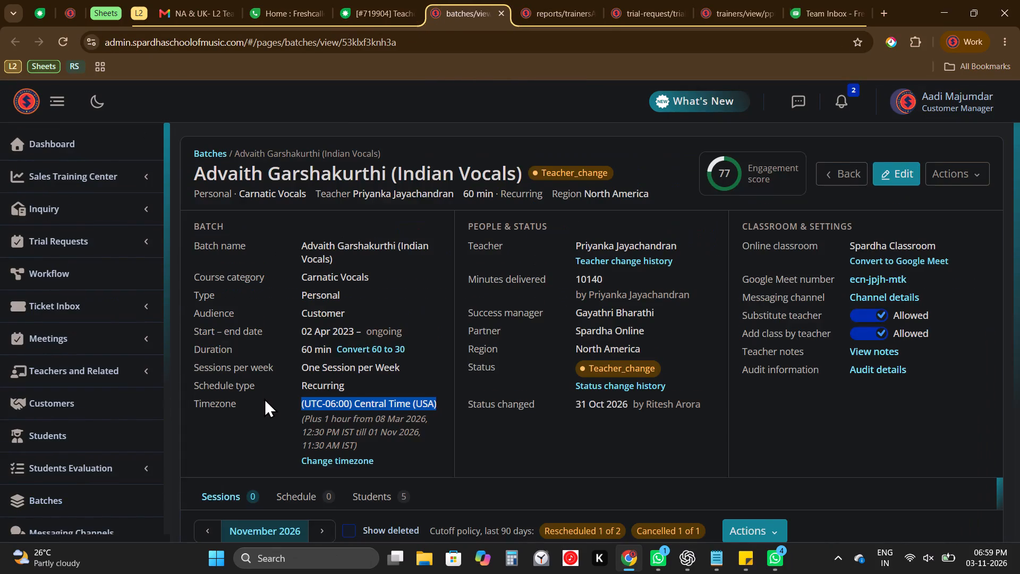
{"action": "scroll", "coordinate": [264, 398], "scroll_direction": "down", "scroll_amount": 2}
{"action": "left_click", "coordinate": [200, 347]}
{"action": "scroll", "coordinate": [440, 382], "scroll_direction": "down", "scroll_amount": 3}
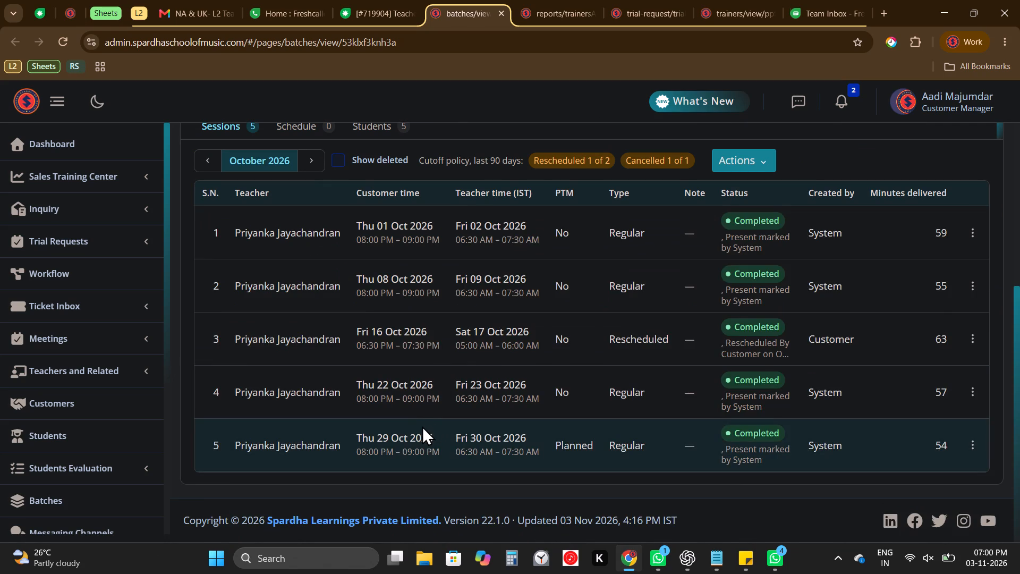
{"action": "left_click", "coordinate": [344, 378]}
{"action": "left_click_drag", "start_coordinate": [344, 378], "coordinate": [475, 458]}
{"action": "left_click", "coordinate": [475, 458]}
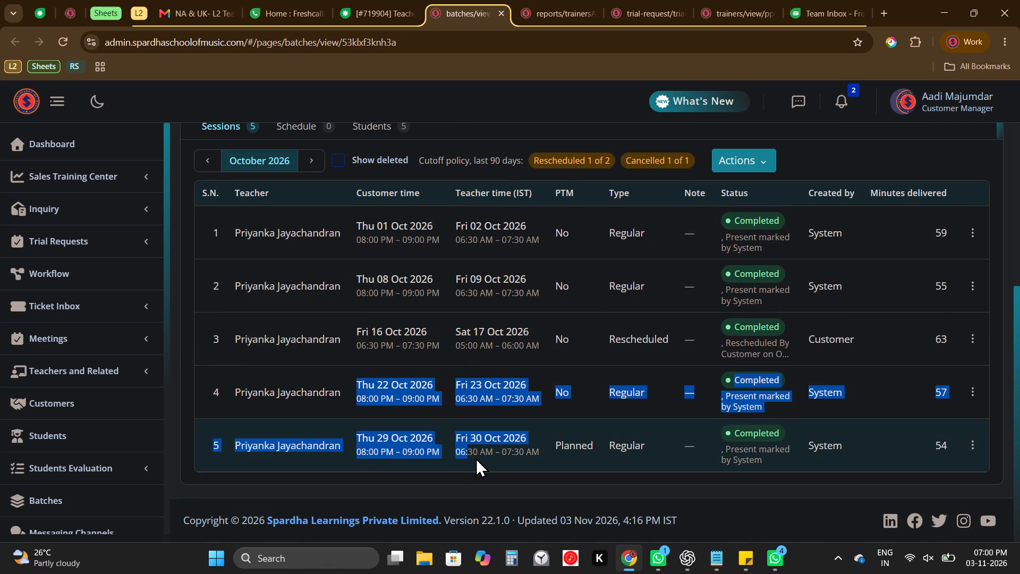
{"action": "left_click", "coordinate": [541, 0]}
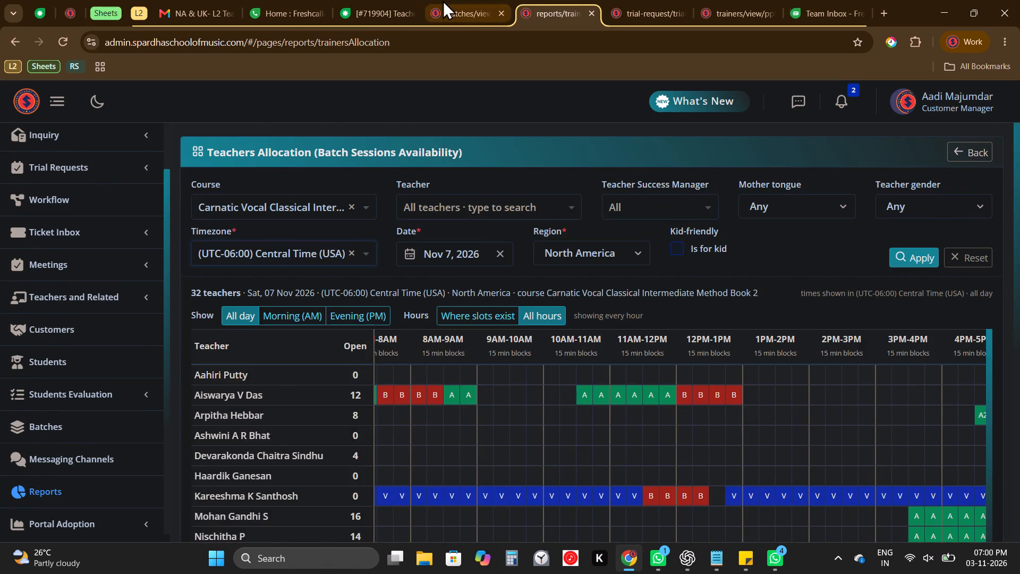
Copy the student's active course and set the Teachers Allocation course filter to Carnatic Vocal Classical Advance Method Book 3.
{"action": "left_click", "coordinate": [443, 0]}
{"action": "left_click", "coordinate": [400, 137]}
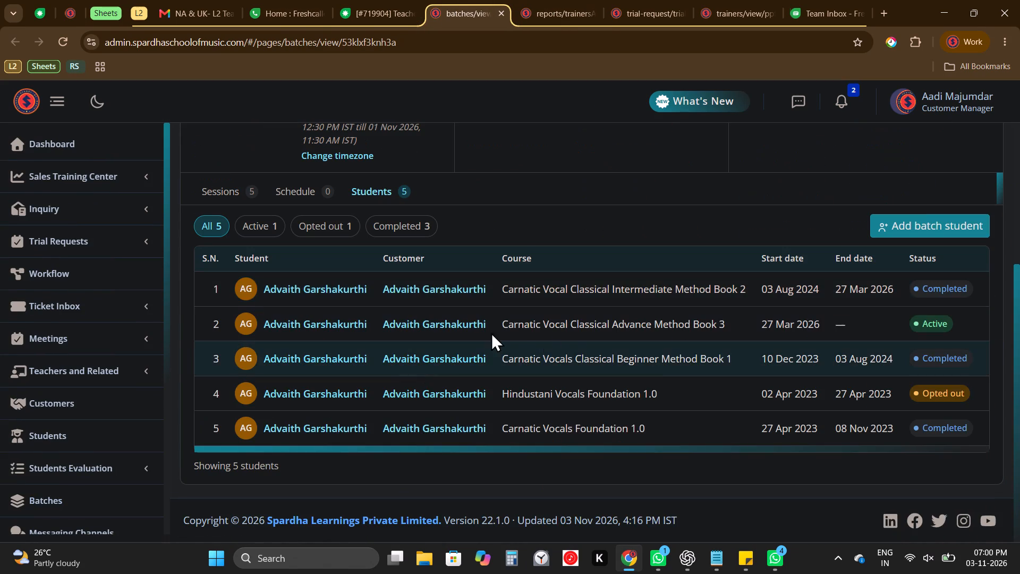
{"action": "triple_click", "coordinate": [635, 325]}
{"action": "left_click", "coordinate": [635, 325]}
{"action": "key", "text": "ctrl+c"}
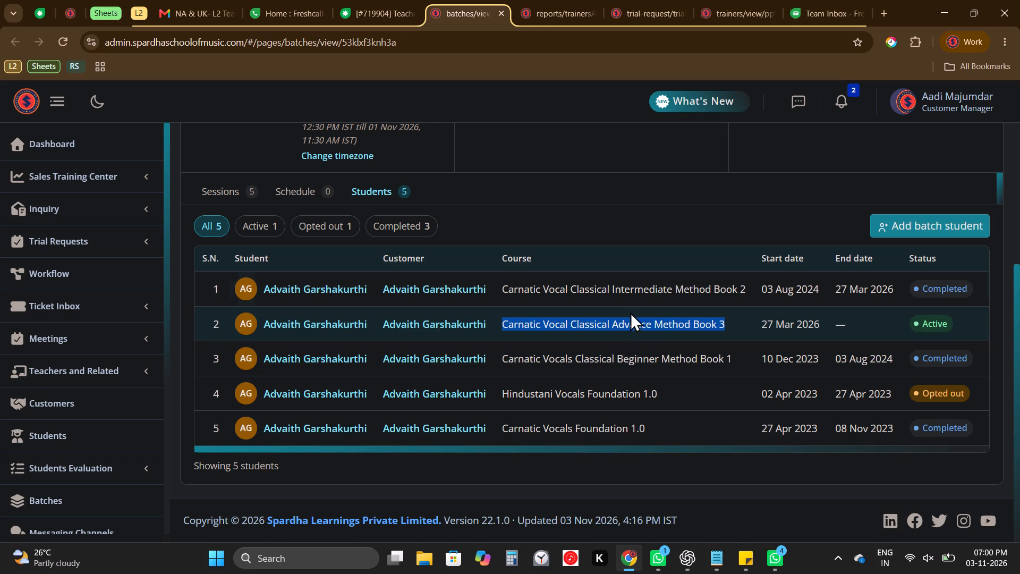
{"action": "left_click", "coordinate": [512, 0]}
{"action": "left_click", "coordinate": [534, 0]}
{"action": "left_click", "coordinate": [339, 210]}
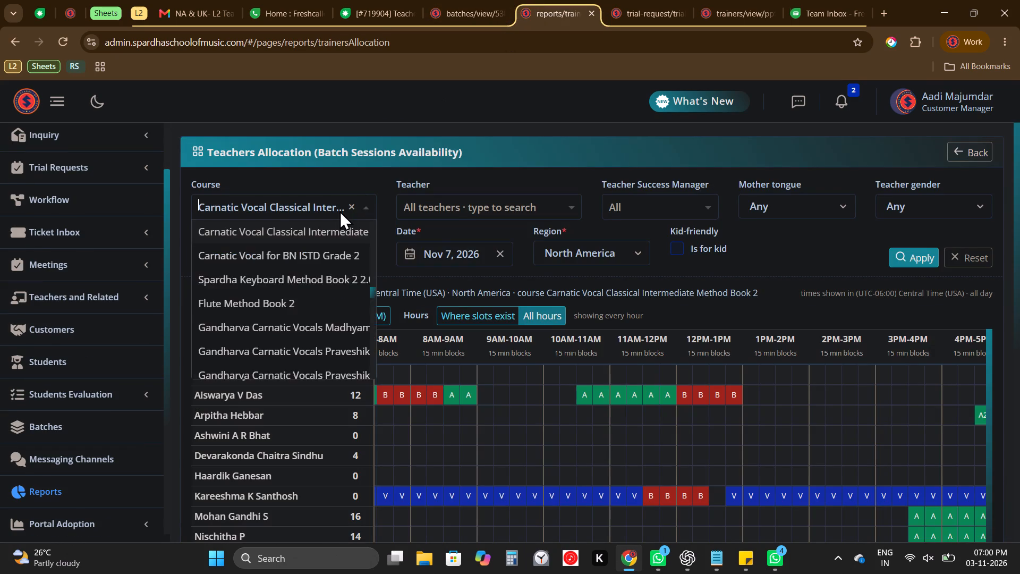
{"action": "key", "text": "ctrl+v"}
{"action": "key", "text": "Return"}
Set the allocation date to Nov 5, 2026, apply the filters and examine the teachers' evening availability.
{"action": "left_click", "coordinate": [444, 264]}
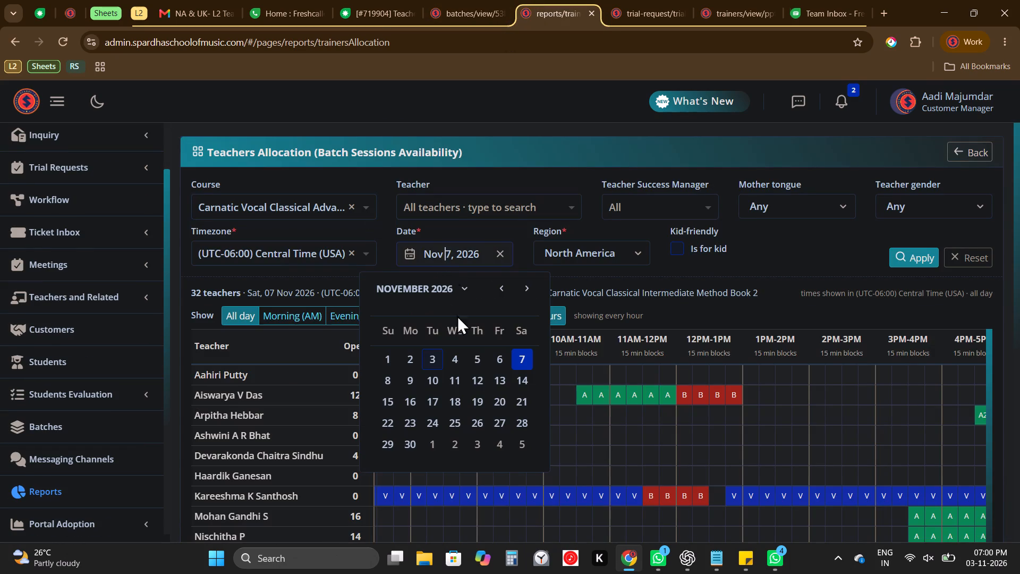
{"action": "left_click", "coordinate": [473, 361]}
{"action": "left_click", "coordinate": [894, 271]}
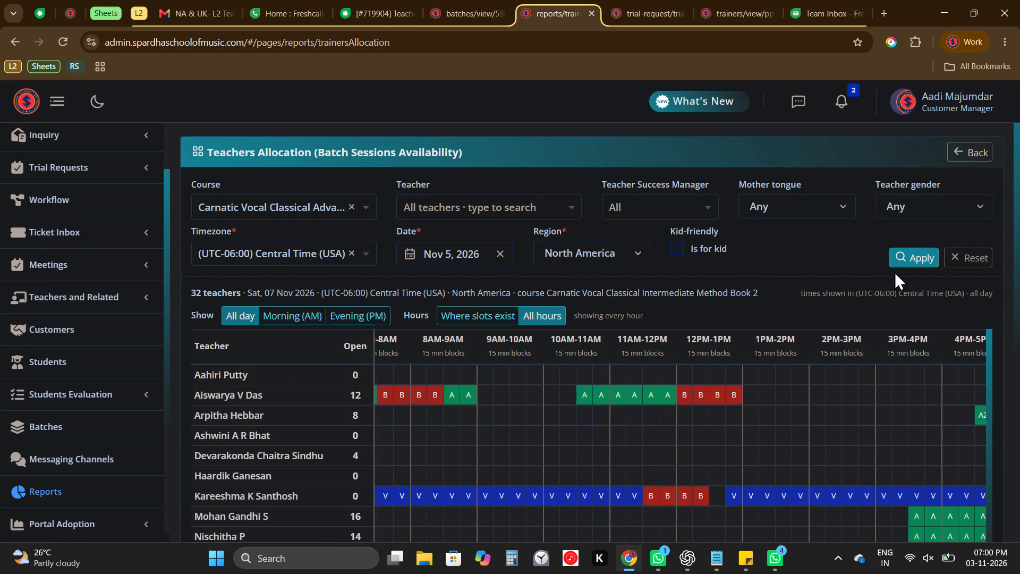
{"action": "left_click", "coordinate": [911, 263]}
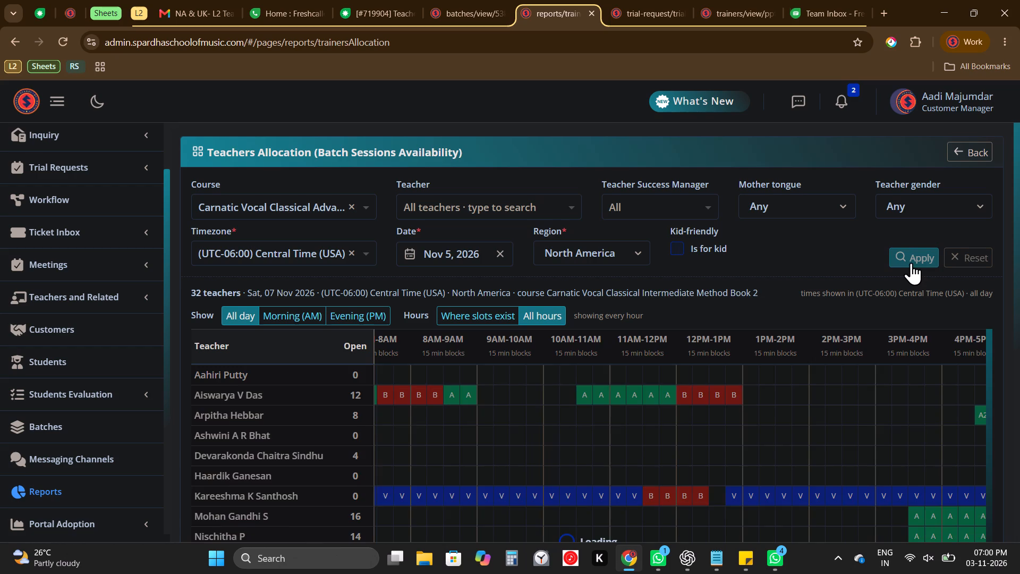
{"action": "scroll", "coordinate": [845, 444], "scroll_direction": "left", "scroll_amount": 5}
{"action": "scroll", "coordinate": [845, 444], "scroll_direction": "down", "scroll_amount": 1}
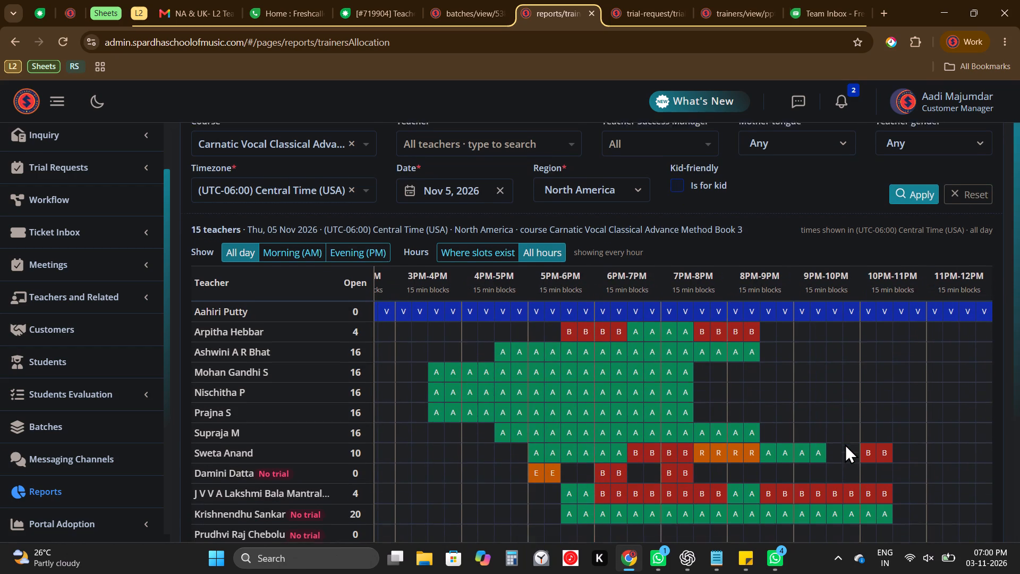
{"action": "scroll", "coordinate": [845, 444], "scroll_direction": "down", "scroll_amount": 1}
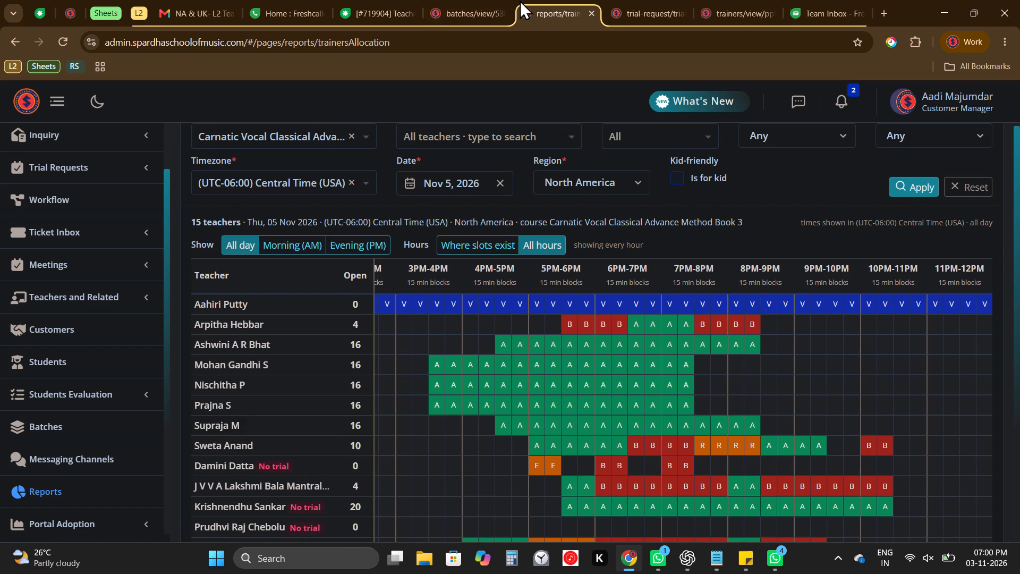
Check the batch's teacher change history, close it and return to the Teachers Allocation report.
{"action": "left_click", "coordinate": [462, 0]}
{"action": "scroll", "coordinate": [696, 142], "scroll_direction": "up", "scroll_amount": 4}
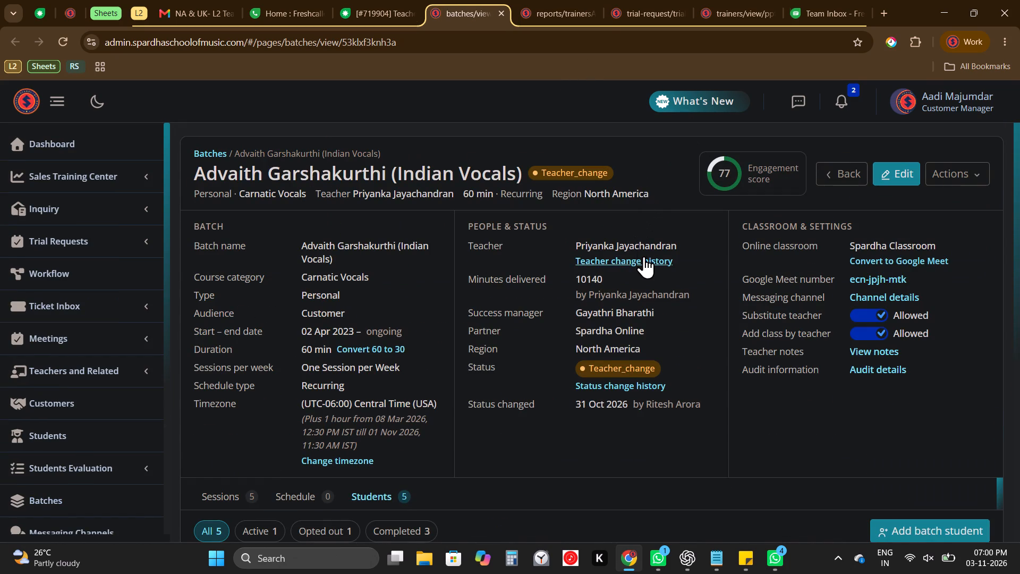
{"action": "left_click", "coordinate": [644, 256]}
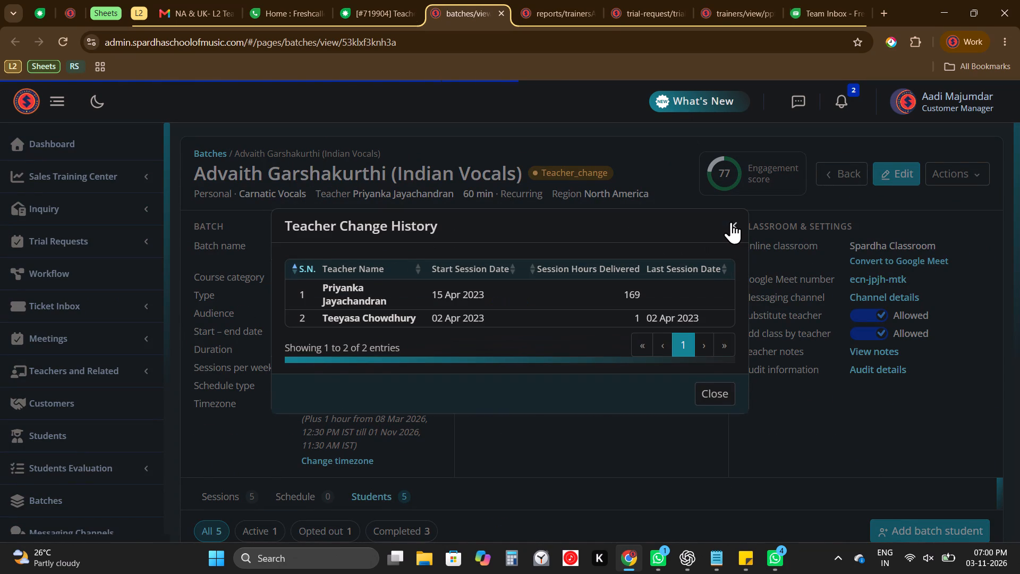
{"action": "key", "text": "Escape"}
{"action": "left_click", "coordinate": [549, 1]}
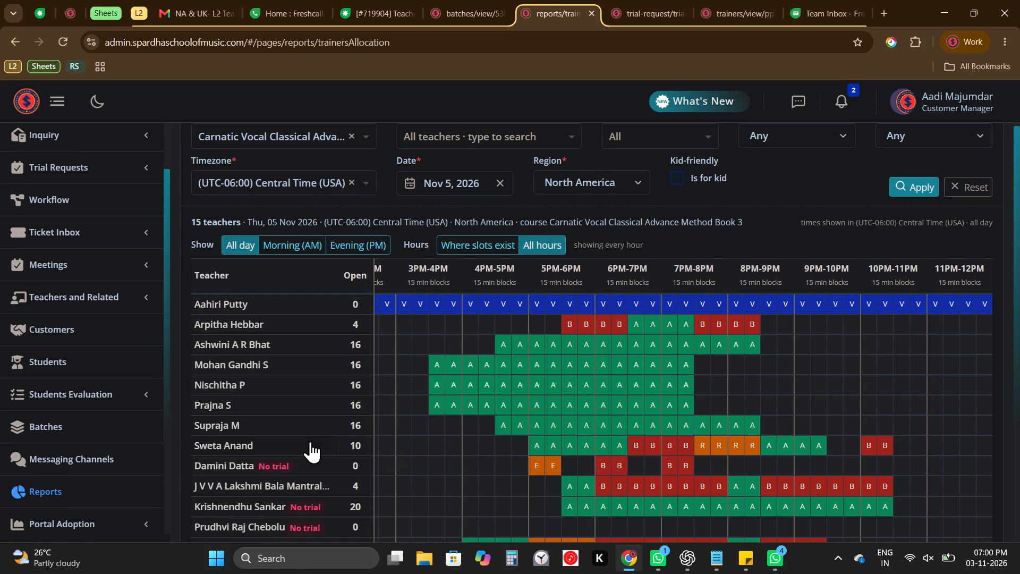
Filter the Teachers Allocation report to the teacher Sweta and examine her availability for the week starting Nov 5, 2026.
{"action": "left_click", "coordinate": [548, 133]}
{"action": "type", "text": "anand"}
{"action": "left_click_drag", "start_coordinate": [531, 184], "coordinate": [511, 293]}
{"action": "scroll", "coordinate": [511, 293], "scroll_direction": "down", "scroll_amount": 3}
{"action": "left_click", "coordinate": [486, 302]}
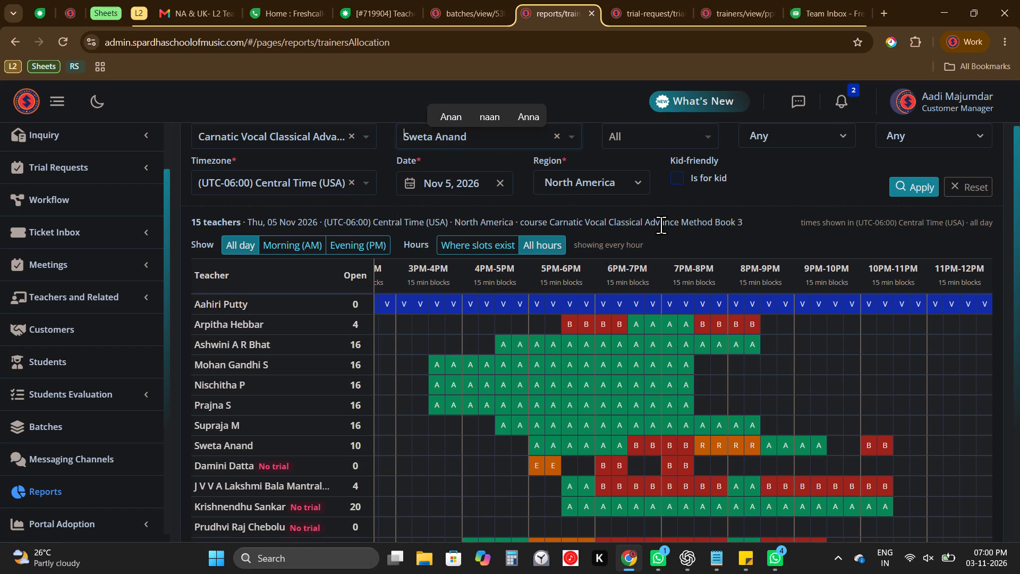
{"action": "left_click", "coordinate": [924, 192]}
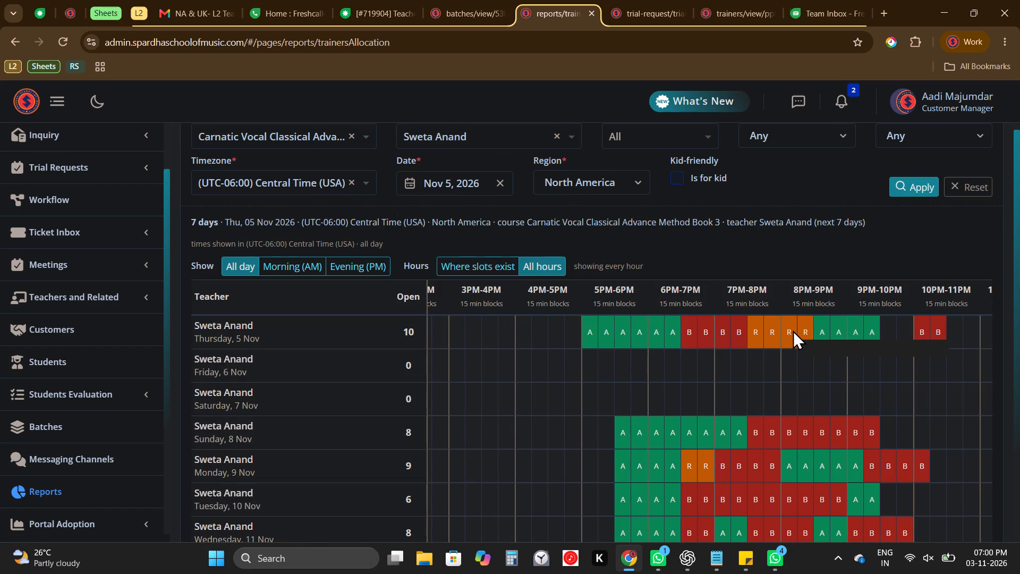
Set the allocation date to Nov 12, 2026 and examine Sweta's Thursday evening availability.
{"action": "left_click_drag", "start_coordinate": [473, 168], "coordinate": [465, 188]}
{"action": "left_click", "coordinate": [465, 188]}
{"action": "left_click", "coordinate": [474, 315]}
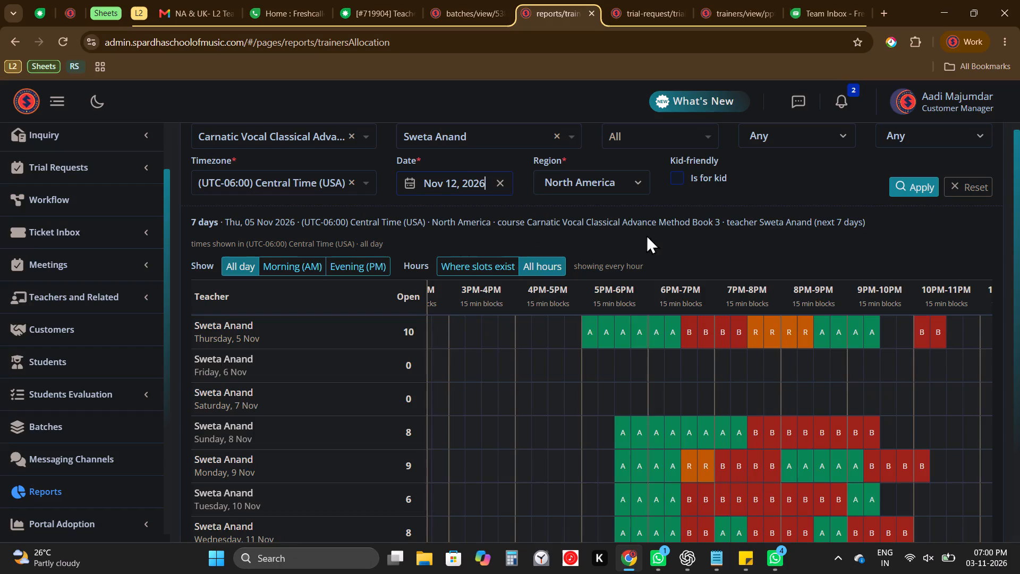
{"action": "left_click", "coordinate": [919, 188]}
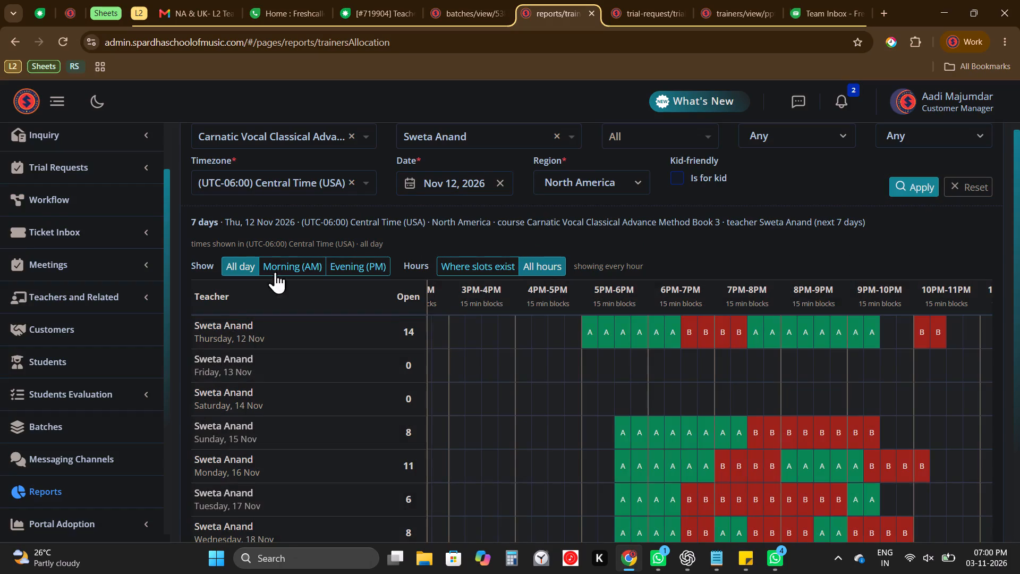
Copy Sweta's name from the report, search the Teachers list for it and open her profile at the introduction.
{"action": "left_click_drag", "start_coordinate": [194, 325], "coordinate": [259, 325]}
{"action": "key", "text": "ctrl+c"}
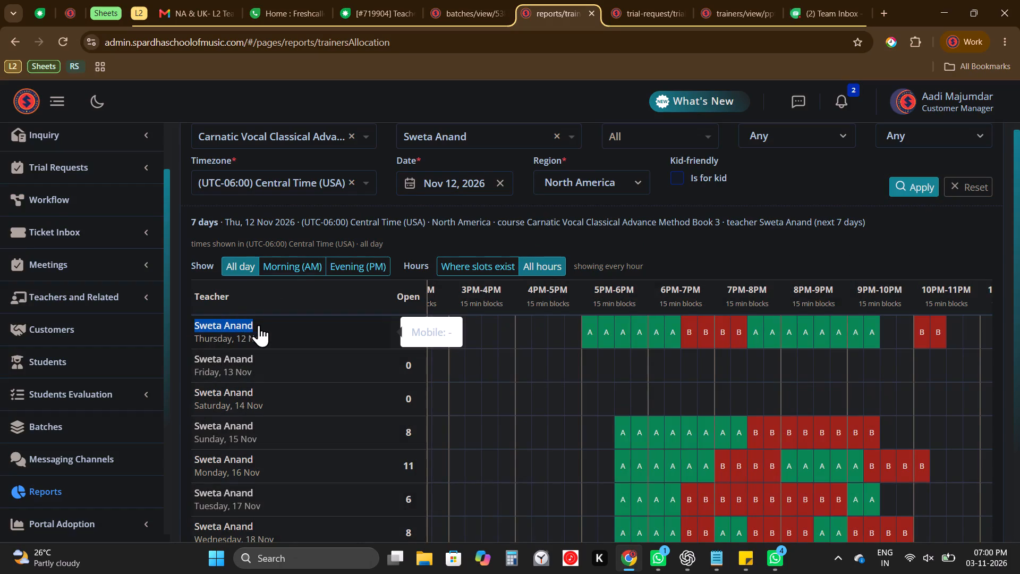
{"action": "left_click", "coordinate": [472, 0]}
{"action": "left_click", "coordinate": [779, 1]}
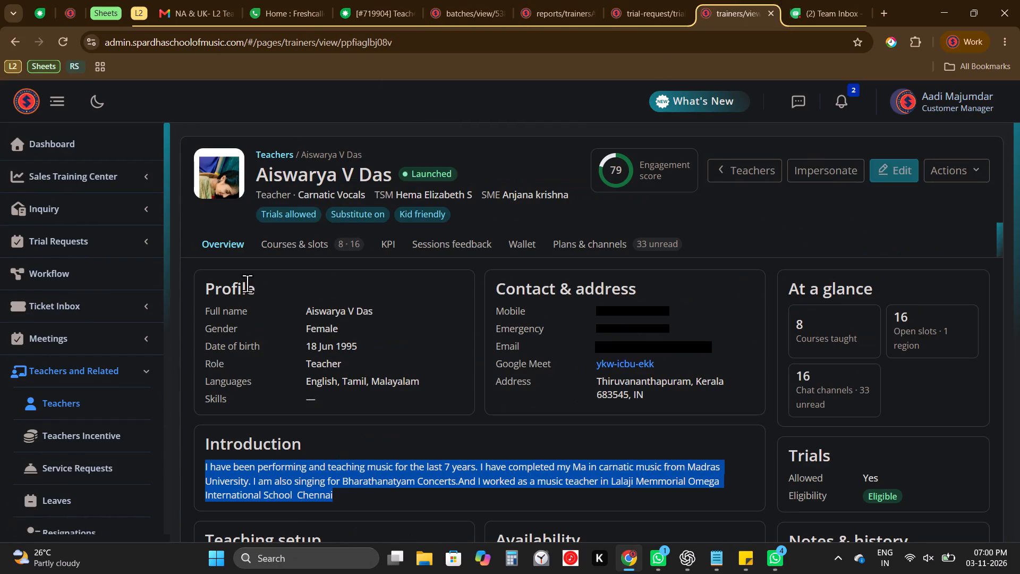
{"action": "left_click", "coordinate": [114, 407]}
{"action": "triple_click", "coordinate": [290, 217]}
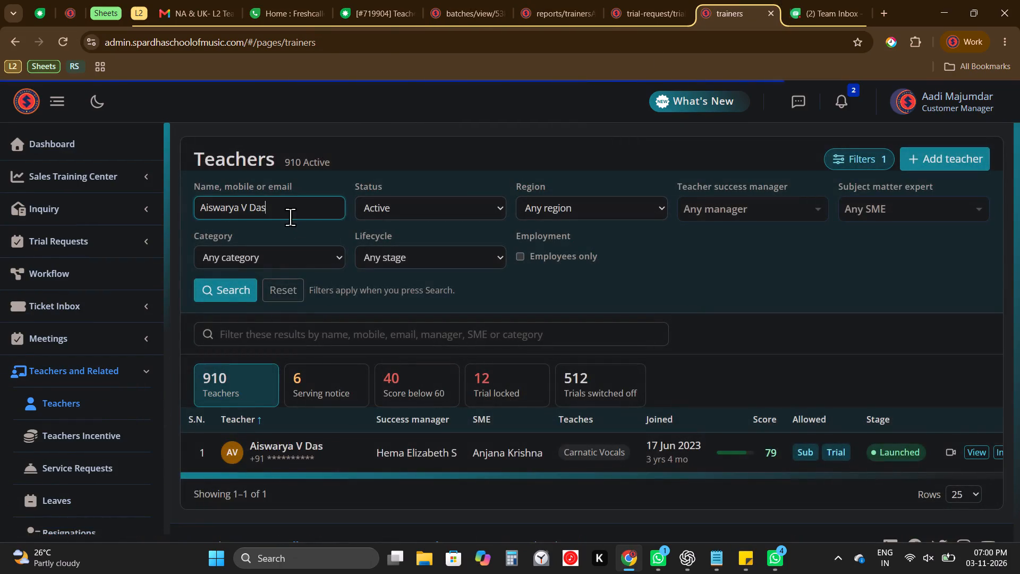
{"action": "key", "text": "ctrl+v"}
{"action": "left_click", "coordinate": [231, 279]}
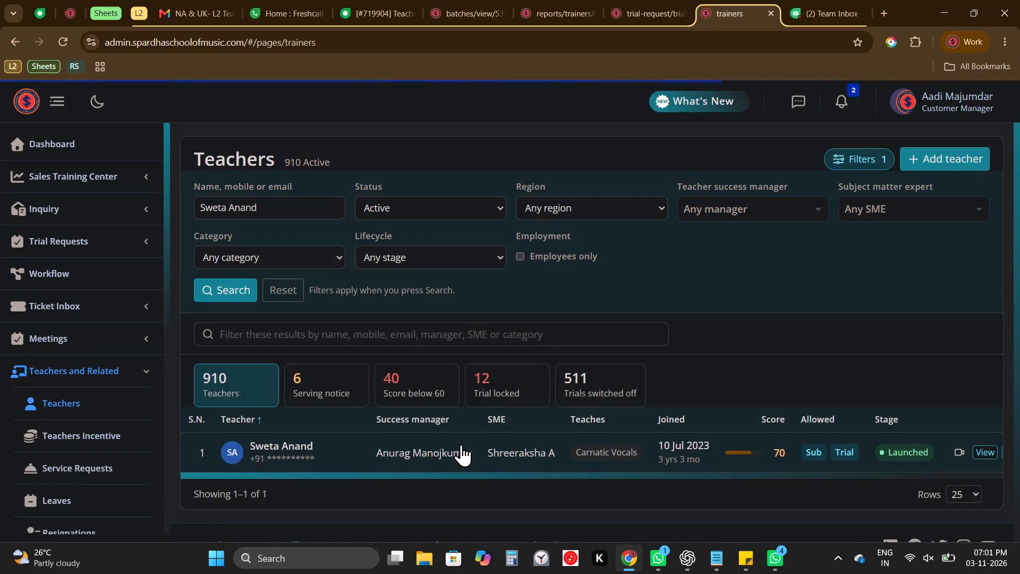
{"action": "left_click", "coordinate": [461, 444]}
{"action": "scroll", "coordinate": [543, 280], "scroll_direction": "down", "scroll_amount": 1}
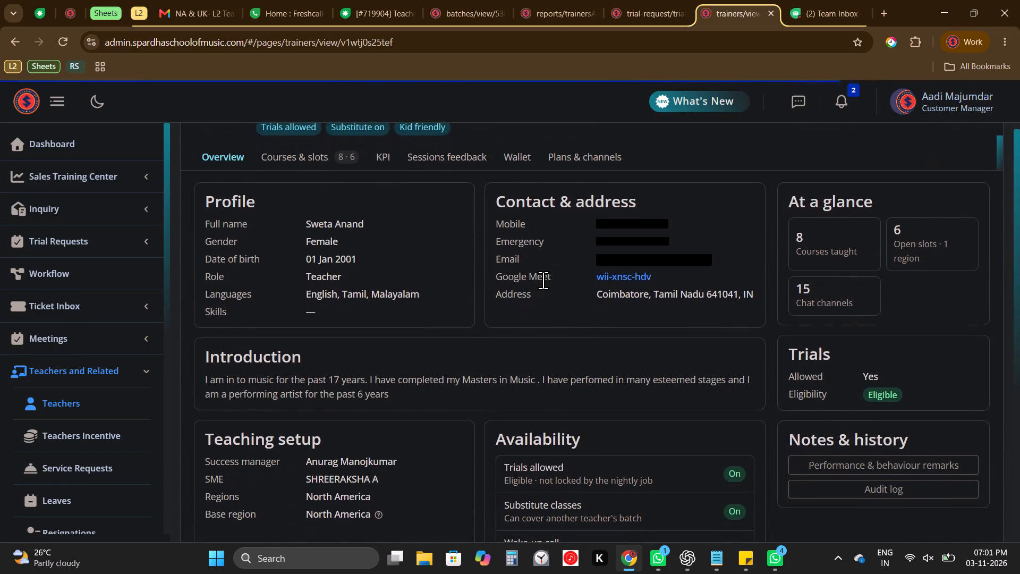
Edit the student's Indian Vocals batch to assign Sweta as teacher, set the status to Active and save the changes.
{"action": "left_click", "coordinate": [476, 0]}
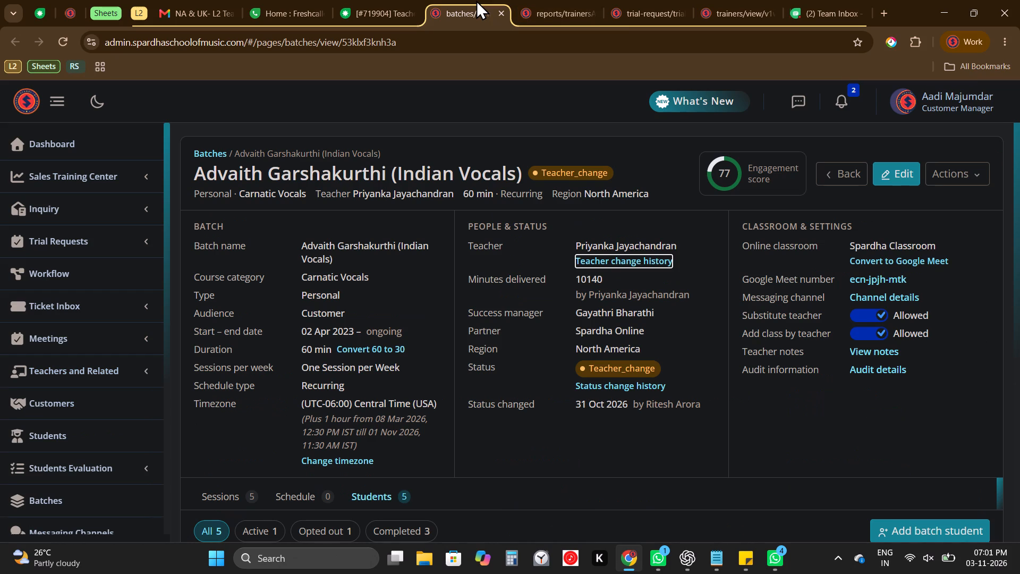
{"action": "left_click", "coordinate": [889, 169]}
{"action": "scroll", "coordinate": [572, 402], "scroll_direction": "down", "scroll_amount": 4}
{"action": "scroll", "coordinate": [396, 318], "scroll_direction": "up", "scroll_amount": 1}
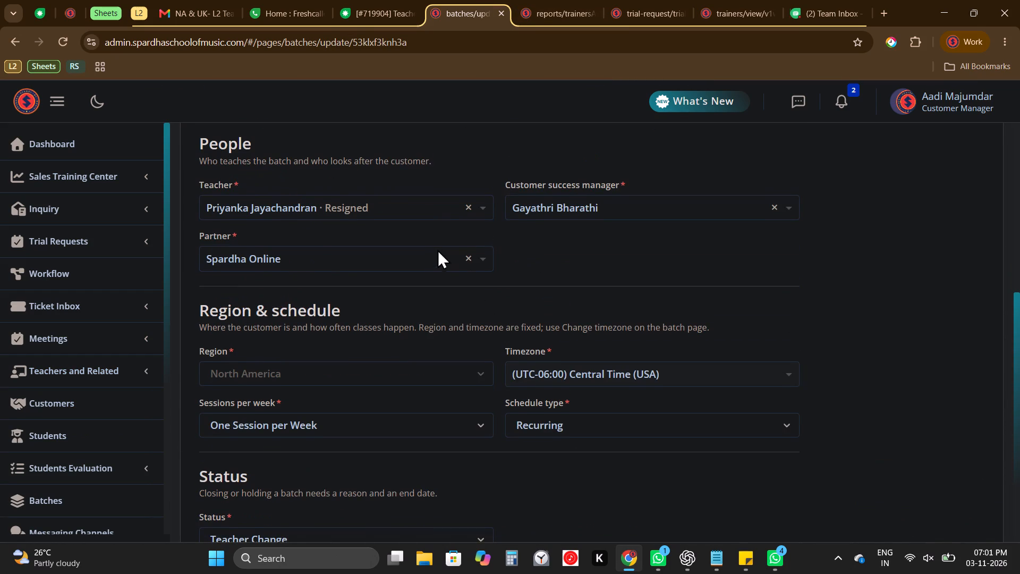
{"action": "left_click", "coordinate": [475, 216]}
{"action": "key", "text": "ctrl+v"}
{"action": "key", "text": "Return"}
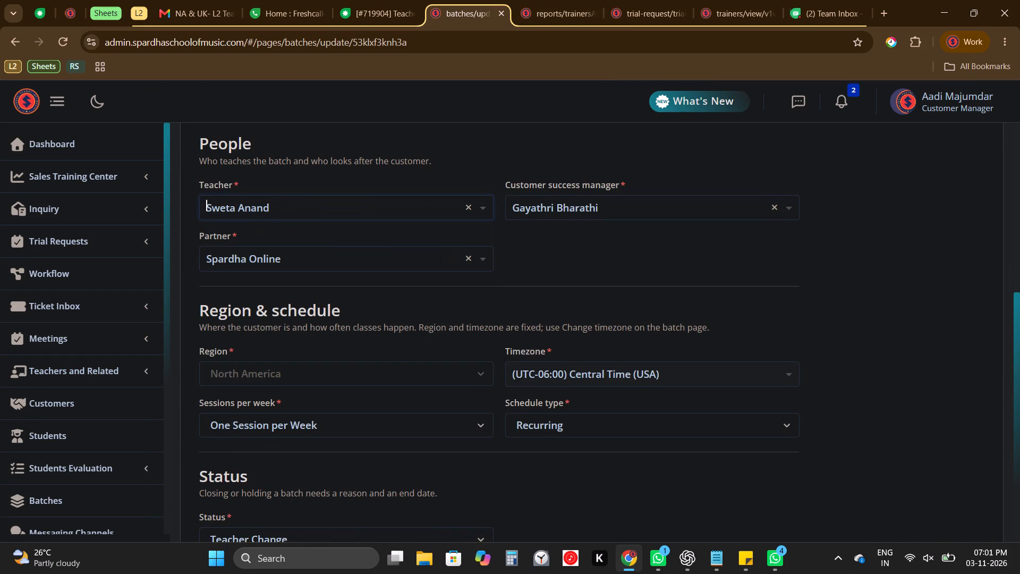
{"action": "left_click", "coordinate": [365, 394]}
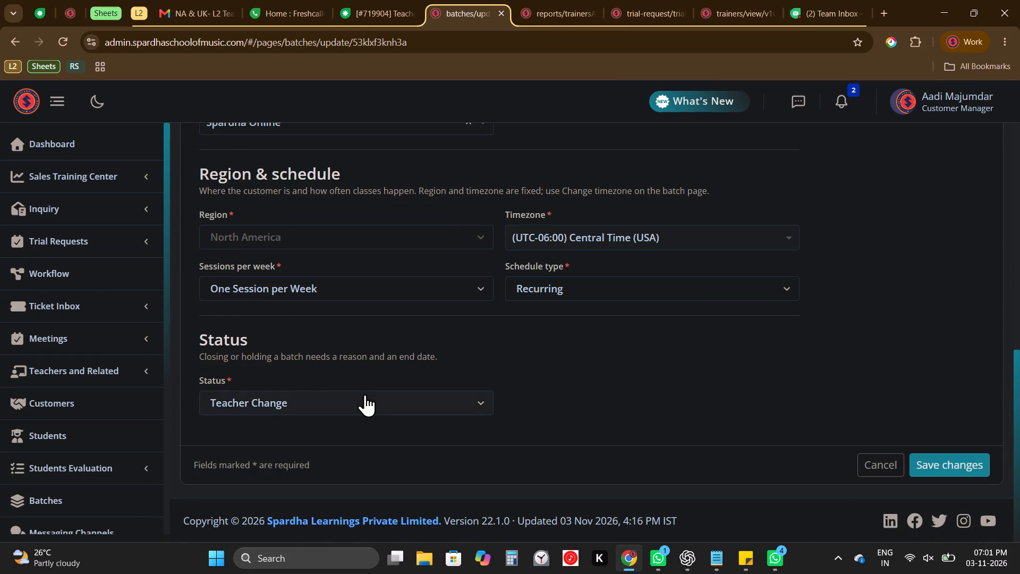
{"action": "key", "text": "Up"}
{"action": "key", "text": "Return"}
{"action": "left_click", "coordinate": [938, 468]}
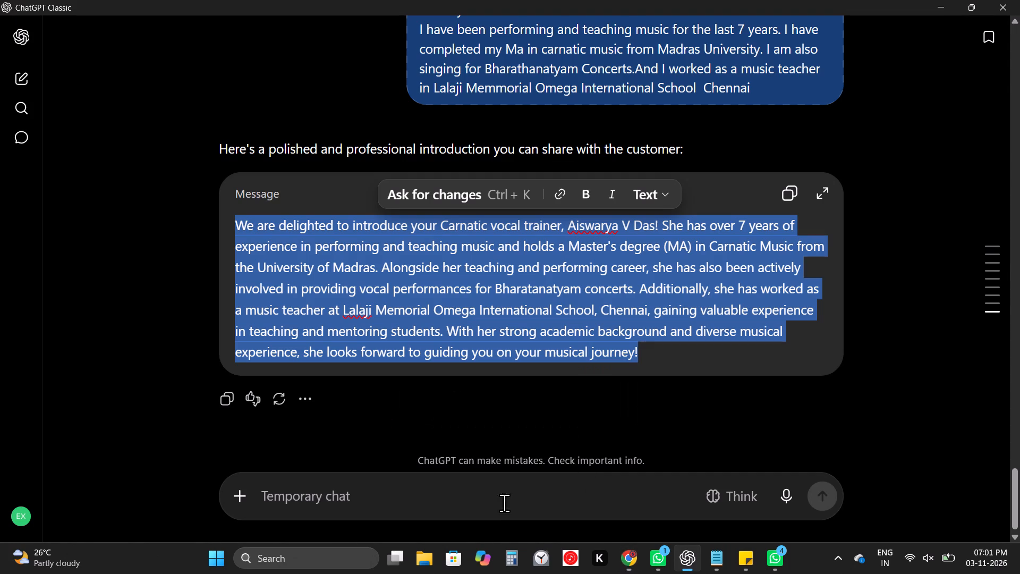
{"action": "left_click", "coordinate": [512, 502]}
{"action": "key", "text": "ctrl+v"}
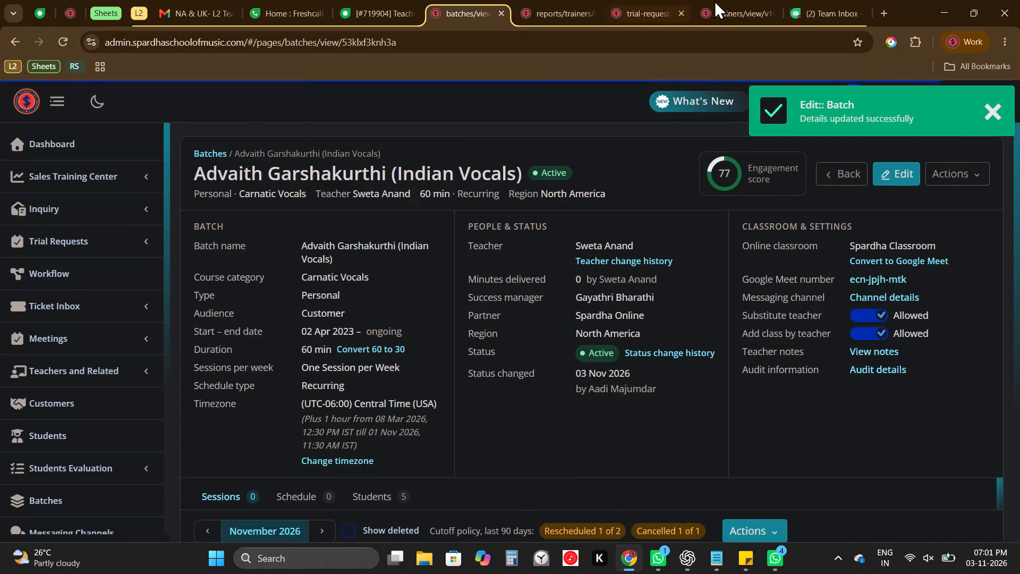
{"action": "left_click", "coordinate": [714, 0]}
{"action": "triple_click", "coordinate": [461, 411]}
{"action": "key", "text": "ctrl+c"}
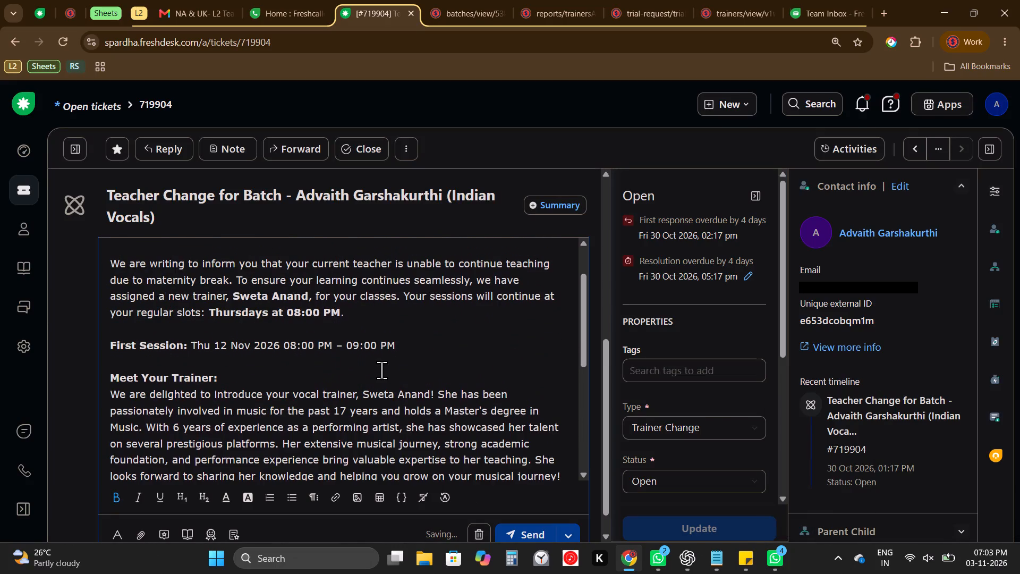
{"action": "scroll", "coordinate": [381, 370], "scroll_direction": "up", "scroll_amount": 2}
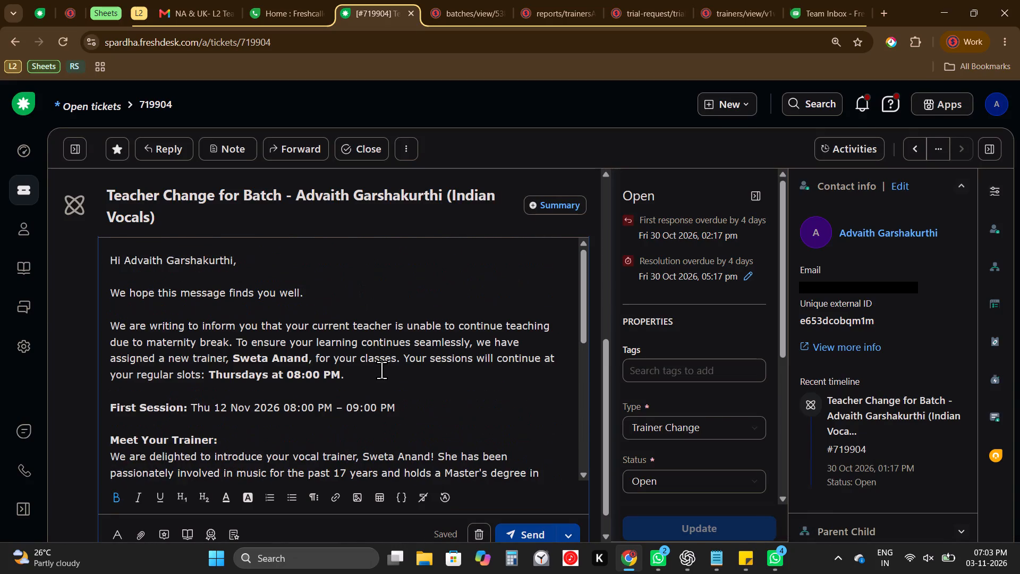
Delete the extra blank lines below the signature at the end of the reply.
{"action": "scroll", "coordinate": [381, 370], "scroll_direction": "down", "scroll_amount": 4}
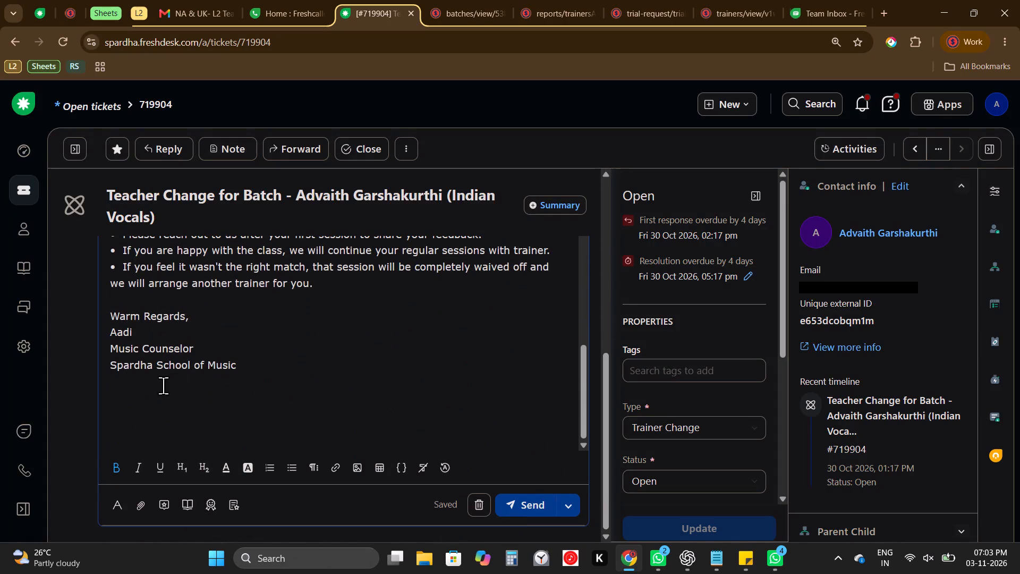
{"action": "left_click_drag", "start_coordinate": [156, 385], "coordinate": [155, 477]}
{"action": "key", "text": "BackSpace"}
{"action": "key", "text": "BackSpace"}
{"action": "scroll", "coordinate": [155, 477], "scroll_direction": "up", "scroll_amount": 2}
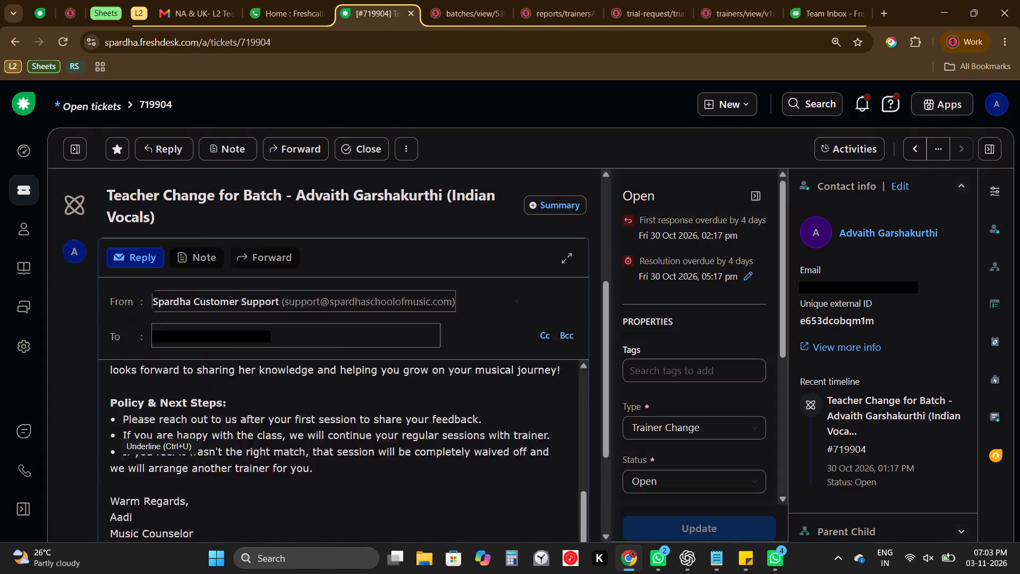
Check the drafted teacher change reply against the ticket details and send it to the customer.
{"action": "scroll", "coordinate": [270, 391], "scroll_direction": "up", "scroll_amount": 5}
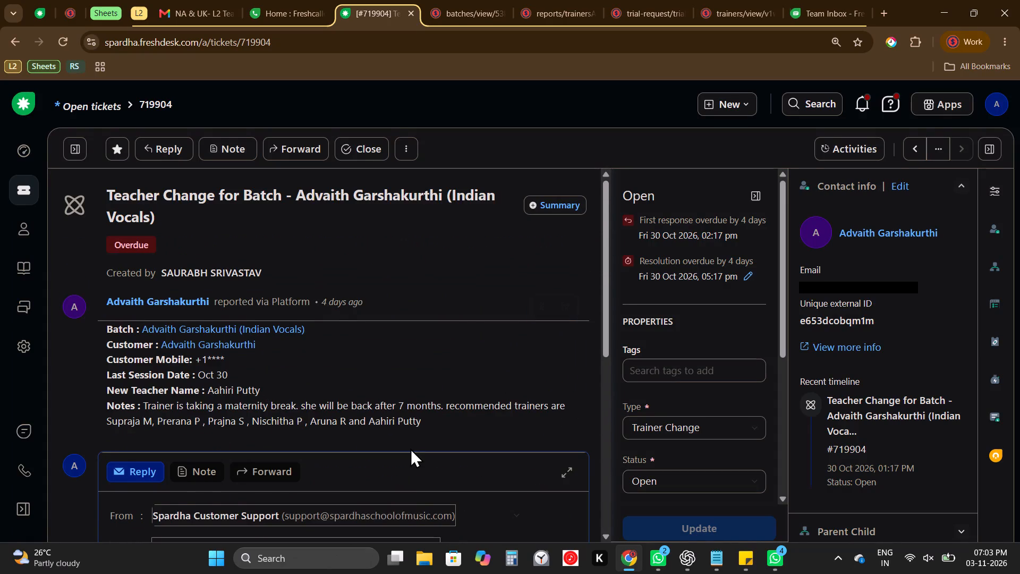
{"action": "scroll", "coordinate": [410, 448], "scroll_direction": "down", "scroll_amount": 5}
{"action": "scroll", "coordinate": [410, 448], "scroll_direction": "up", "scroll_amount": 4}
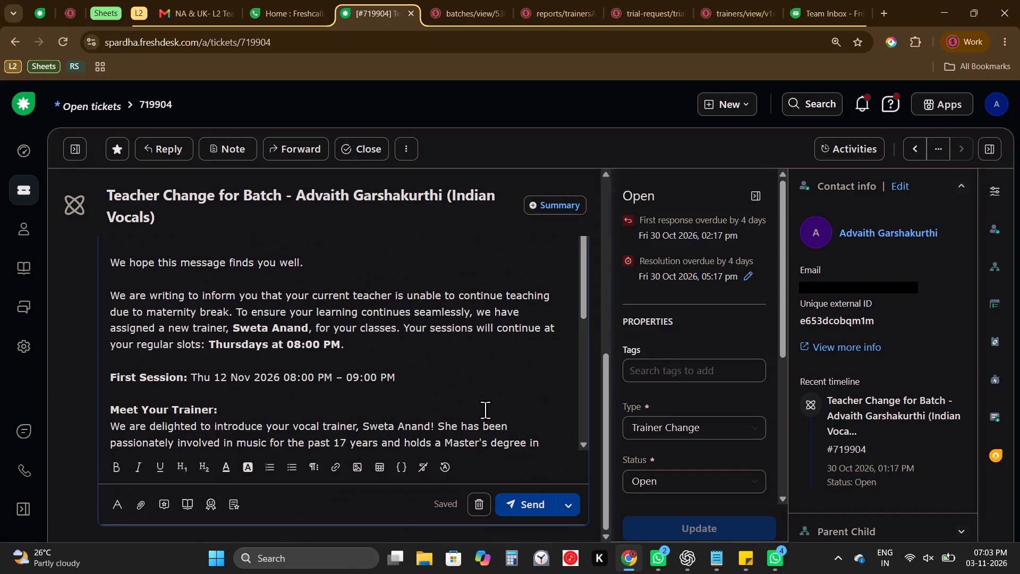
{"action": "scroll", "coordinate": [485, 410], "scroll_direction": "down", "scroll_amount": 1}
{"action": "scroll", "coordinate": [485, 410], "scroll_direction": "up", "scroll_amount": 1}
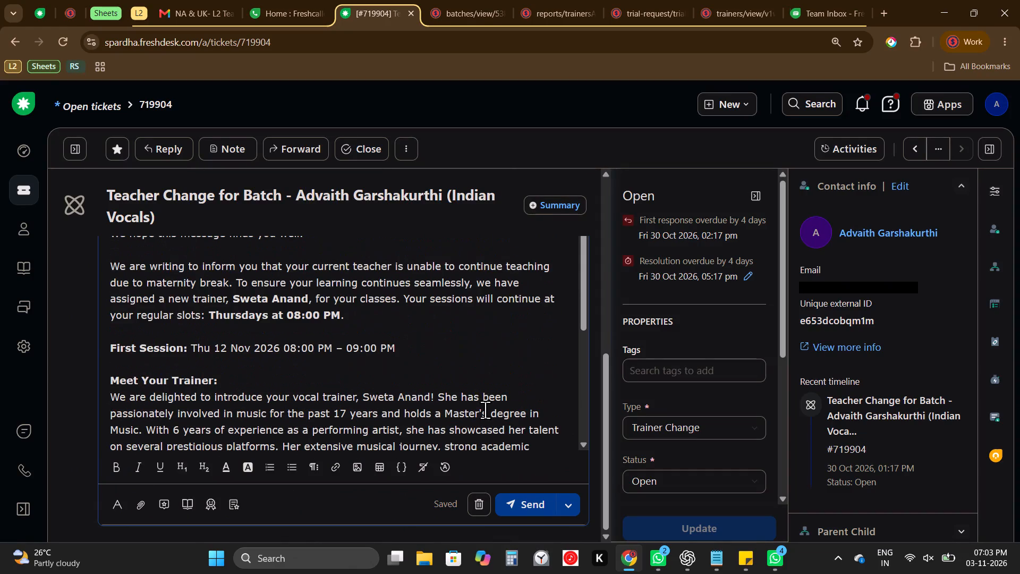
{"action": "left_click", "coordinate": [508, 503]}
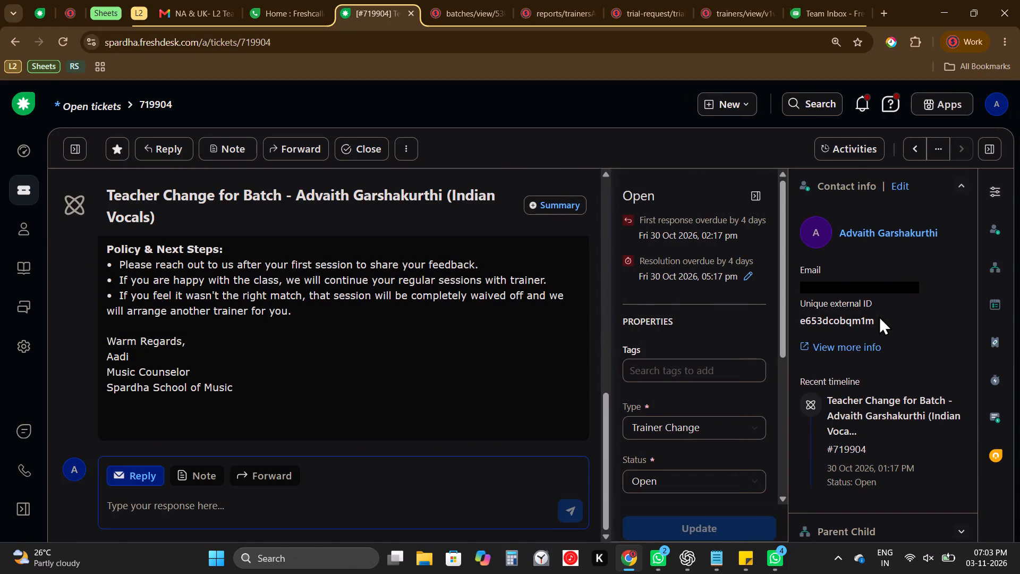
Open the customer's profile from the ticket's Customer field and close the batch page's browser tab.
{"action": "scroll", "coordinate": [435, 409], "scroll_direction": "up", "scroll_amount": 3}
{"action": "scroll", "coordinate": [810, 362], "scroll_direction": "up", "scroll_amount": 1}
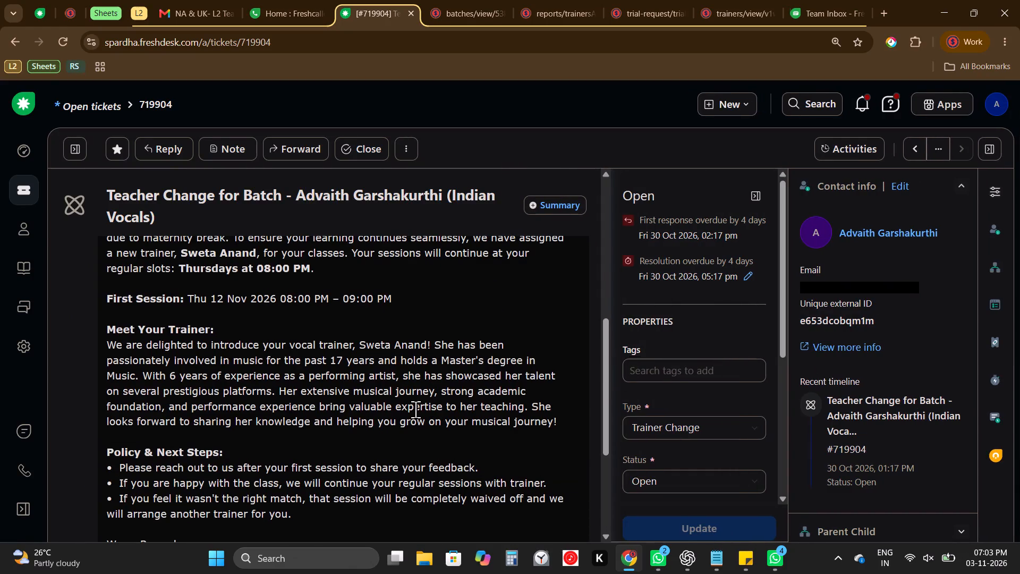
{"action": "scroll", "coordinate": [415, 409], "scroll_direction": "up", "scroll_amount": 3}
{"action": "left_click", "coordinate": [488, 0]}
{"action": "left_click", "coordinate": [344, 0]}
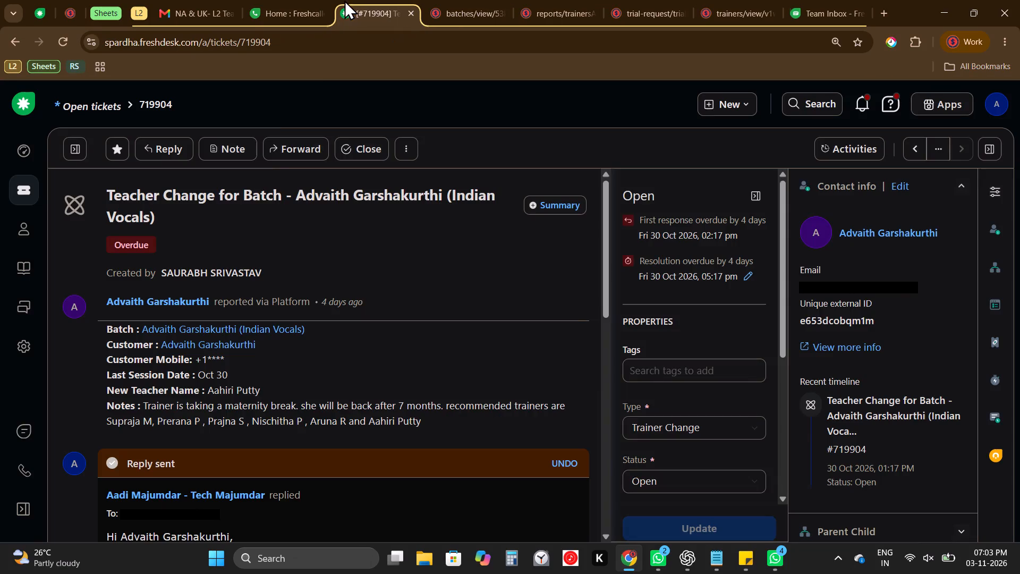
{"action": "left_click", "coordinate": [241, 348]}
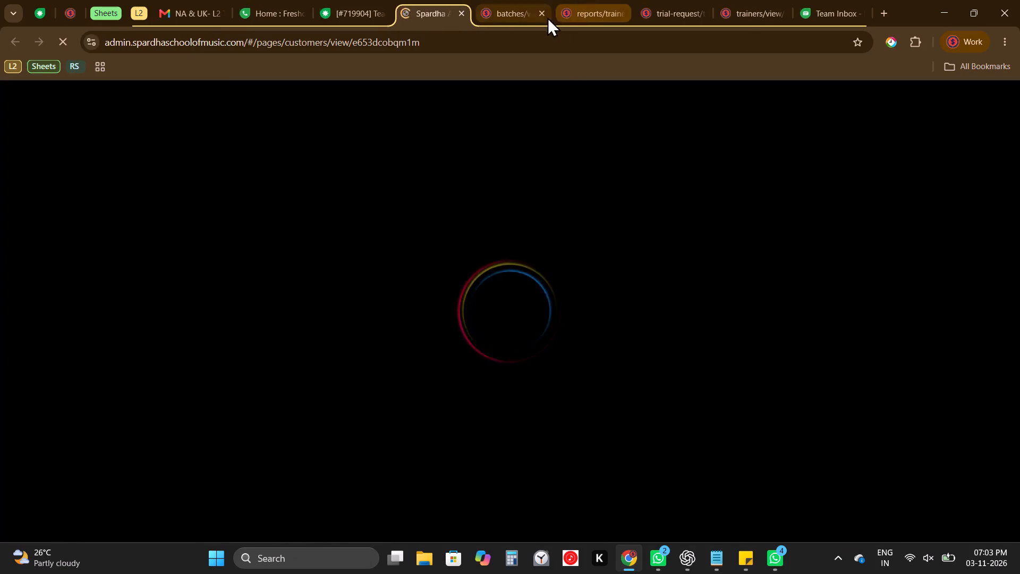
{"action": "left_click", "coordinate": [545, 15]}
Show the customer's contact details and copy the customer's phone number.
{"action": "left_click", "coordinate": [450, 180]}
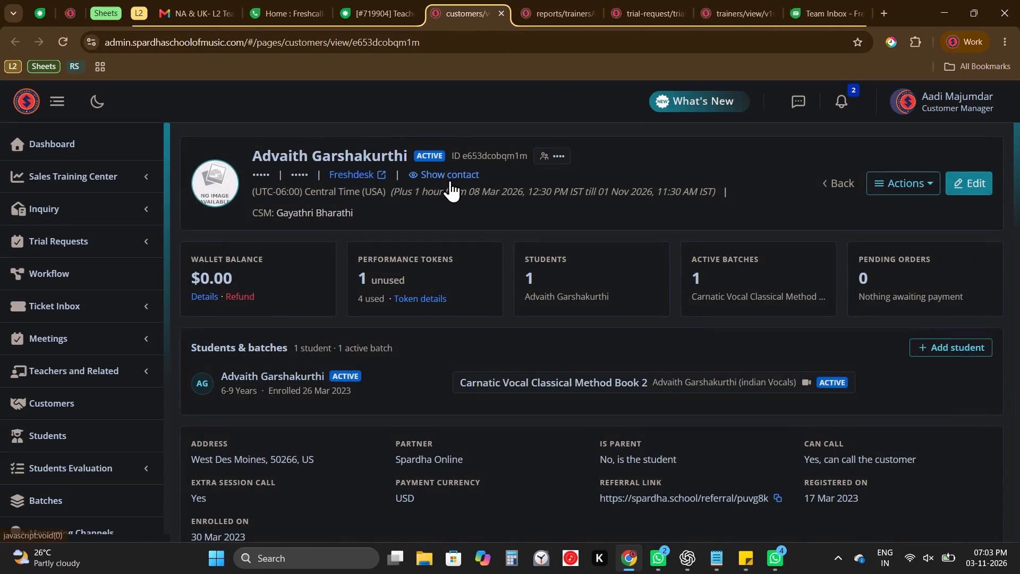
{"action": "double_click", "coordinate": [418, 176]}
{"action": "key", "text": "ctrl+c"}
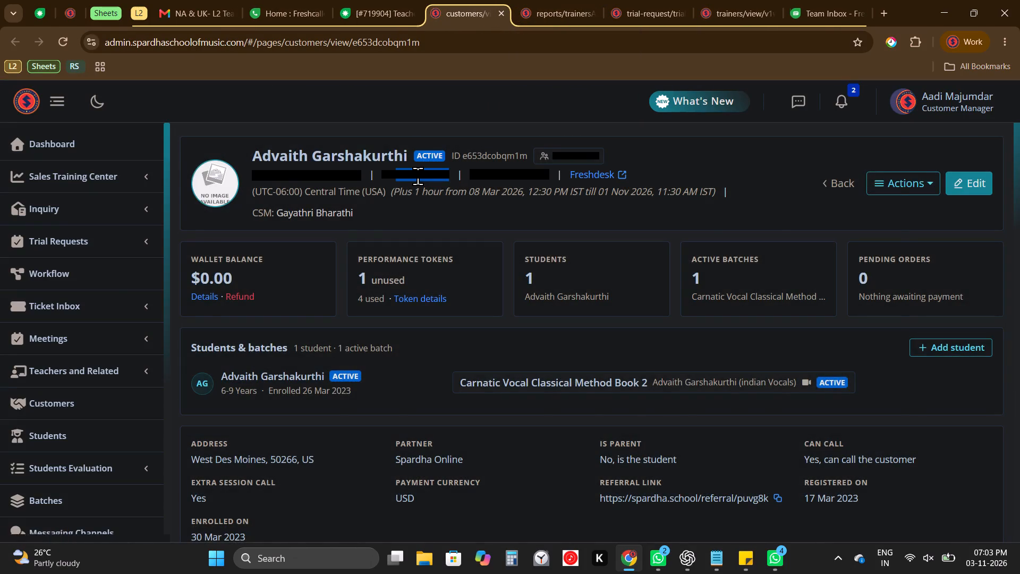
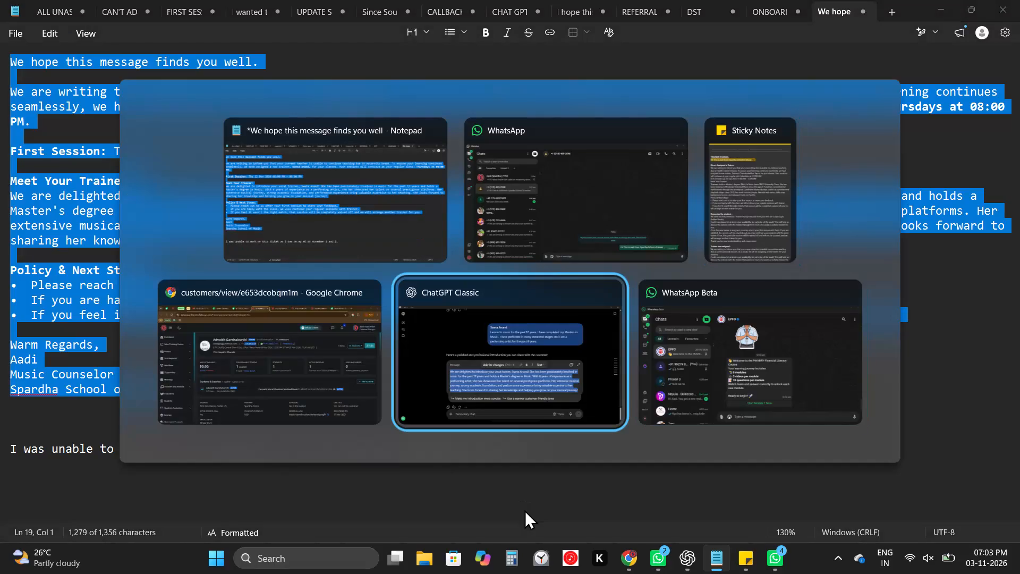
Switch to Chrome and review the sent teacher-change reply in ticket 719904 down to the signature.
{"action": "left_click", "coordinate": [389, 0]}
{"action": "scroll", "coordinate": [309, 413], "scroll_direction": "down", "scroll_amount": 2}
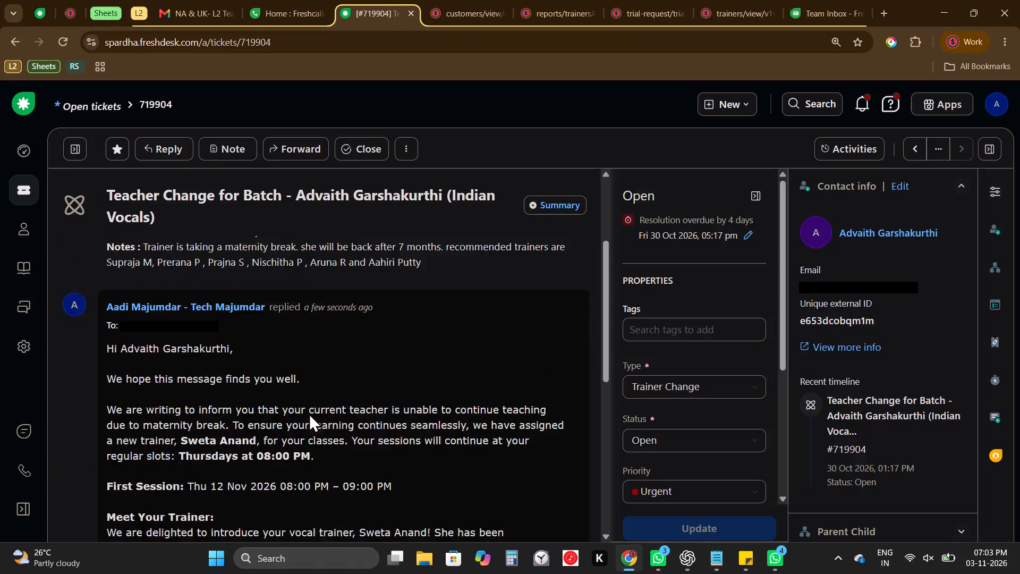
{"action": "scroll", "coordinate": [309, 413], "scroll_direction": "down", "scroll_amount": 2}
{"action": "double_click", "coordinate": [448, 309]}
{"action": "left_click_drag", "start_coordinate": [448, 309], "coordinate": [439, 317]}
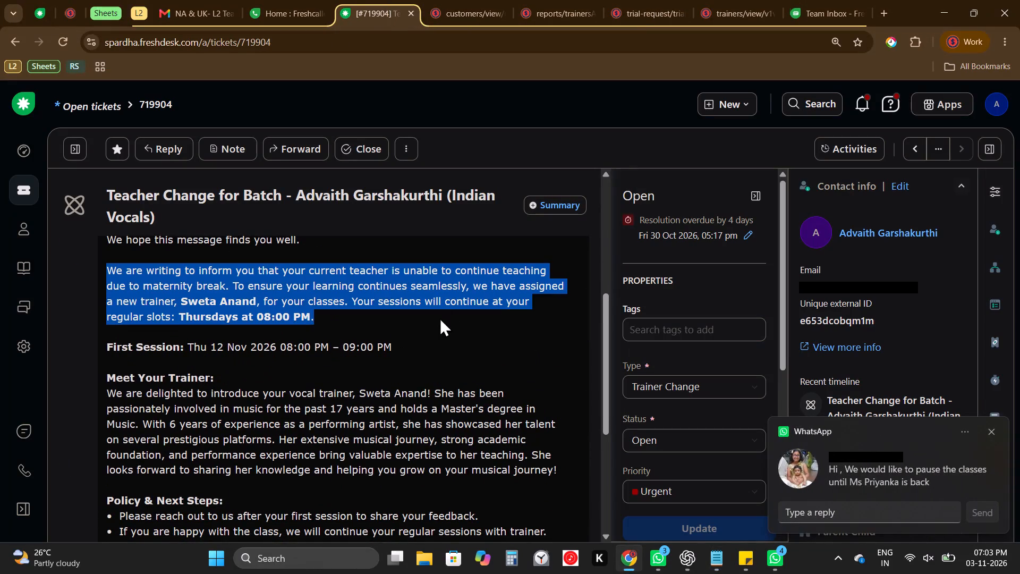
{"action": "left_click_drag", "start_coordinate": [439, 317], "coordinate": [287, 554]}
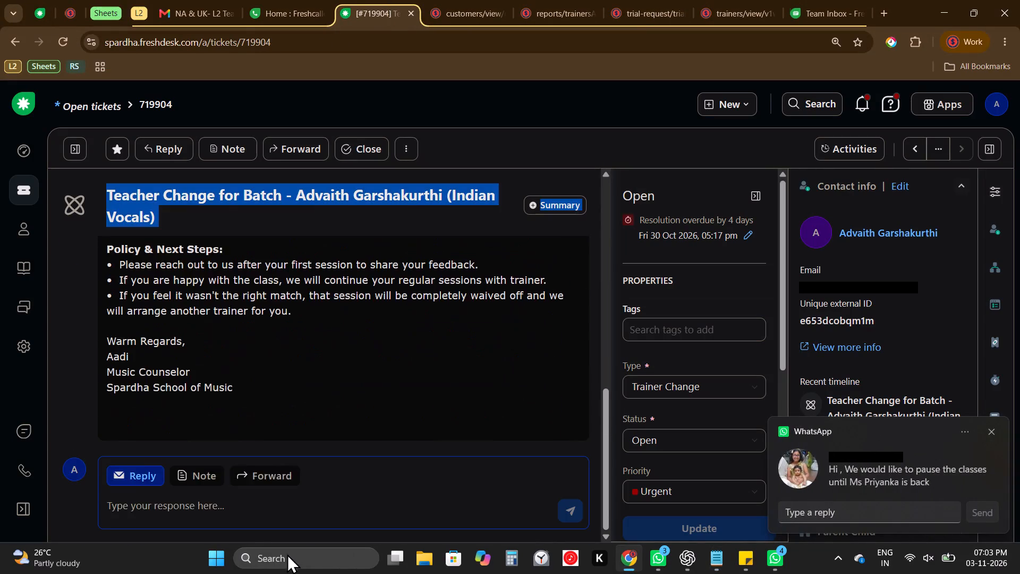
{"action": "left_click_drag", "start_coordinate": [287, 554], "coordinate": [390, 305]}
Switch to Notepad and copy the selected teacher-change message, from "We hope this message finds you well." through the signature.
{"action": "key", "text": "ctrl+c"}
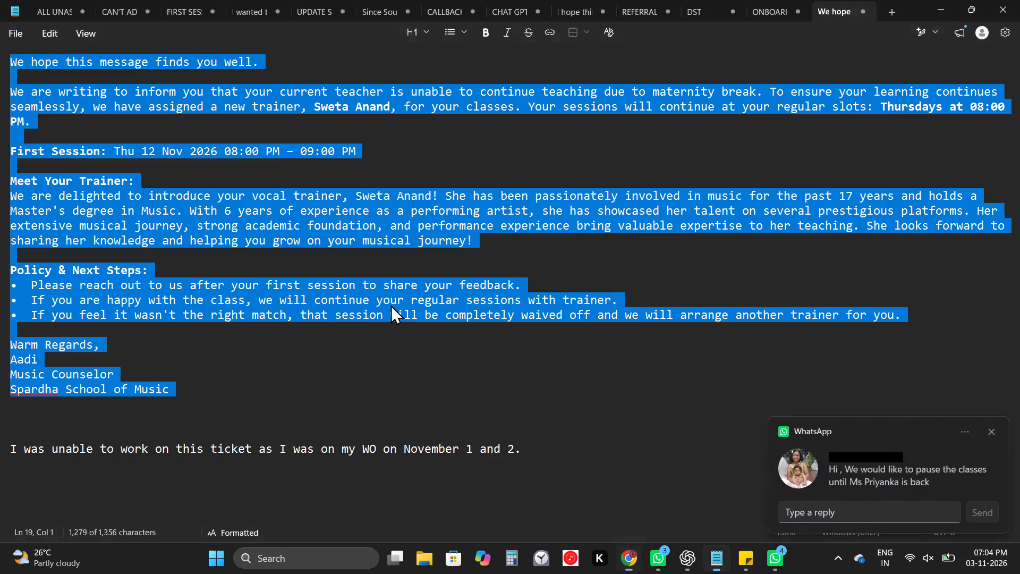
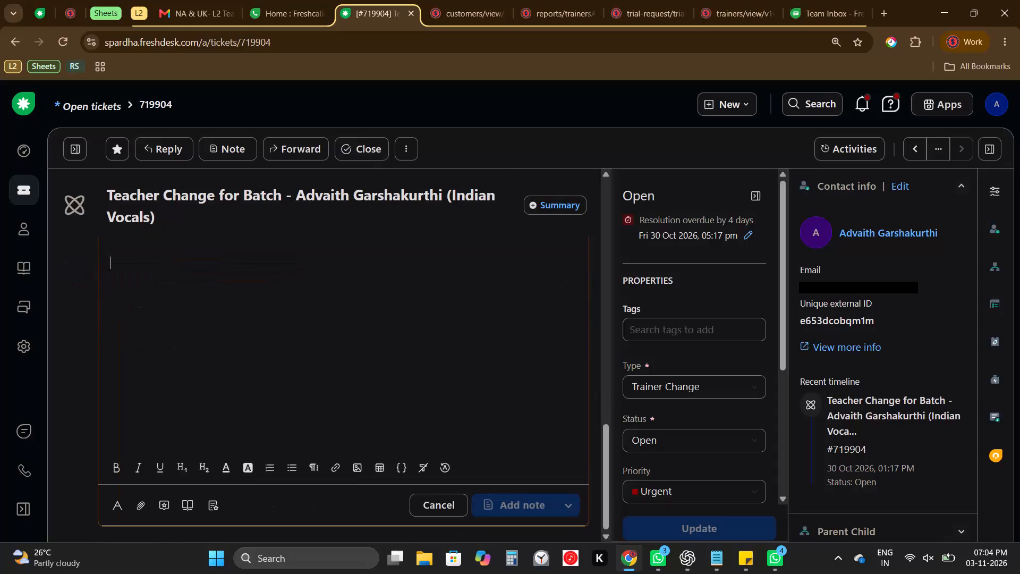
{"action": "key", "text": "ctrl+v"}
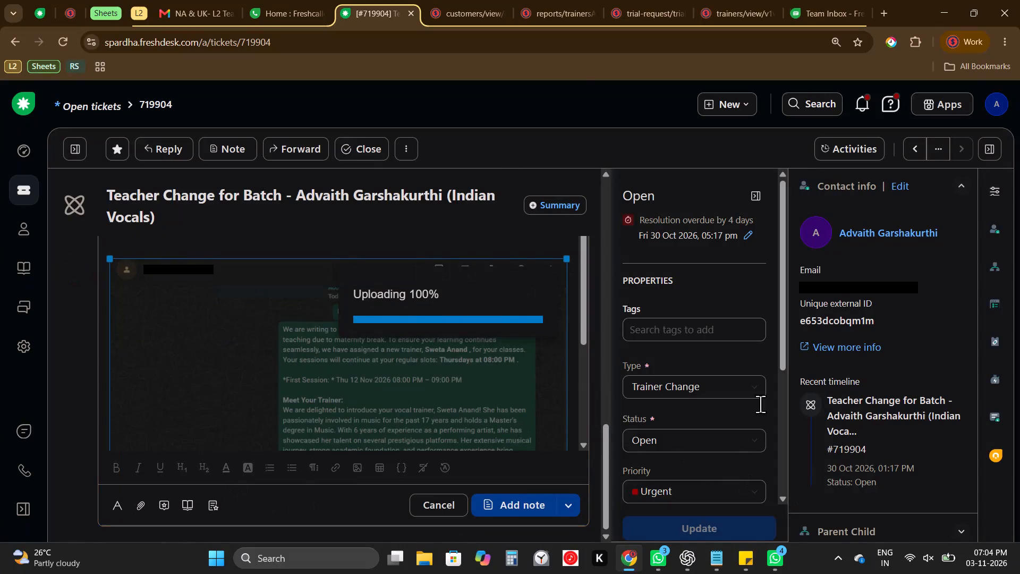
Open the customer's Carnatic Vocal Classical Method Book 2 batch and copy a screenshot of its November 2026 sessions table.
{"action": "left_click", "coordinate": [489, 0]}
{"action": "left_click", "coordinate": [588, 375]}
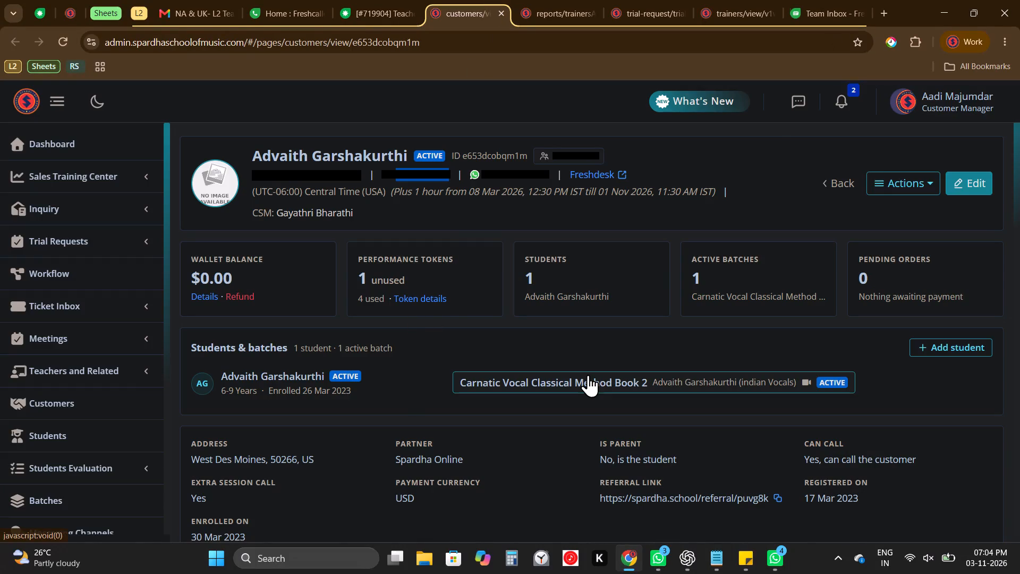
{"action": "scroll", "coordinate": [588, 375], "scroll_direction": "down", "scroll_amount": 2}
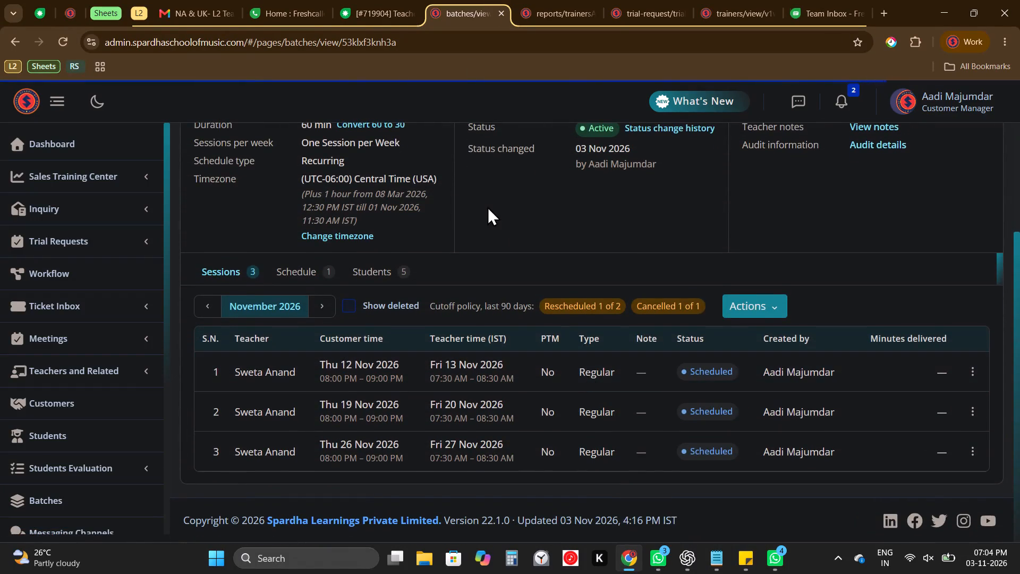
{"action": "key", "text": "Print"}
{"action": "left_click", "coordinate": [487, 206]}
{"action": "left_click_drag", "start_coordinate": [190, 326], "coordinate": [758, 549]}
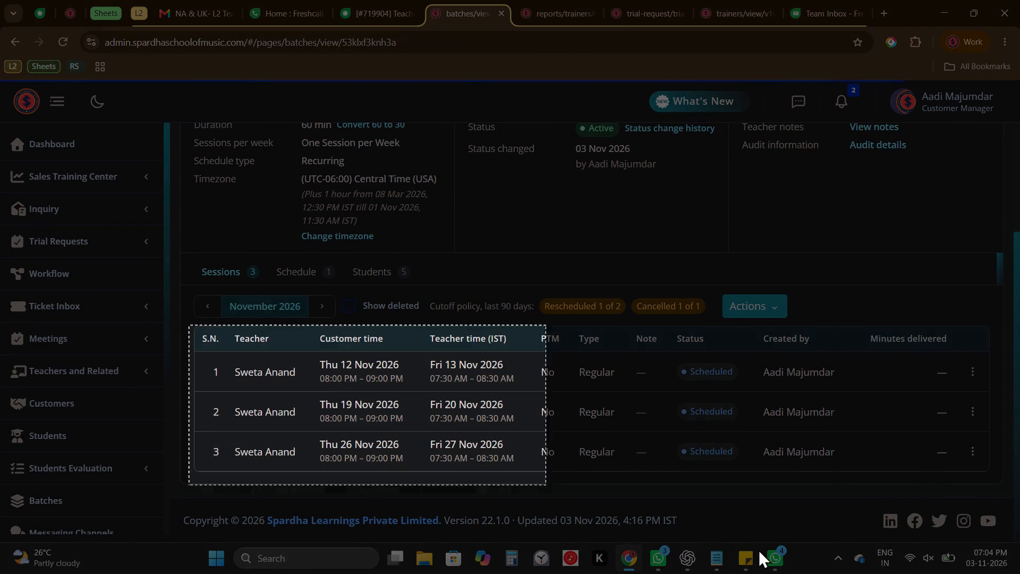
{"action": "left_click_drag", "start_coordinate": [758, 549], "coordinate": [861, 483]}
{"action": "key", "text": "ctrl+c"}
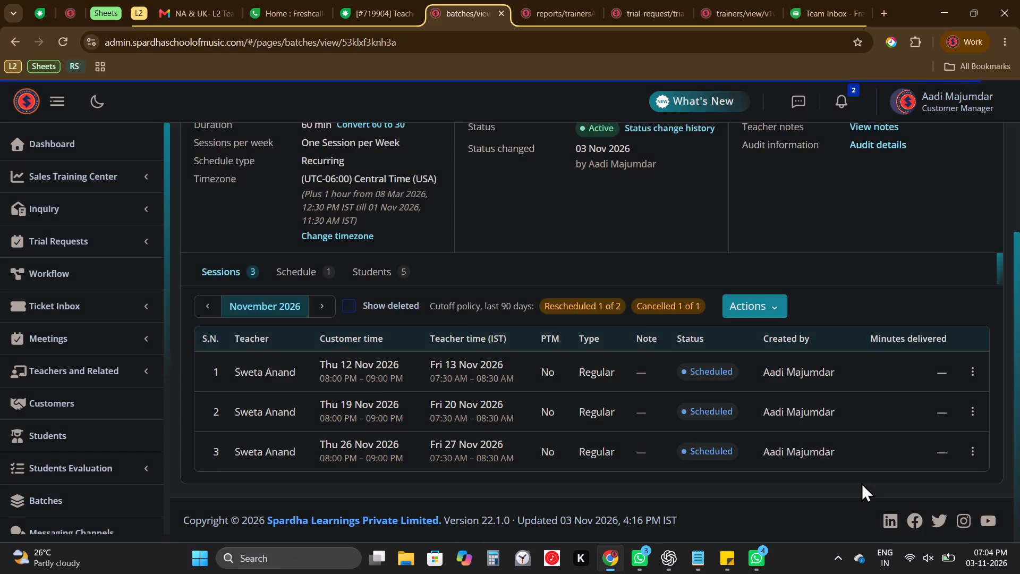
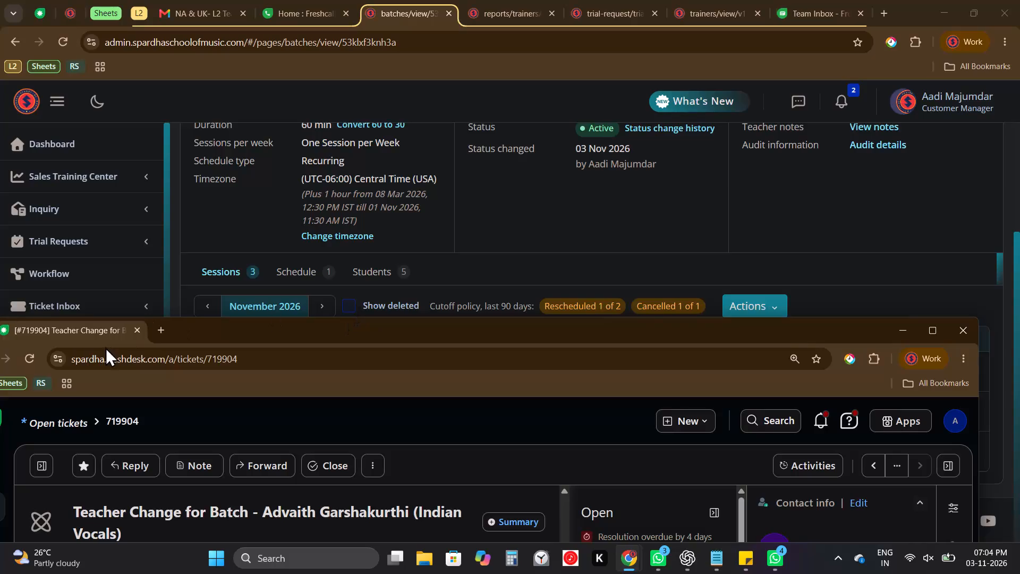
Return the ticket 719904 page to the main browser window and paste the sessions table screenshot into its note.
{"action": "left_click_drag", "start_coordinate": [109, 329], "coordinate": [405, 3]}
{"action": "scroll", "coordinate": [329, 247], "scroll_direction": "up", "scroll_amount": 1}
{"action": "key", "text": "ctrl+v"}
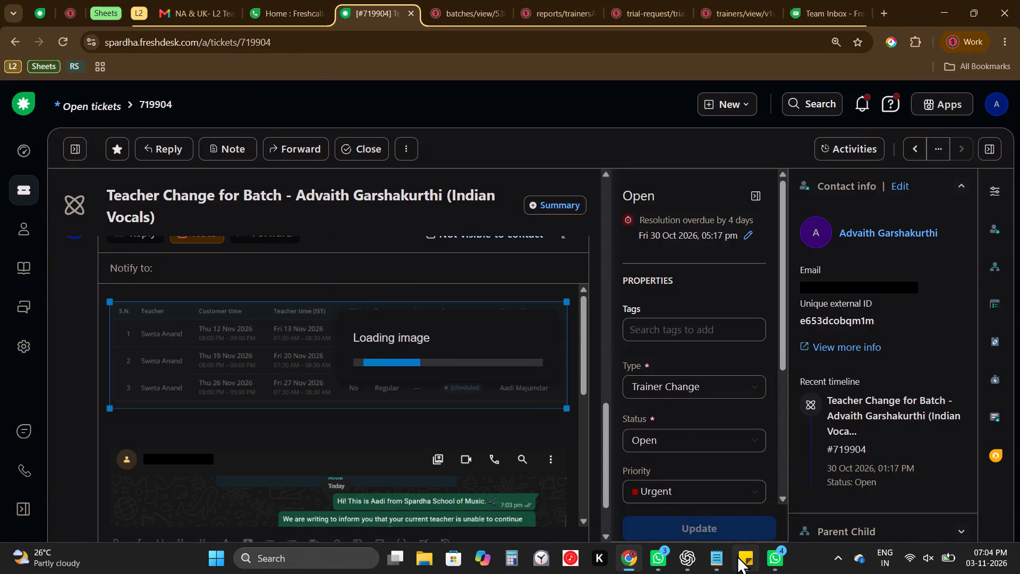
Copy the "customer has been advised to reach out" and "Closing this ticket" lines from Sticky Notes into the note above the sessions table.
{"action": "left_click", "coordinate": [737, 555]}
{"action": "scroll", "coordinate": [773, 277], "scroll_direction": "down", "scroll_amount": 10}
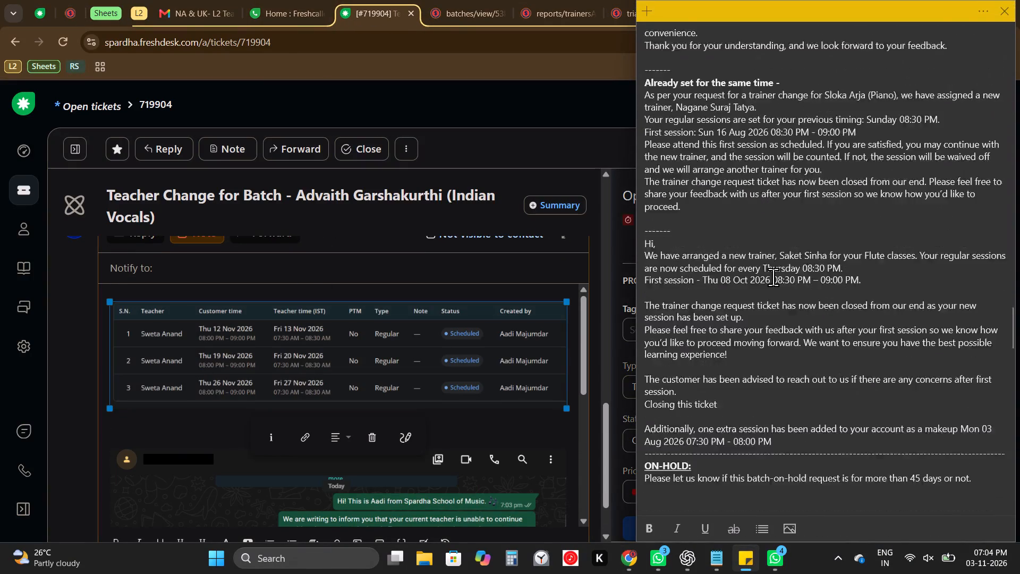
{"action": "scroll", "coordinate": [773, 277], "scroll_direction": "down", "scroll_amount": 3}
{"action": "scroll", "coordinate": [730, 298], "scroll_direction": "down", "scroll_amount": 1}
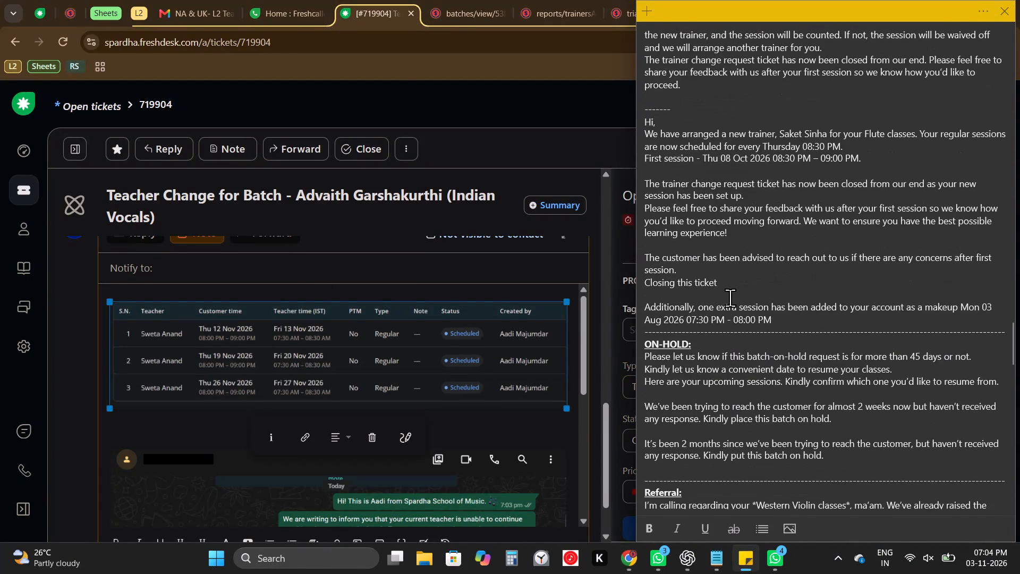
{"action": "double_click", "coordinate": [776, 264]}
{"action": "left_click_drag", "start_coordinate": [776, 264], "coordinate": [772, 276]}
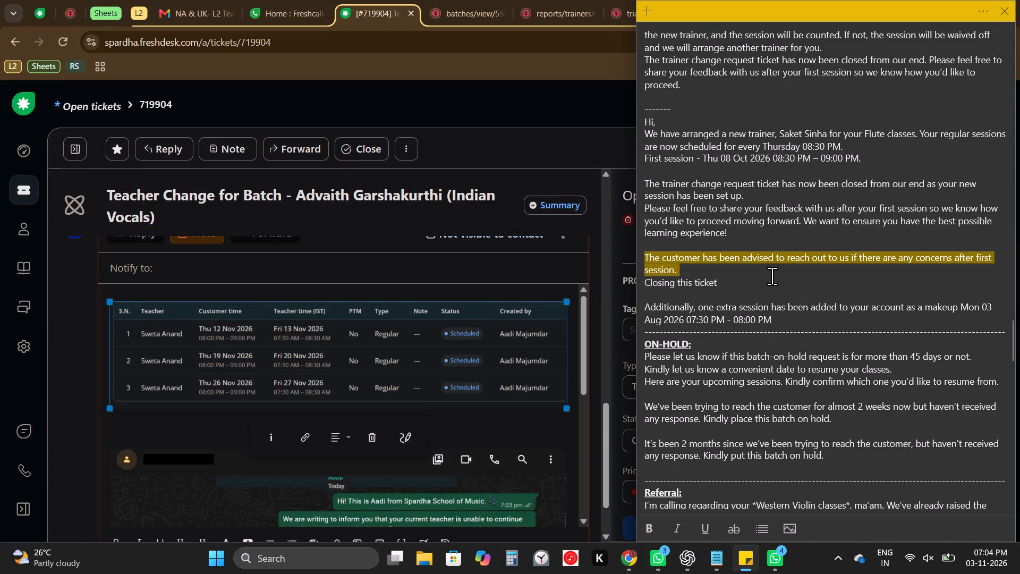
{"action": "left_click_drag", "start_coordinate": [772, 276], "coordinate": [768, 284]}
{"action": "key", "text": "ctrl+c"}
{"action": "scroll", "coordinate": [511, 392], "scroll_direction": "up", "scroll_amount": 1}
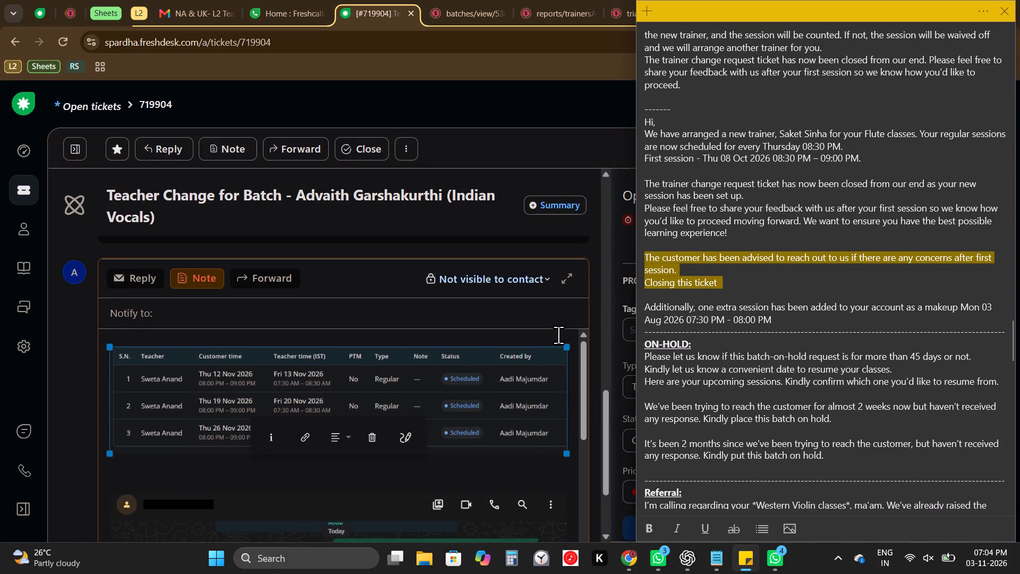
{"action": "left_click", "coordinate": [558, 335]}
{"action": "key", "text": "ctrl+v"}
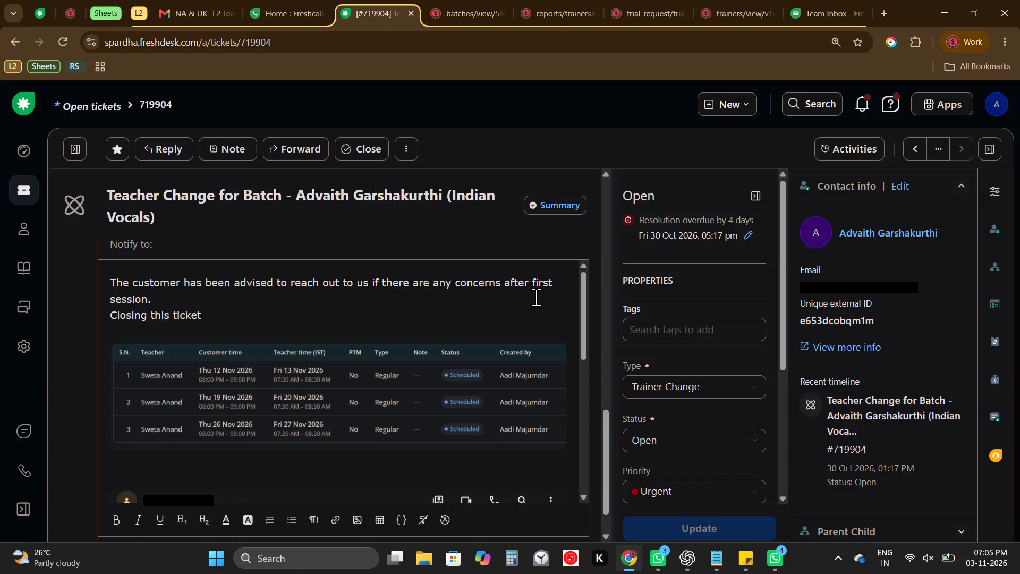
Copy the sentence about being on WO on November 1 and 2 from Notepad to the top of the note, followed by a blank line.
{"action": "left_click", "coordinate": [712, 545]}
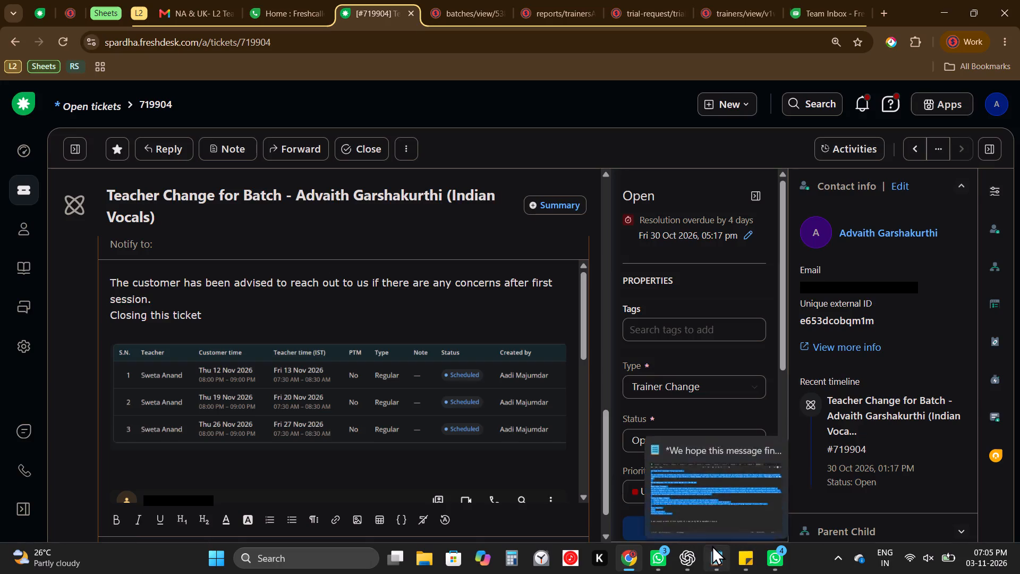
{"action": "triple_click", "coordinate": [358, 445]}
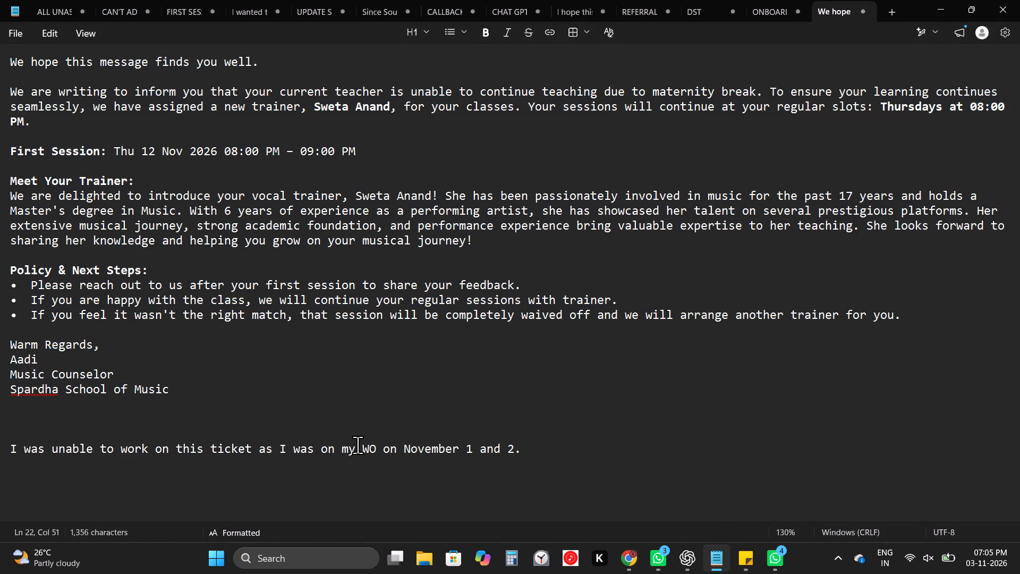
{"action": "key", "text": "ctrl+c"}
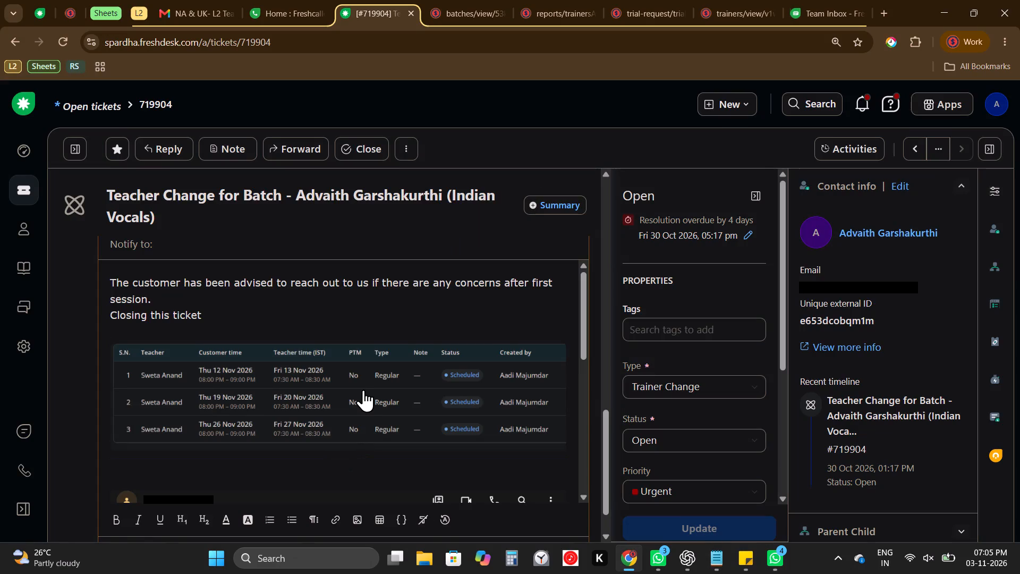
{"action": "key", "text": "Up"}
{"action": "key", "text": "Up"}
{"action": "key", "text": "Up"}
{"action": "key", "text": "Up"}
{"action": "key", "text": "Up"}
{"action": "key", "text": "Up"}
{"action": "key", "text": "Up"}
{"action": "key", "text": "Up"}
{"action": "key", "text": "Up"}
{"action": "key", "text": "Up"}
{"action": "key", "text": "Up"}
{"action": "key", "text": "Up"}
{"action": "key", "text": "ctrl+v"}
{"action": "key", "text": "Return"}
{"action": "key", "text": "Return"}
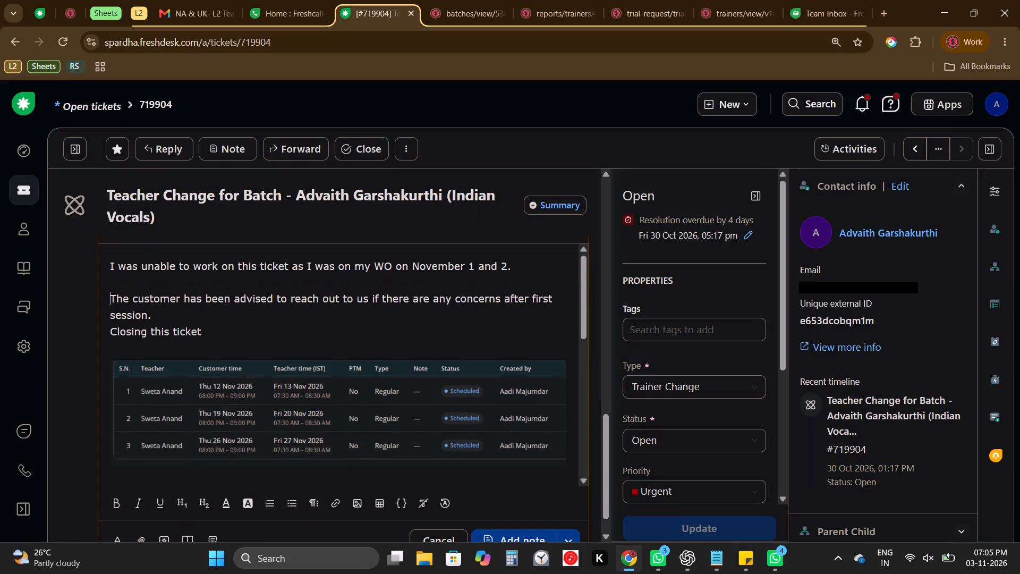
Add the completed note to ticket 719904.
{"action": "scroll", "coordinate": [460, 385], "scroll_direction": "down", "scroll_amount": 3}
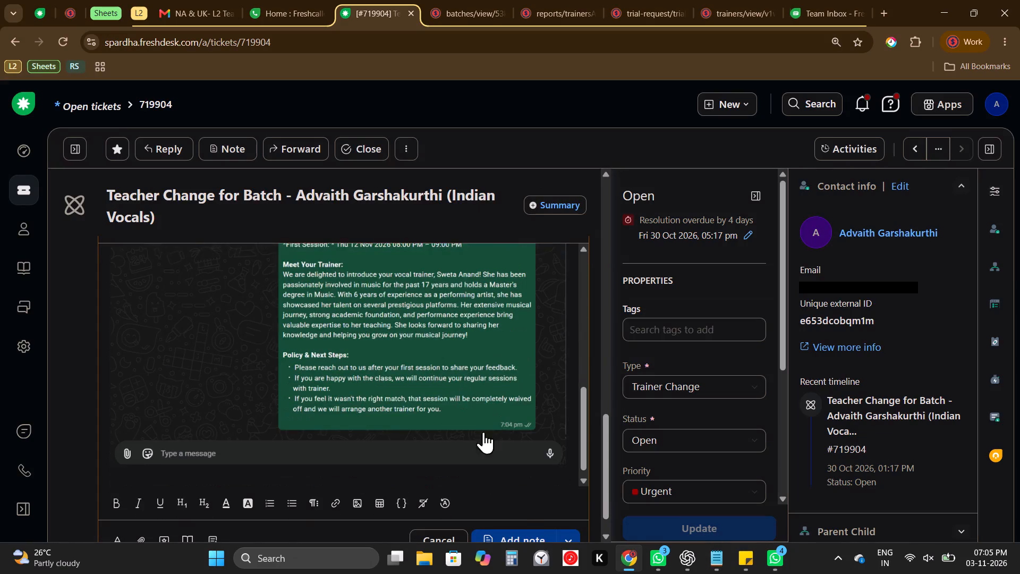
{"action": "left_click", "coordinate": [527, 536]}
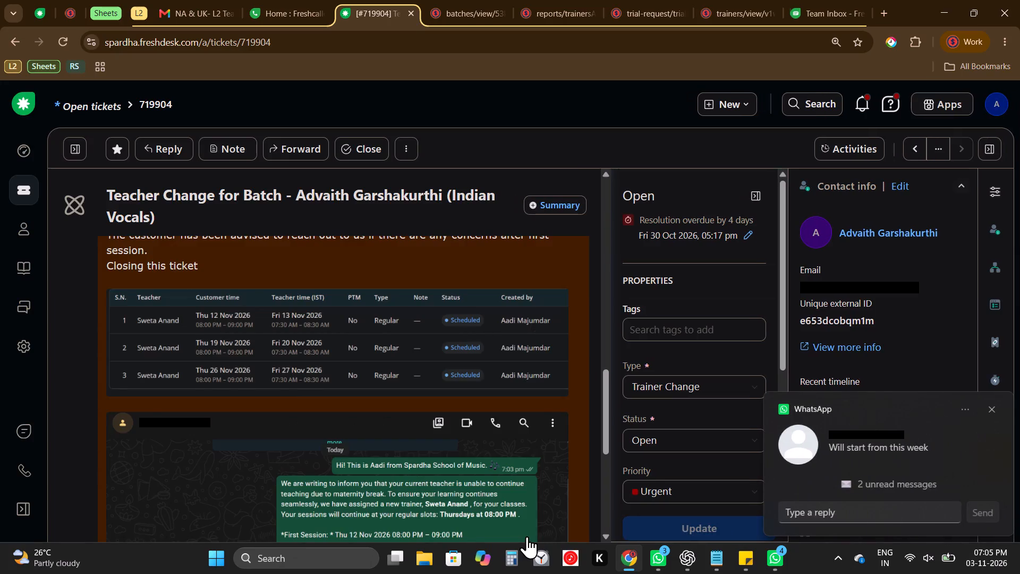
{"action": "scroll", "coordinate": [405, 458], "scroll_direction": "up", "scroll_amount": 1}
{"action": "scroll", "coordinate": [405, 458], "scroll_direction": "down", "scroll_amount": 4}
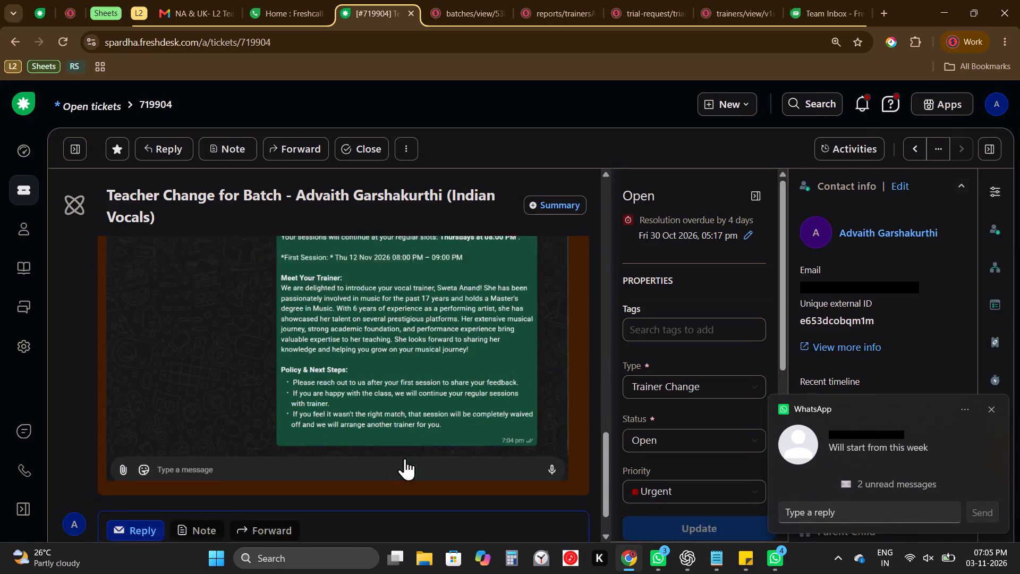
{"action": "scroll", "coordinate": [405, 458], "scroll_direction": "down", "scroll_amount": 4}
{"action": "left_click_drag", "start_coordinate": [678, 446], "coordinate": [705, 431]}
{"action": "left_click_drag", "start_coordinate": [705, 431], "coordinate": [723, 422]}
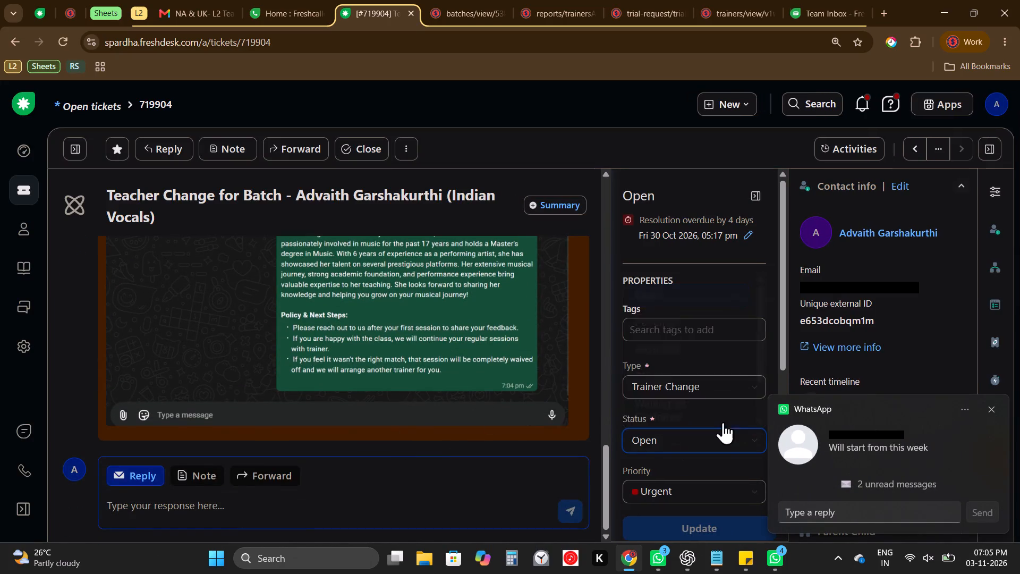
{"action": "left_click_drag", "start_coordinate": [723, 422], "coordinate": [724, 422]}
{"action": "left_click_drag", "start_coordinate": [705, 446], "coordinate": [712, 404]}
{"action": "left_click", "coordinate": [712, 404]}
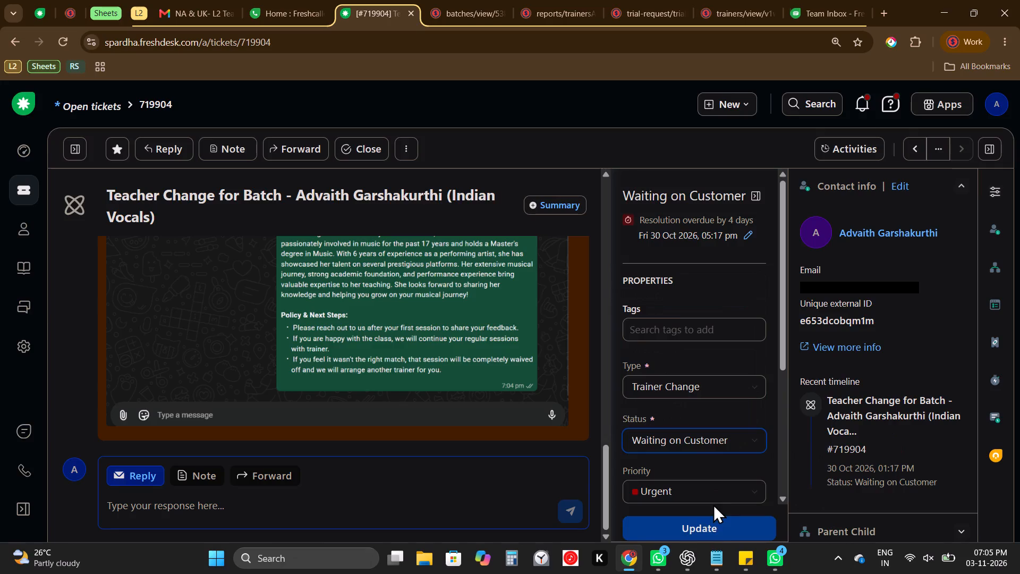
{"action": "left_click", "coordinate": [713, 520]}
{"action": "double_click", "coordinate": [150, 107]}
{"action": "key", "text": "ctrl+c"}
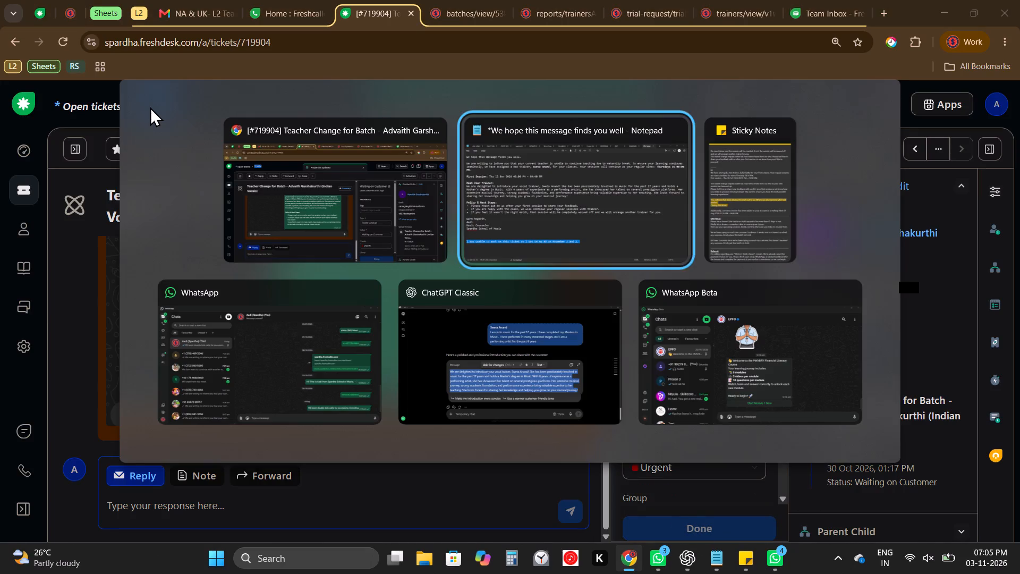
Append ticket number 719904 to the end of the CLOSE list in Sticky Notes.
{"action": "scroll", "coordinate": [776, 331], "scroll_direction": "down", "scroll_amount": 9}
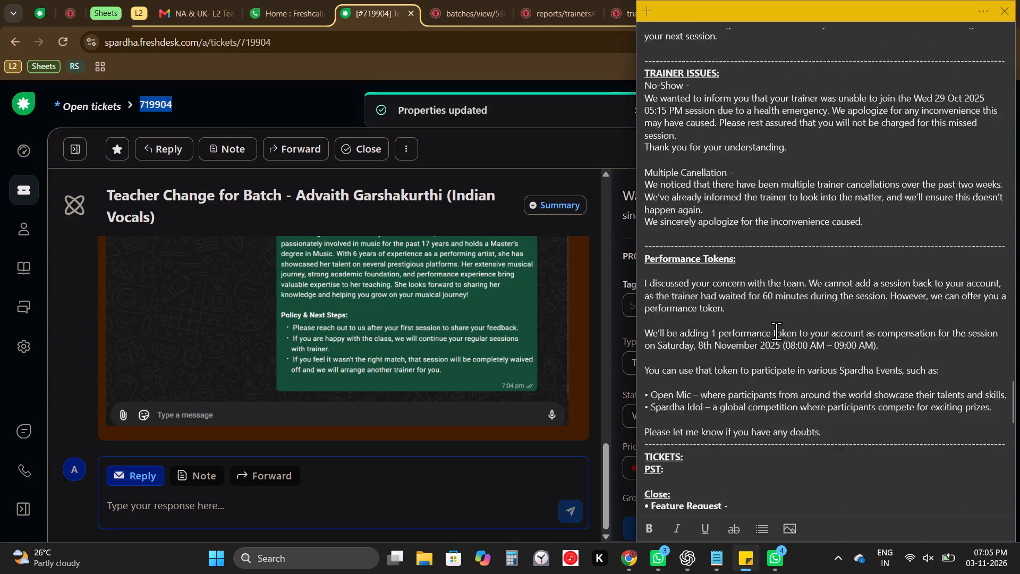
{"action": "scroll", "coordinate": [776, 331], "scroll_direction": "down", "scroll_amount": 11}
{"action": "left_click", "coordinate": [862, 311]}
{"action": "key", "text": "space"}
{"action": "key", "text": "ctrl+v"}
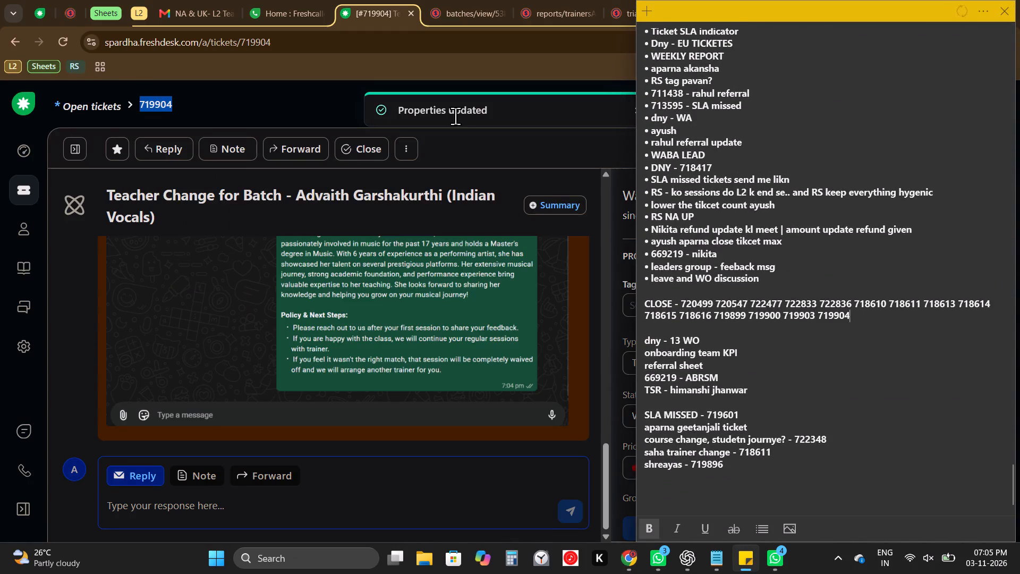
Switch back to Freshdesk and leave the ticket for the main dashboard.
{"action": "left_click", "coordinate": [20, 114]}
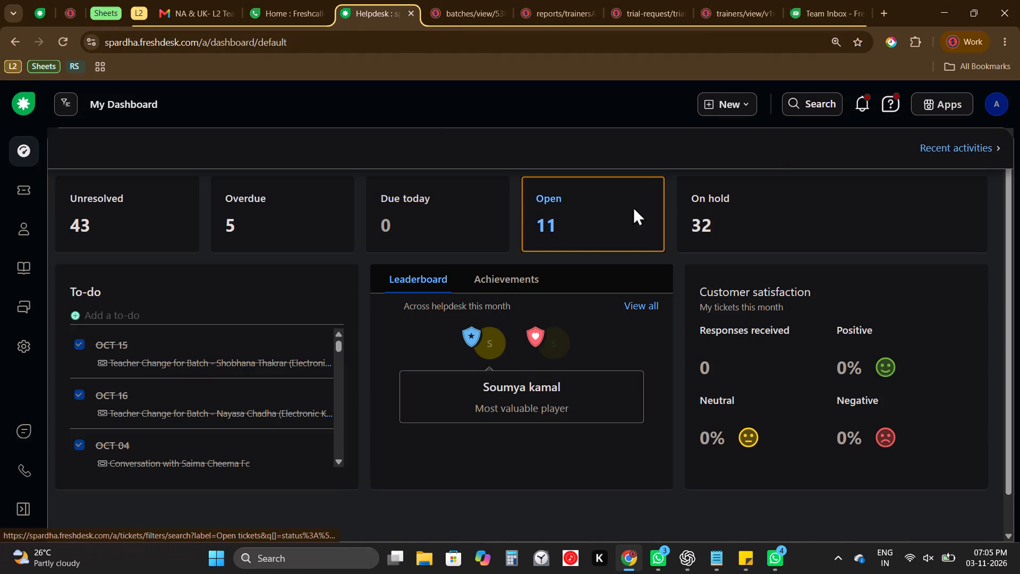
{"action": "scroll", "coordinate": [463, 287], "scroll_direction": "down", "scroll_amount": 12}
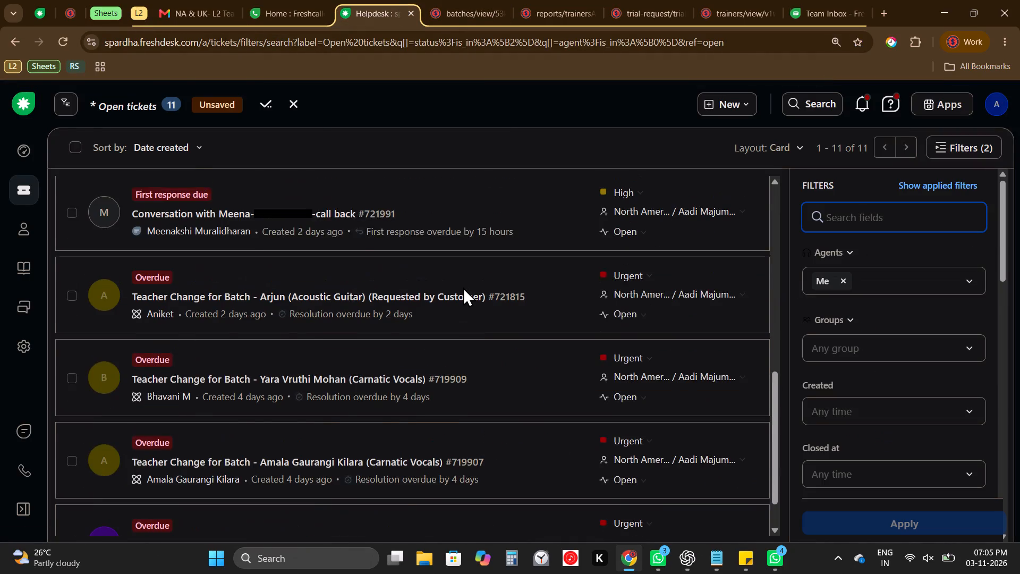
{"action": "scroll", "coordinate": [463, 287], "scroll_direction": "down", "scroll_amount": 1}
{"action": "left_click", "coordinate": [387, 243]}
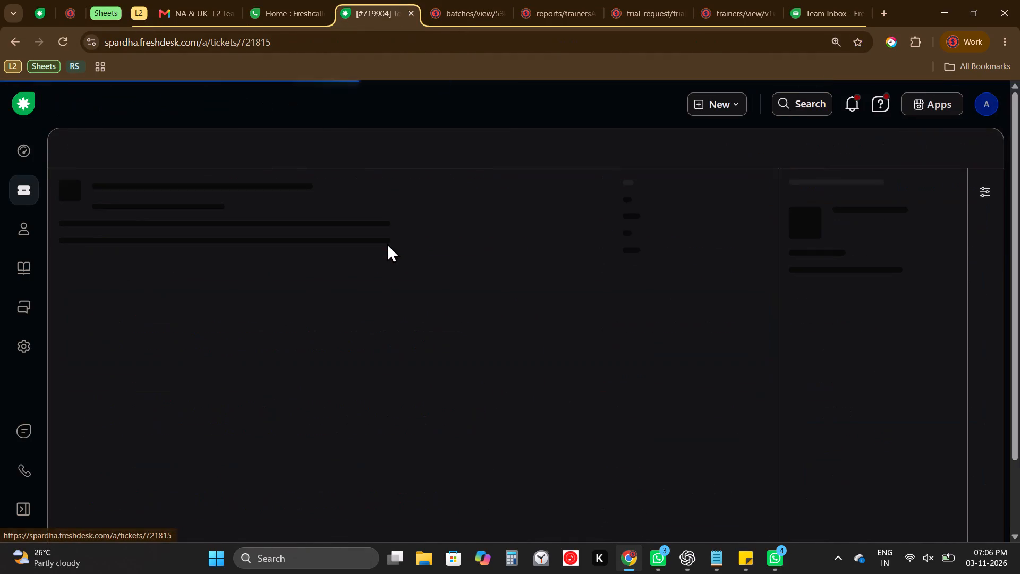
{"action": "scroll", "coordinate": [333, 504], "scroll_direction": "right", "scroll_amount": 5}
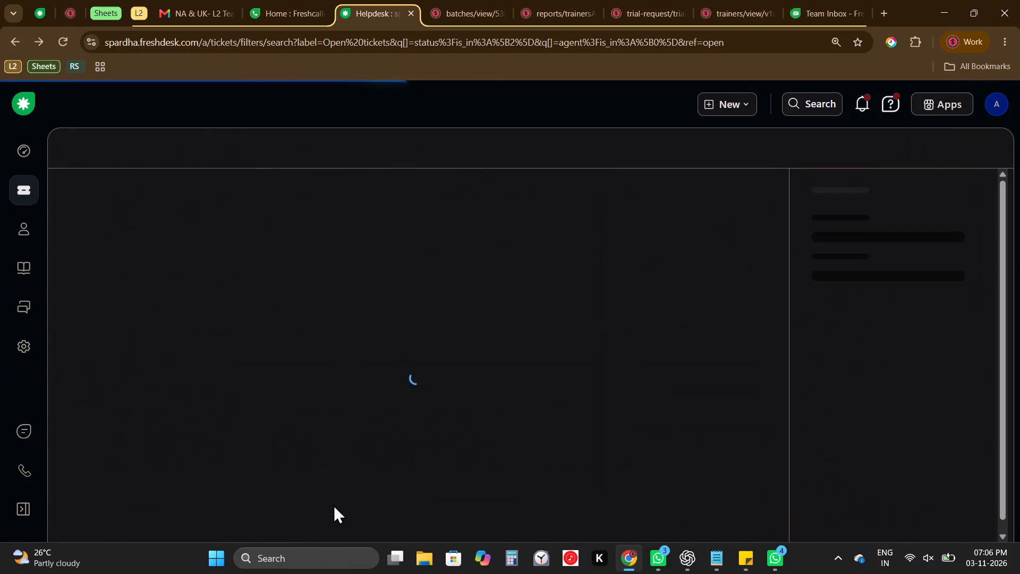
{"action": "scroll", "coordinate": [410, 423], "scroll_direction": "down", "scroll_amount": 4}
{"action": "left_click", "coordinate": [378, 492]}
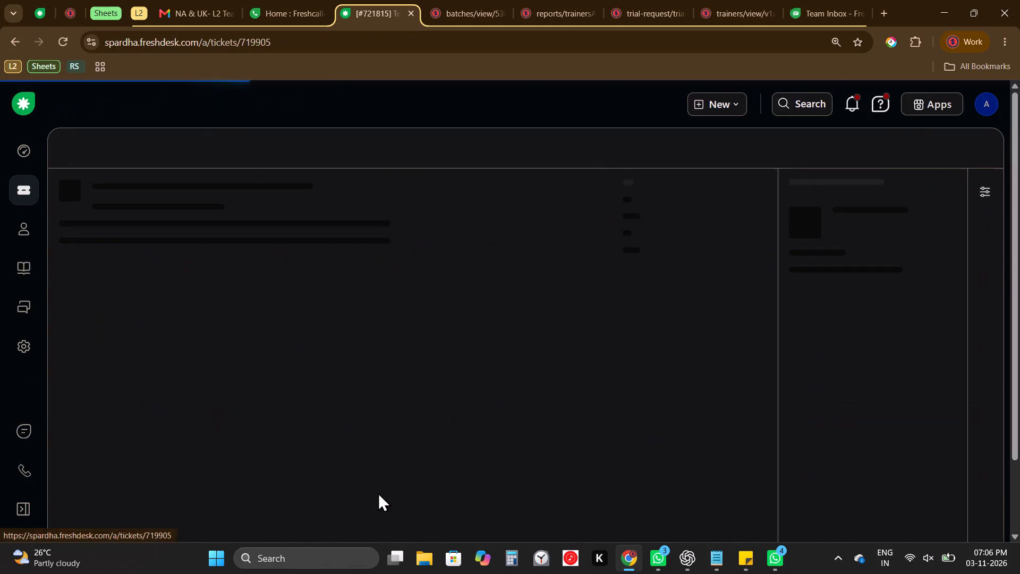
{"action": "double_click", "coordinate": [169, 426]}
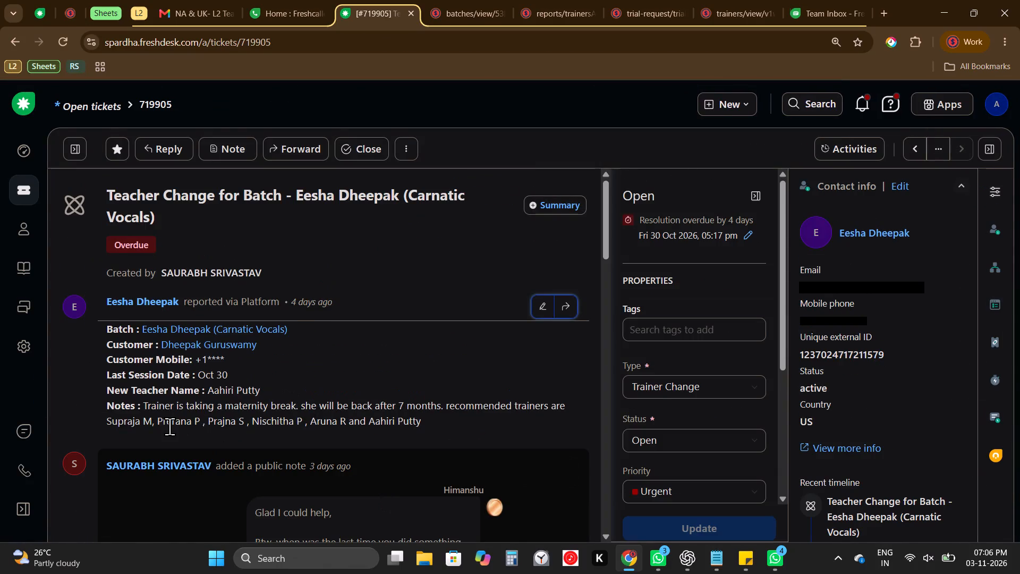
{"action": "left_click_drag", "start_coordinate": [169, 426], "coordinate": [251, 431]}
{"action": "scroll", "coordinate": [251, 431], "scroll_direction": "down", "scroll_amount": 4}
{"action": "scroll", "coordinate": [251, 431], "scroll_direction": "up", "scroll_amount": 1}
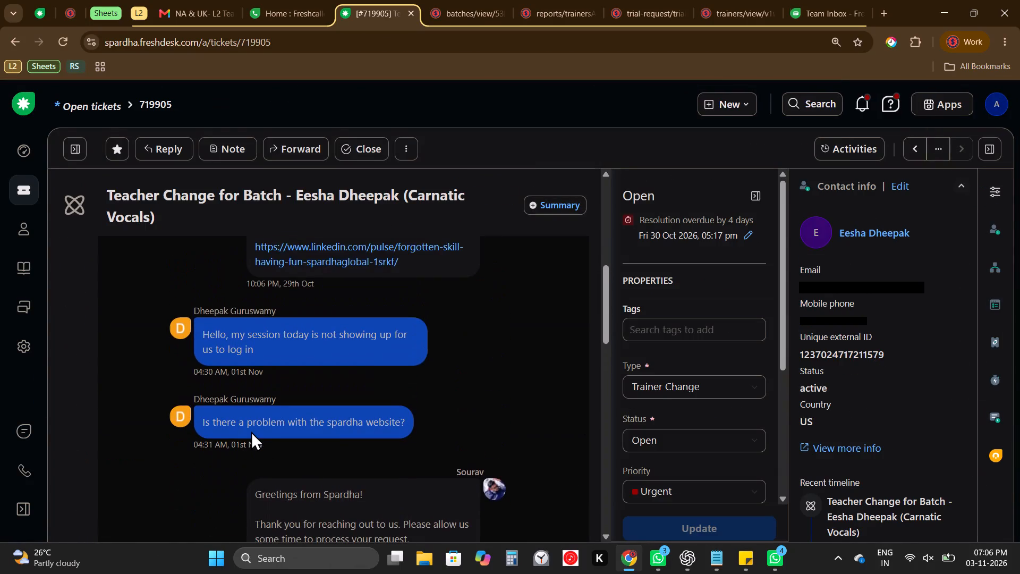
{"action": "scroll", "coordinate": [251, 431], "scroll_direction": "up", "scroll_amount": 1}
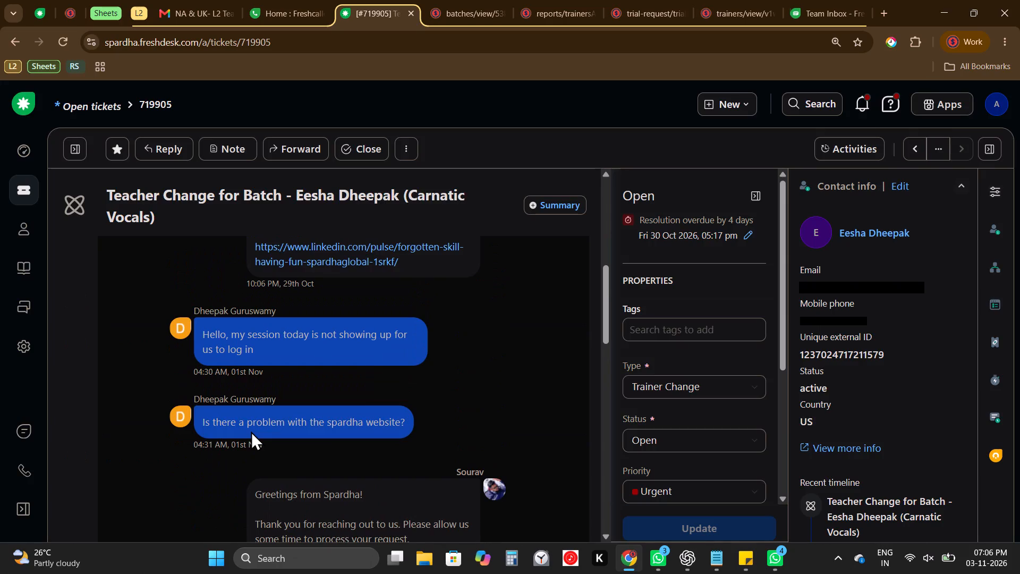
{"action": "scroll", "coordinate": [251, 431], "scroll_direction": "down", "scroll_amount": 3}
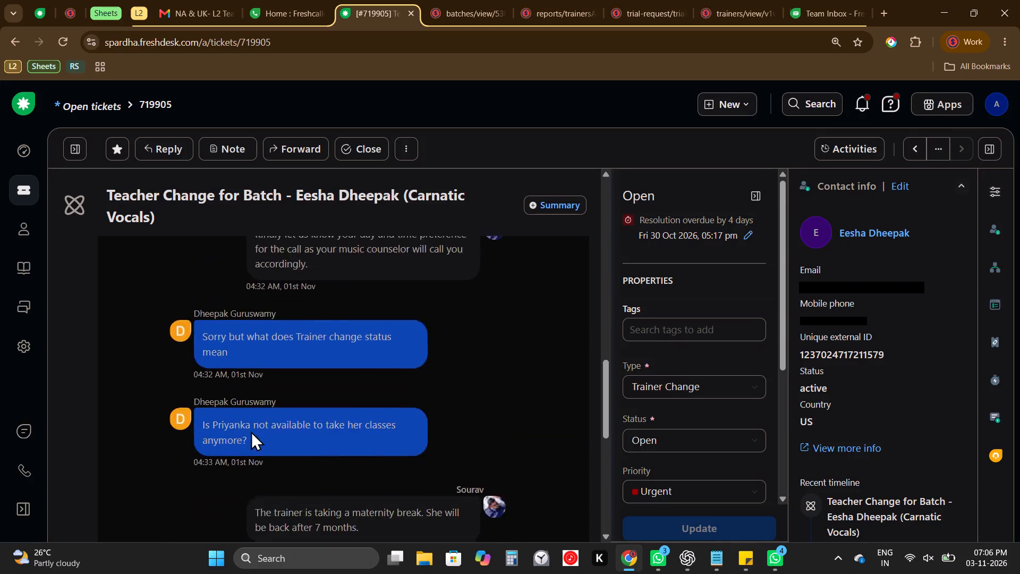
{"action": "scroll", "coordinate": [251, 431], "scroll_direction": "up", "scroll_amount": 3}
{"action": "double_click", "coordinate": [275, 375]}
{"action": "left_click_drag", "start_coordinate": [275, 375], "coordinate": [275, 377]}
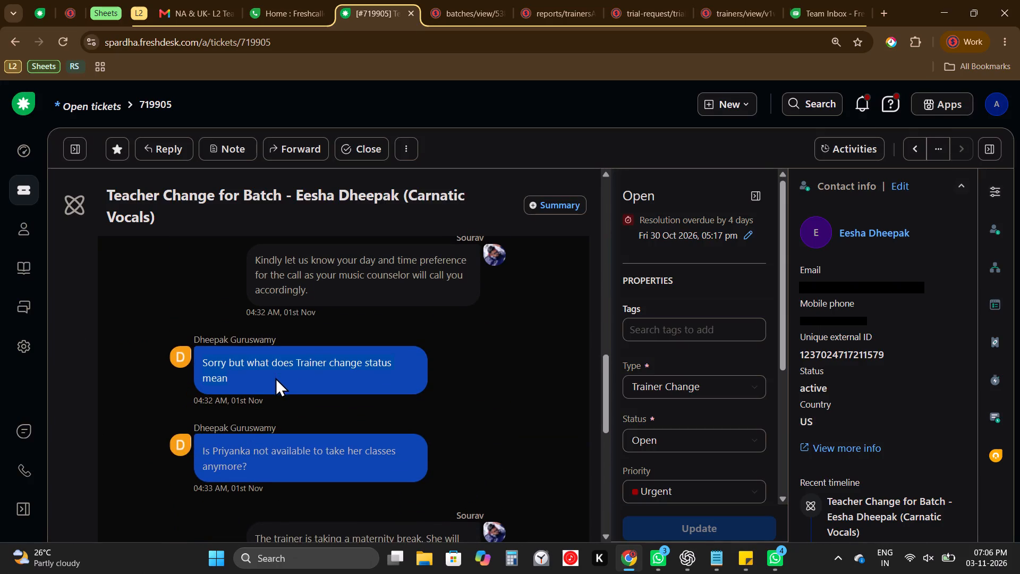
{"action": "left_click_drag", "start_coordinate": [275, 377], "coordinate": [294, 469]}
{"action": "left_click", "coordinate": [294, 469]}
{"action": "scroll", "coordinate": [294, 469], "scroll_direction": "down", "scroll_amount": 3}
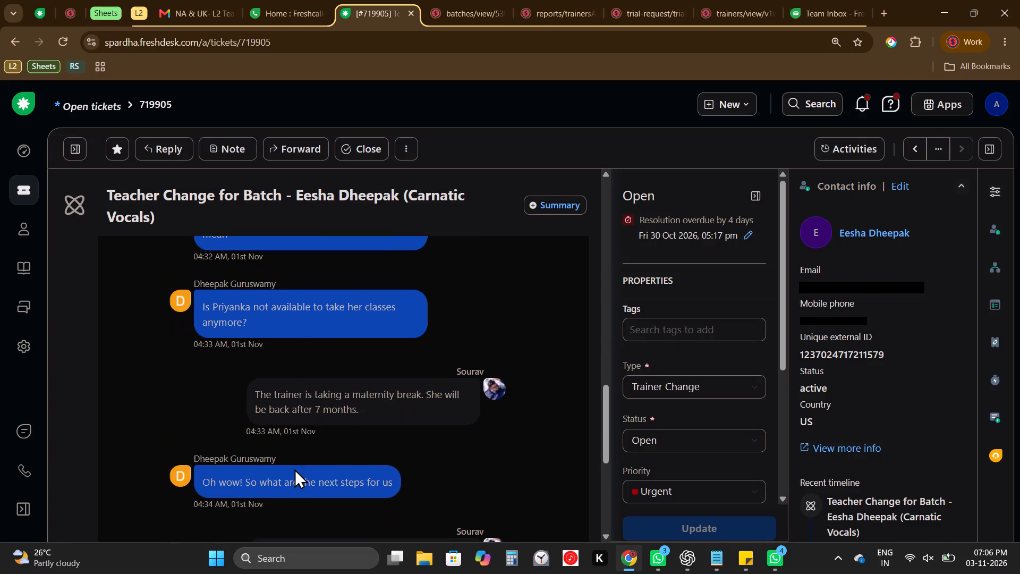
{"action": "scroll", "coordinate": [294, 469], "scroll_direction": "down", "scroll_amount": 1}
{"action": "scroll", "coordinate": [294, 469], "scroll_direction": "up", "scroll_amount": 14}
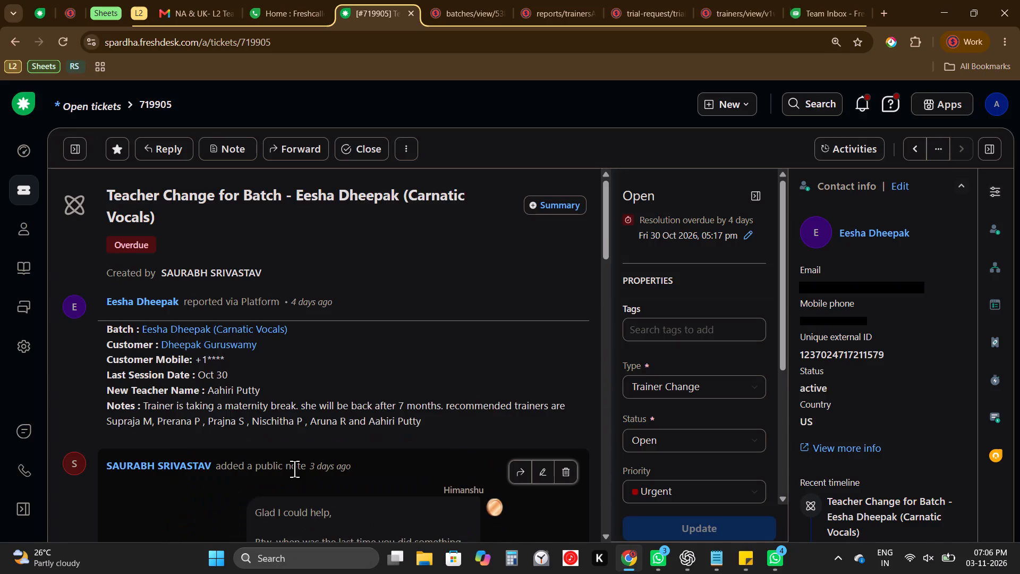
{"action": "scroll", "coordinate": [294, 469], "scroll_direction": "down", "scroll_amount": 4}
{"action": "scroll", "coordinate": [294, 469], "scroll_direction": "up", "scroll_amount": 6}
{"action": "left_click", "coordinate": [263, 330]}
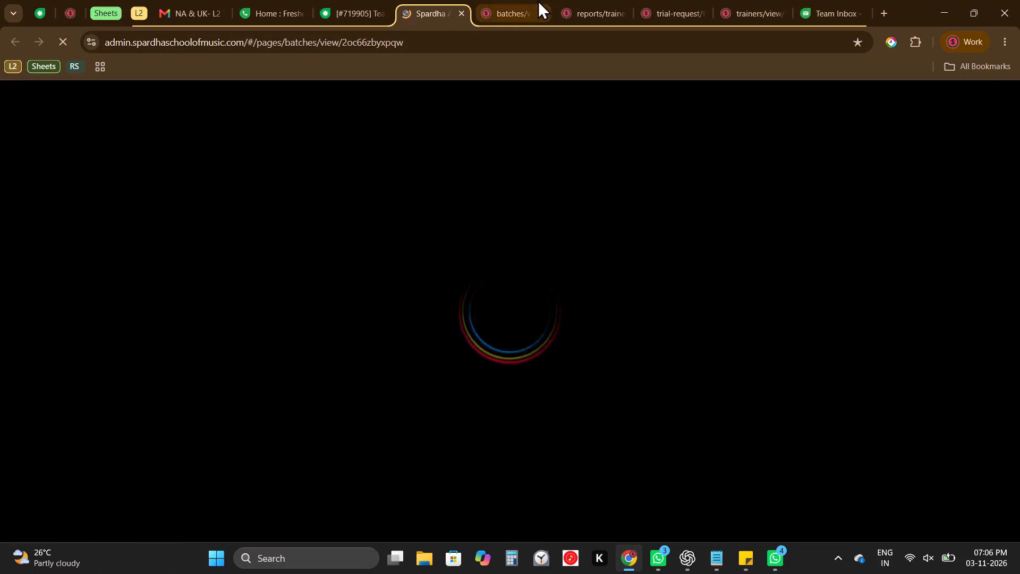
{"action": "left_click", "coordinate": [537, 12]}
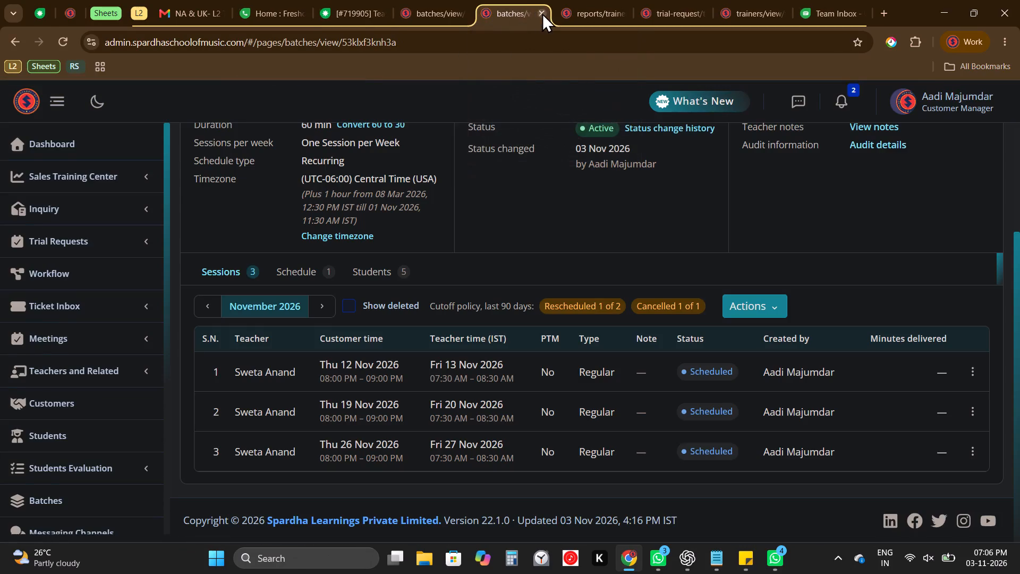
{"action": "left_click", "coordinate": [542, 13]}
{"action": "left_click", "coordinate": [427, 0]}
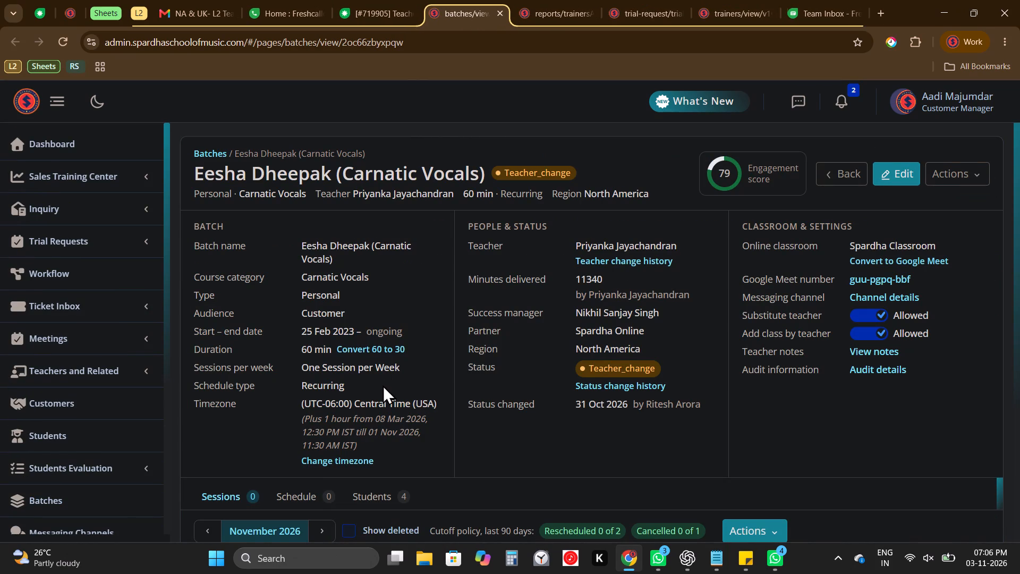
Copy the batch's timezone and set the trainers allocation report's timezone to (UTC-06:00) Central Time (USA).
{"action": "triple_click", "coordinate": [388, 400]}
{"action": "key", "text": "ctrl+c"}
{"action": "left_click", "coordinate": [539, 0]}
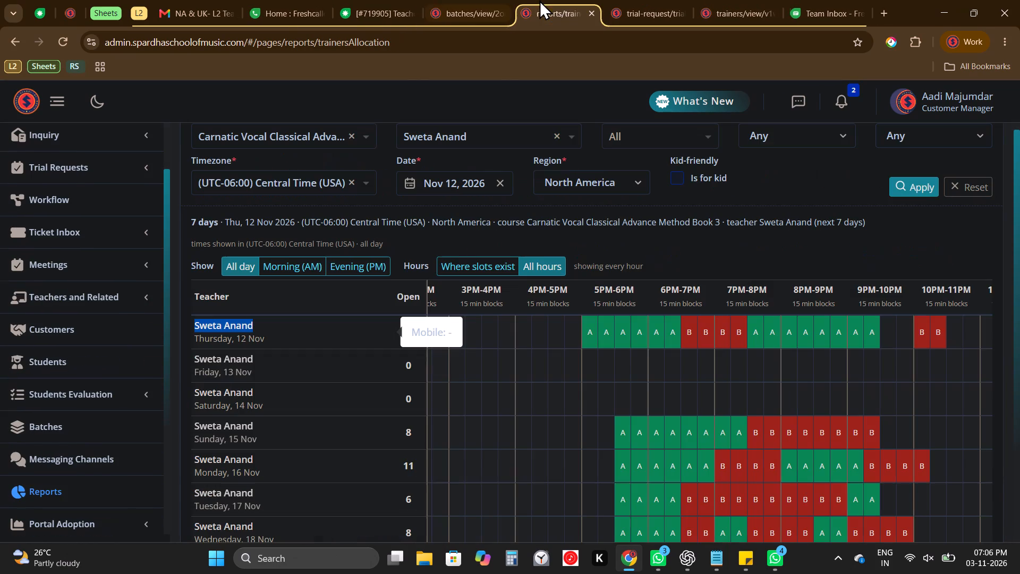
{"action": "left_click", "coordinate": [356, 187]}
{"action": "key", "text": "ctrl+v"}
{"action": "key", "text": "Return"}
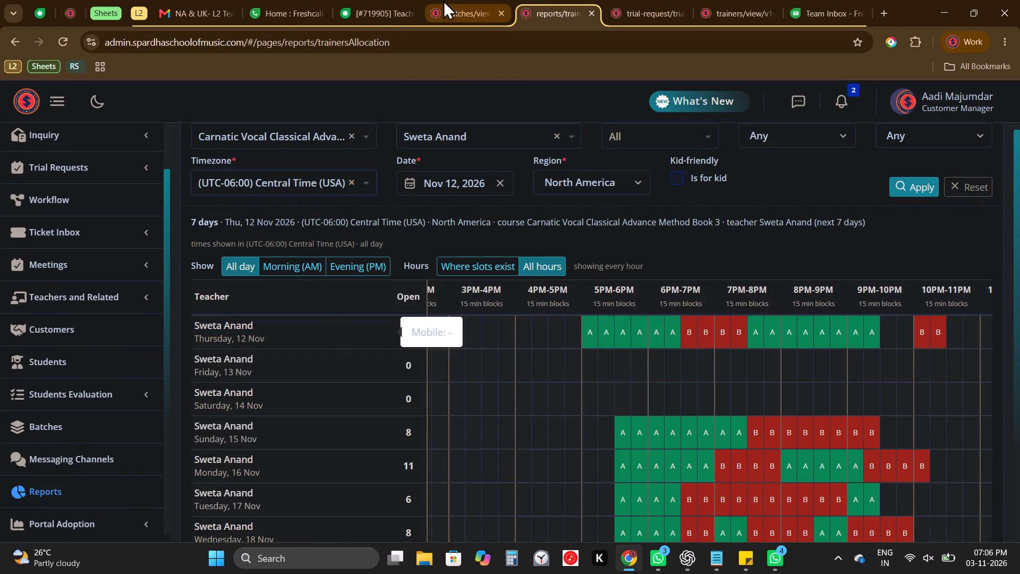
Examine the batch's October 2026 sessions for the customer's regular day and time.
{"action": "left_click", "coordinate": [443, 0]}
{"action": "scroll", "coordinate": [373, 396], "scroll_direction": "down", "scroll_amount": 4}
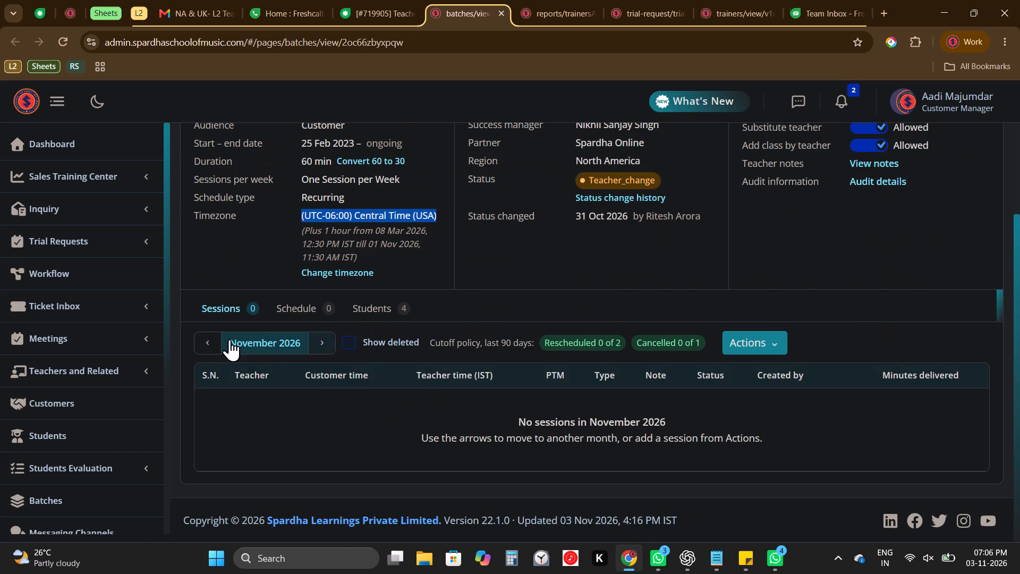
{"action": "left_click", "coordinate": [203, 340]}
{"action": "scroll", "coordinate": [203, 340], "scroll_direction": "down", "scroll_amount": 4}
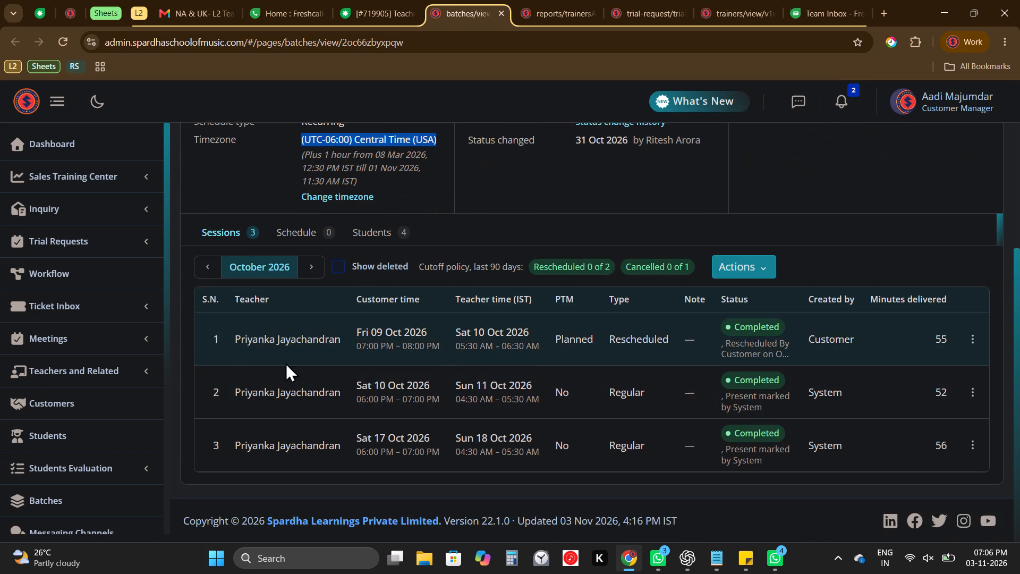
{"action": "scroll", "coordinate": [458, 344], "scroll_direction": "up", "scroll_amount": 2}
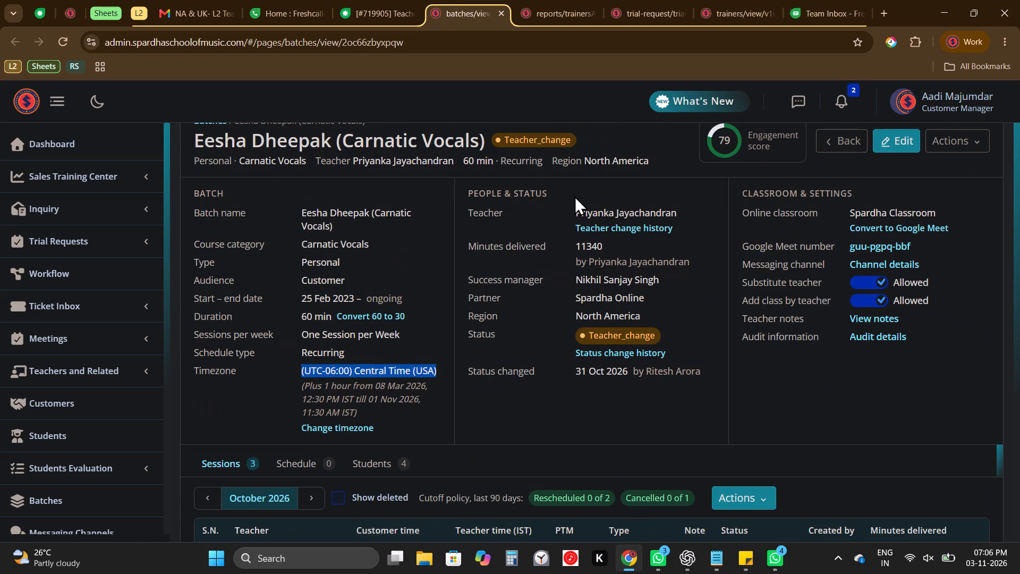
Copy the batch's active course and set the trainers allocation report's course to Carnatic Vocal Classical Advance Method Book 3.
{"action": "left_click", "coordinate": [386, 464]}
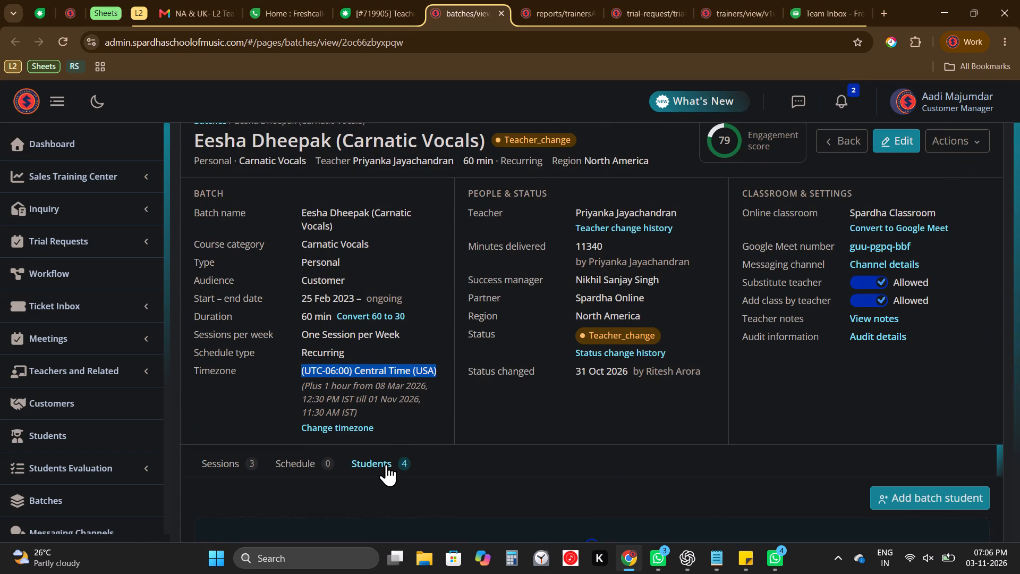
{"action": "scroll", "coordinate": [386, 464], "scroll_direction": "down", "scroll_amount": 5}
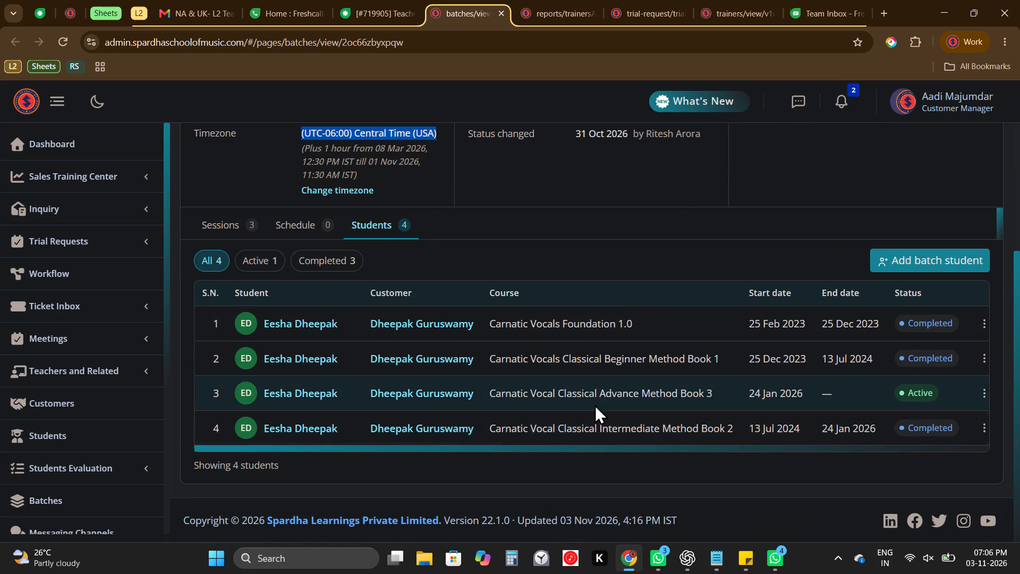
{"action": "triple_click", "coordinate": [599, 401]}
{"action": "key", "text": "ctrl+c"}
{"action": "left_click", "coordinate": [543, 0]}
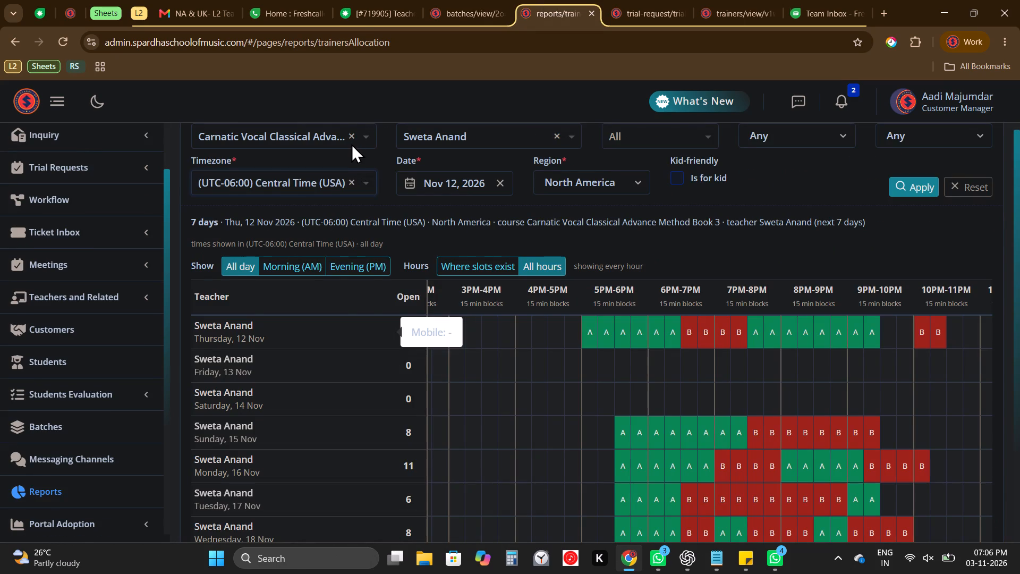
{"action": "left_click", "coordinate": [351, 143]}
{"action": "key", "text": "ctrl+v"}
{"action": "key", "text": "ctrl+Return"}
Clear the allocation report's teacher filter, set the date to Nov 7, 2026, and apply the filters.
{"action": "key", "text": "Tab"}
{"action": "key", "text": "backslash"}
{"action": "key", "text": "BackSpace"}
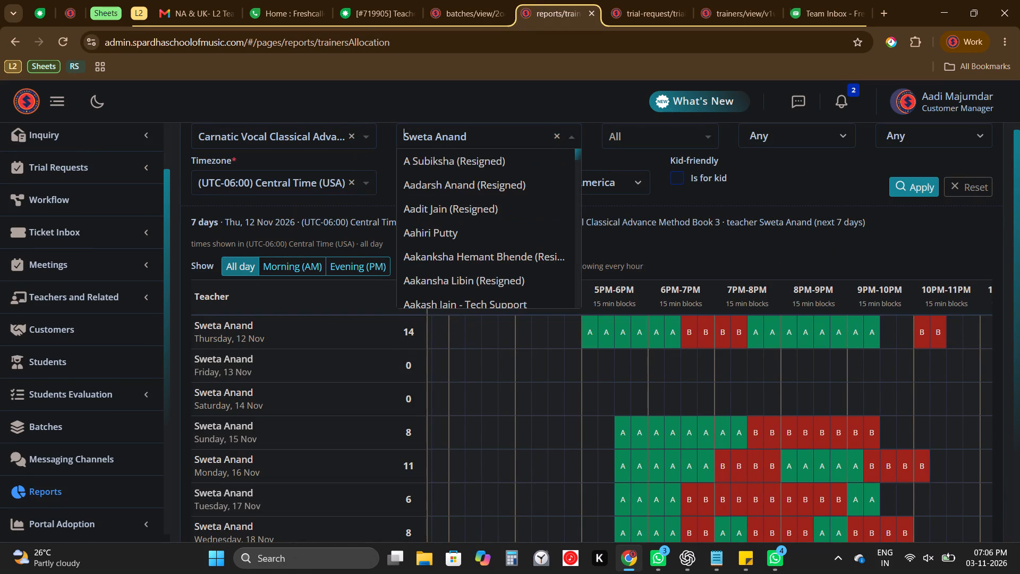
{"action": "key", "text": "BackSpace"}
{"action": "key", "text": "Delete"}
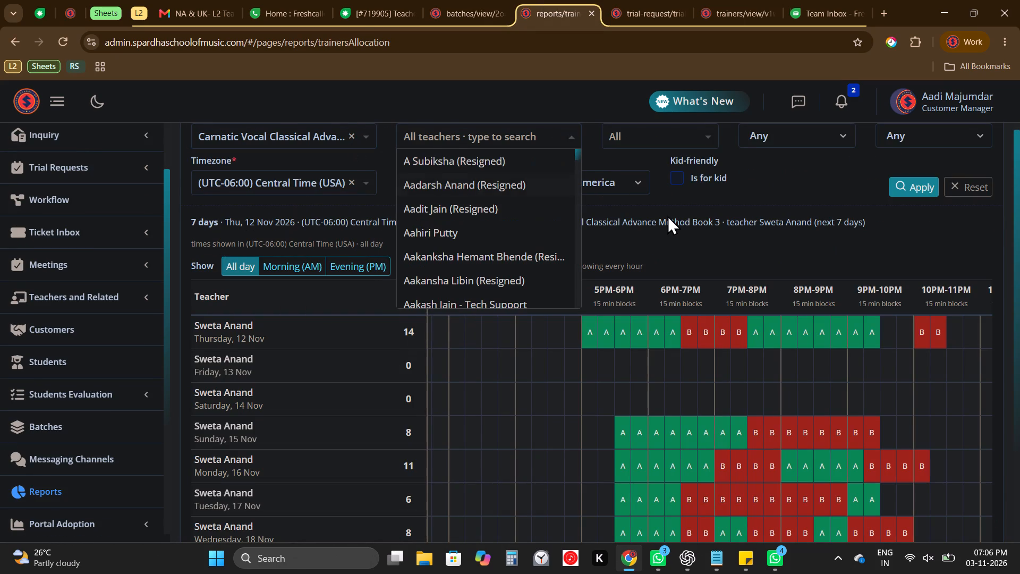
{"action": "left_click", "coordinate": [667, 215]}
{"action": "left_click", "coordinate": [473, 187]}
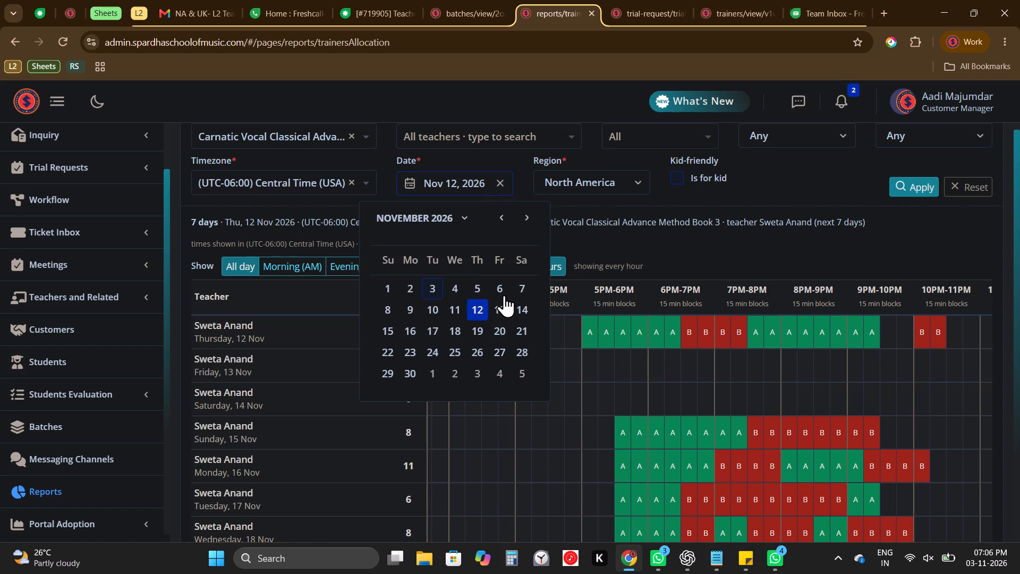
{"action": "left_click", "coordinate": [530, 279]}
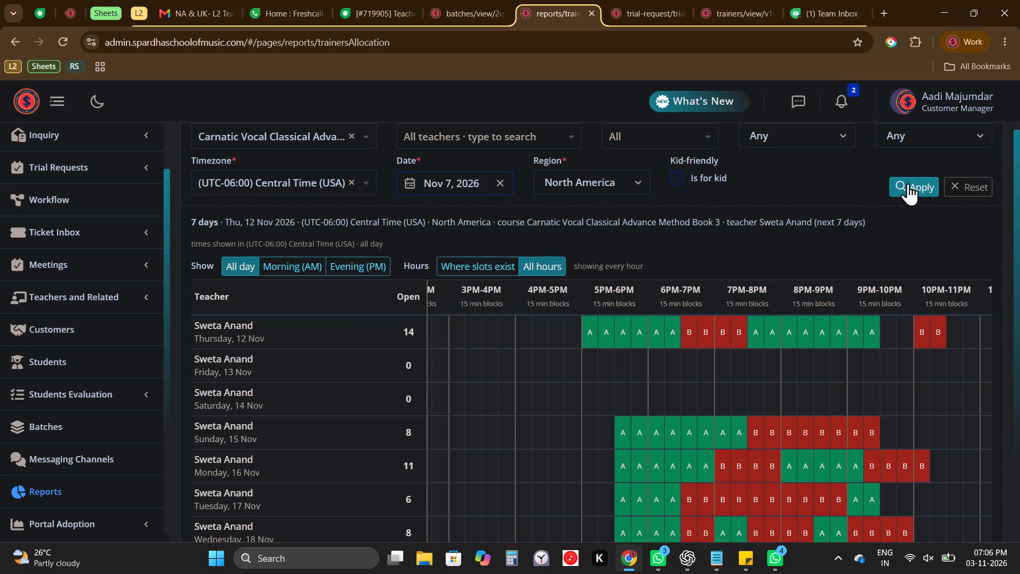
{"action": "left_click", "coordinate": [911, 184]}
Compare the batch's October 2026 session times with the allocation report and check the batch's teacher change history.
{"action": "left_click", "coordinate": [490, 0]}
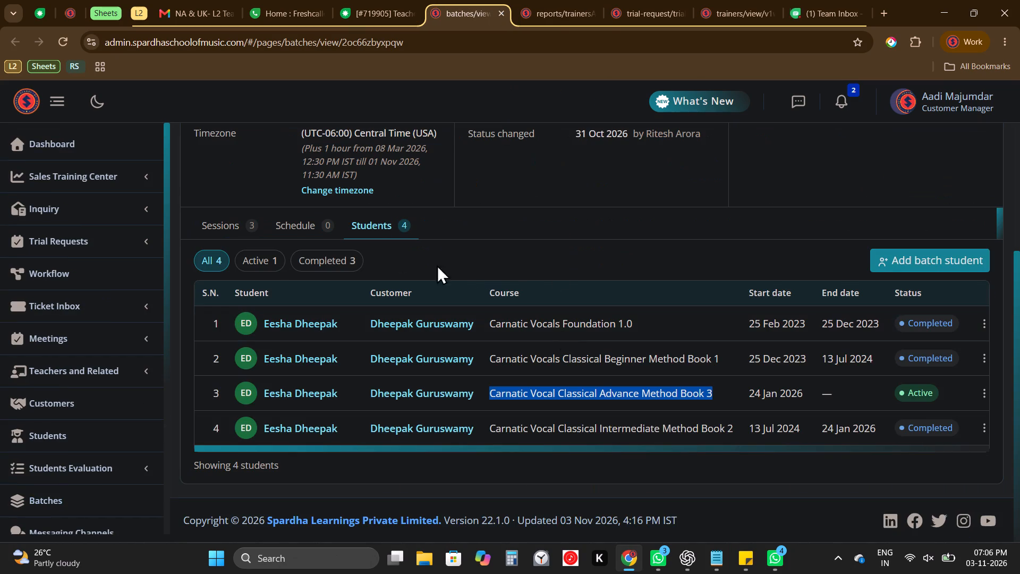
{"action": "left_click", "coordinate": [230, 231]}
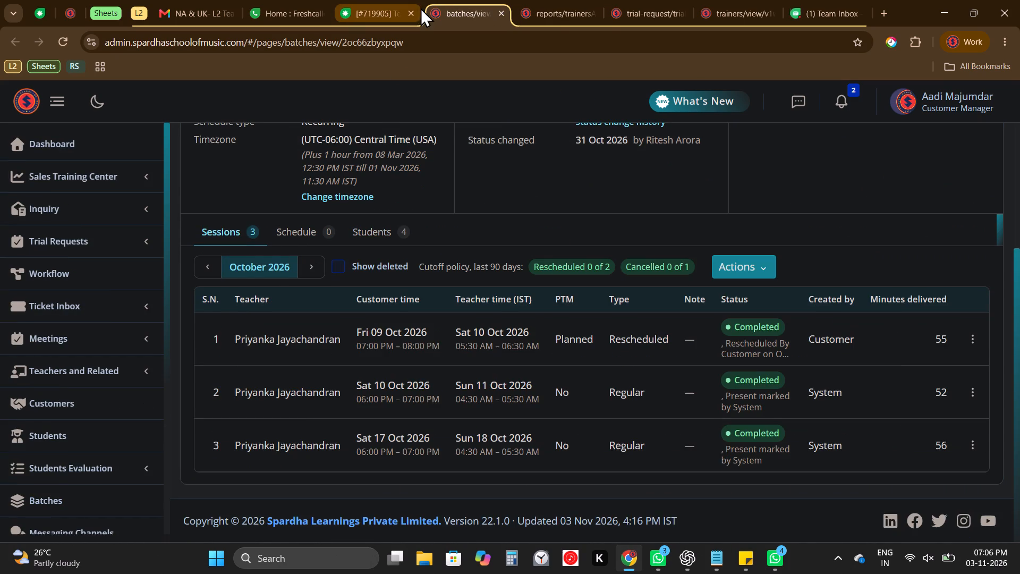
{"action": "left_click", "coordinate": [414, 0]}
{"action": "left_click", "coordinate": [545, 0]}
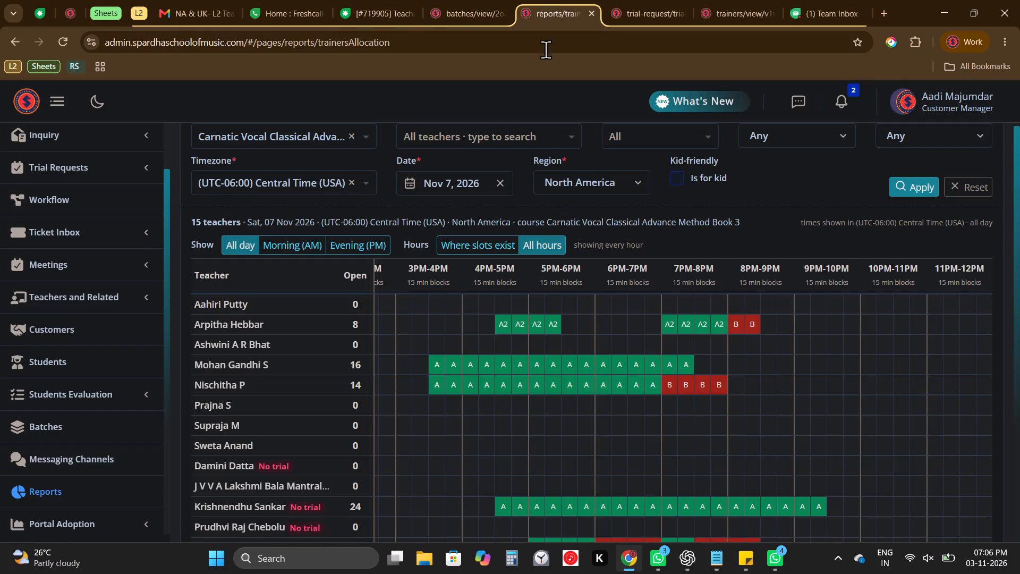
{"action": "left_click", "coordinate": [429, 0]}
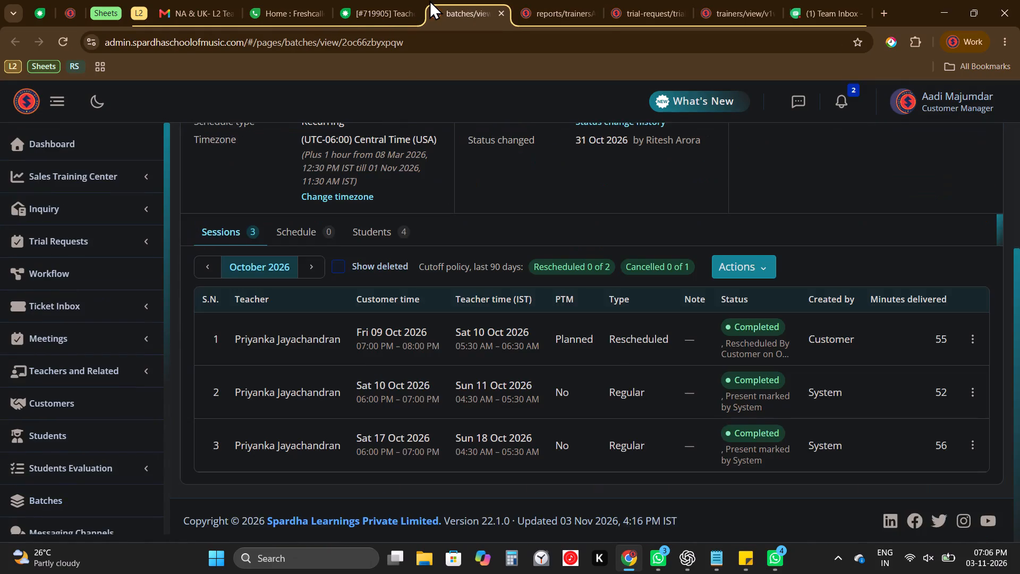
{"action": "scroll", "coordinate": [585, 175], "scroll_direction": "up", "scroll_amount": 4}
{"action": "left_click", "coordinate": [645, 260]}
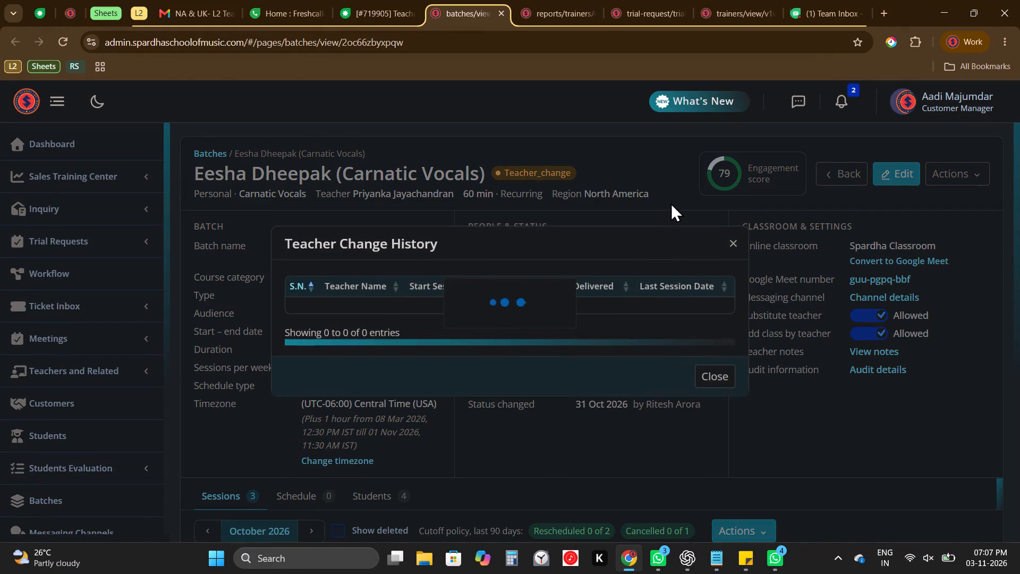
{"action": "left_click", "coordinate": [739, 235]}
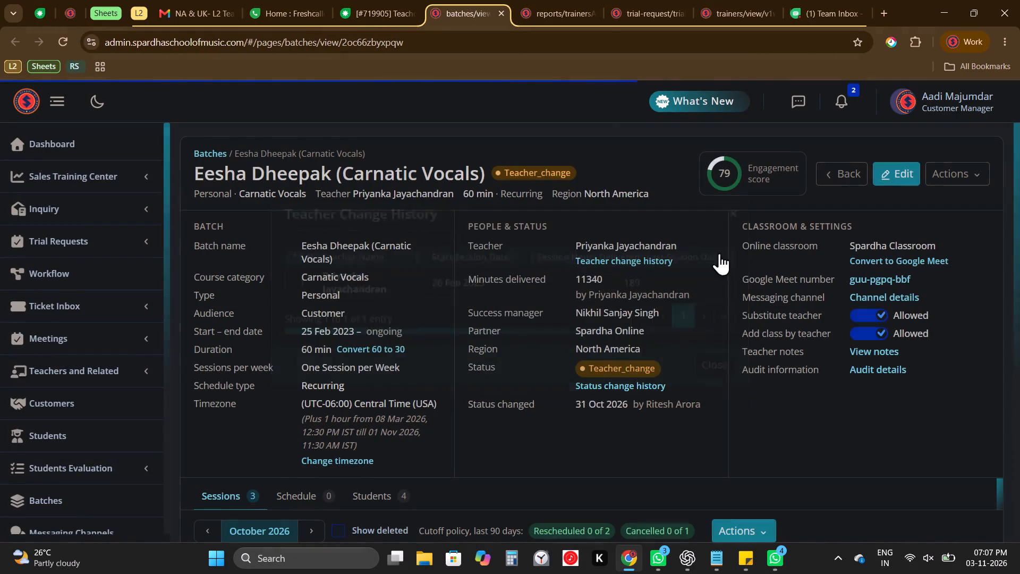
Open the student's profile from the batch's student list and review her details.
{"action": "left_click", "coordinate": [399, 492]}
{"action": "scroll", "coordinate": [399, 492], "scroll_direction": "down", "scroll_amount": 4}
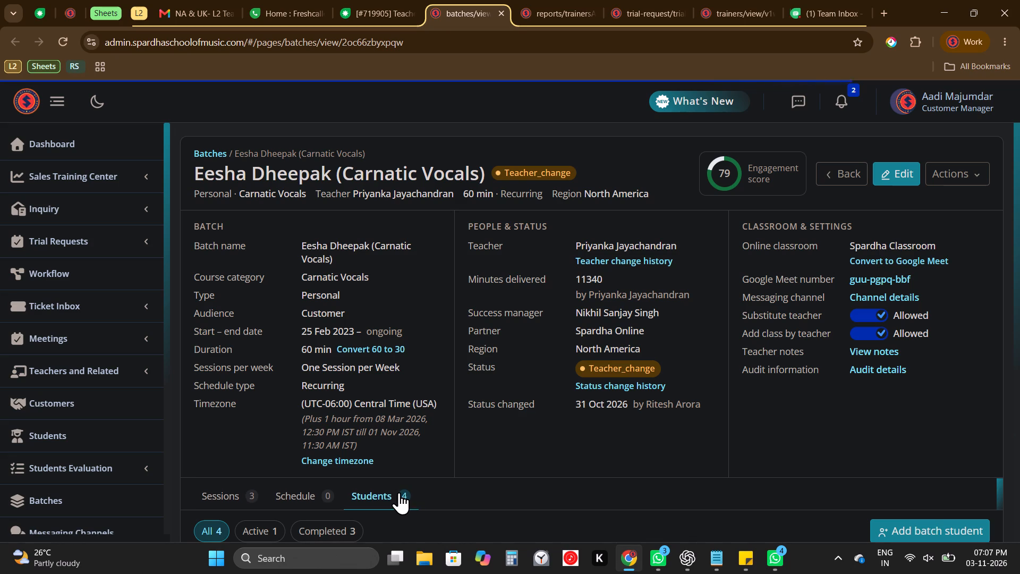
{"action": "scroll", "coordinate": [330, 485], "scroll_direction": "down", "scroll_amount": 1}
{"action": "scroll", "coordinate": [351, 345], "scroll_direction": "down", "scroll_amount": 2}
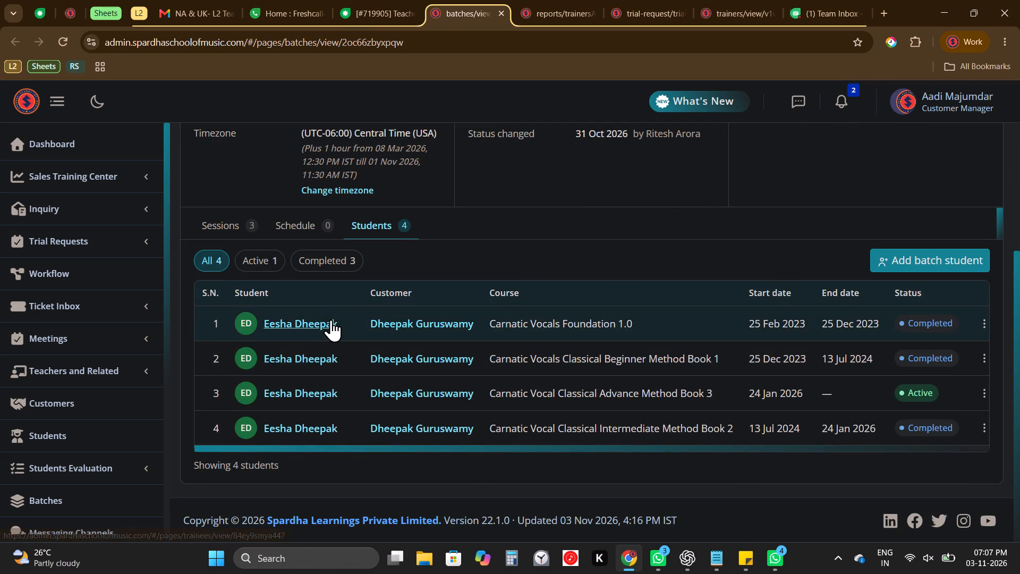
{"action": "left_click", "coordinate": [331, 319]}
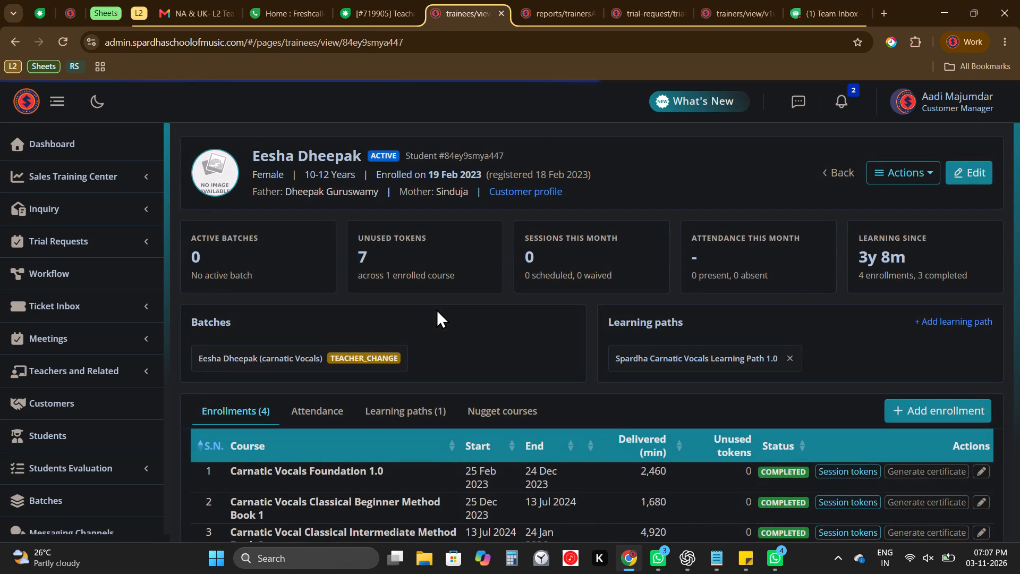
{"action": "scroll", "coordinate": [436, 309], "scroll_direction": "right", "scroll_amount": 4}
Open Nischitha's seven-day availability in the allocation report and copy her name.
{"action": "left_click", "coordinate": [559, 0]}
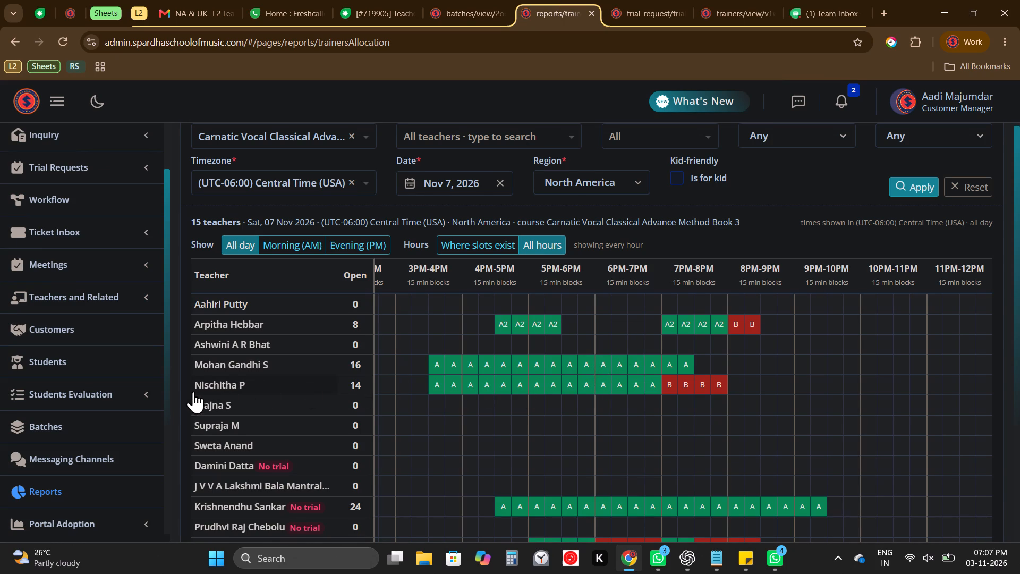
{"action": "left_click_drag", "start_coordinate": [190, 388], "coordinate": [227, 383]}
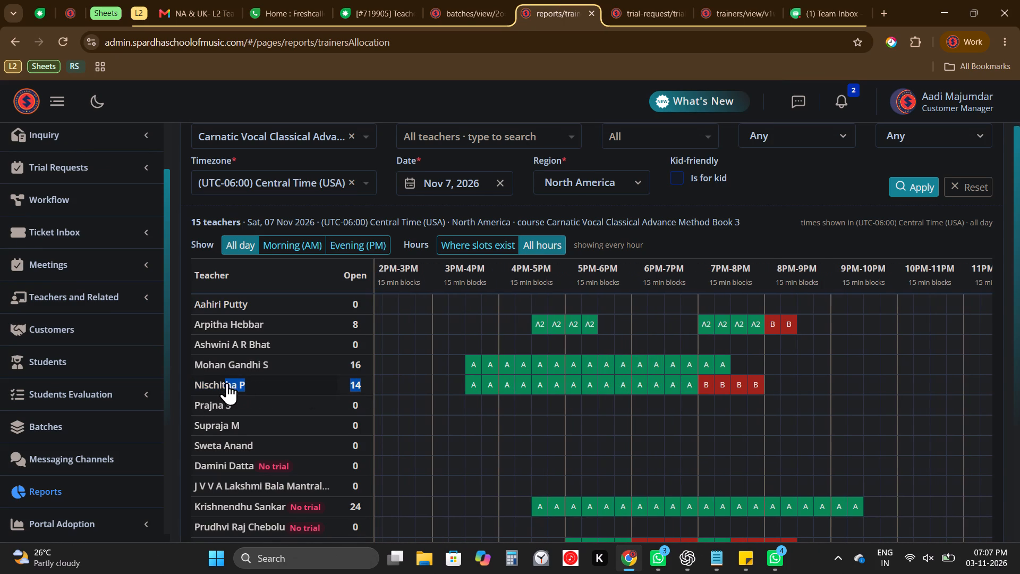
{"action": "left_click_drag", "start_coordinate": [227, 383], "coordinate": [201, 382]}
{"action": "key", "text": "Escape"}
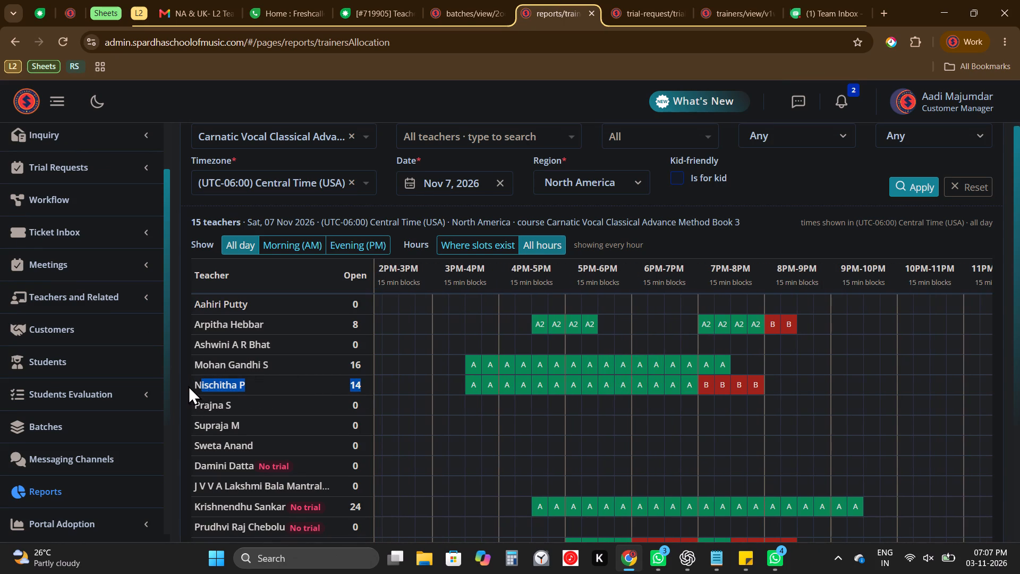
{"action": "left_click", "coordinate": [195, 385]}
{"action": "left_click_drag", "start_coordinate": [195, 385], "coordinate": [147, 199]}
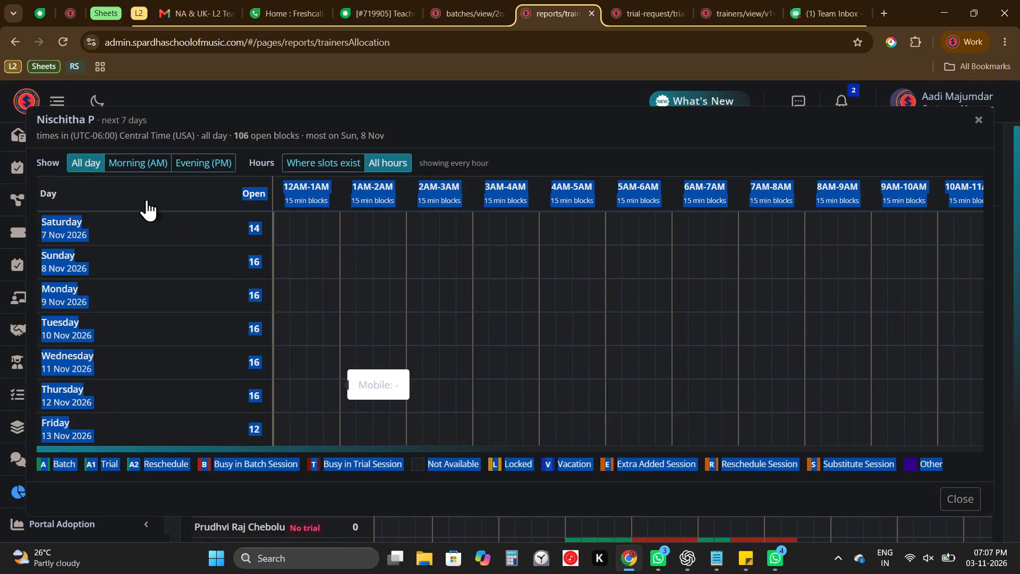
{"action": "left_click_drag", "start_coordinate": [147, 199], "coordinate": [65, 120]}
{"action": "left_click", "coordinate": [65, 120]}
{"action": "left_click_drag", "start_coordinate": [65, 120], "coordinate": [92, 122]}
{"action": "key", "text": "ctrl+c"}
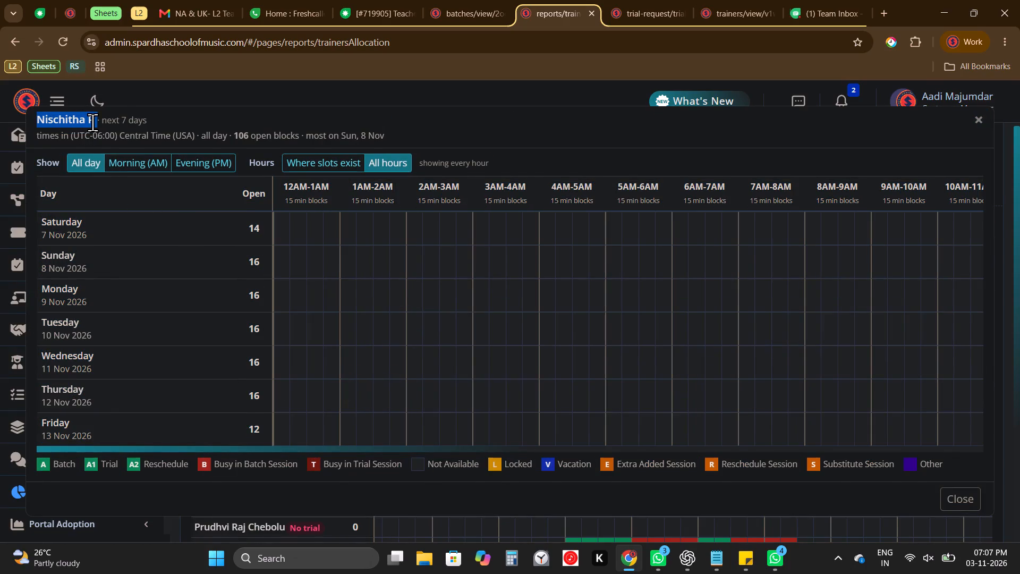
{"action": "left_click", "coordinate": [756, 0]}
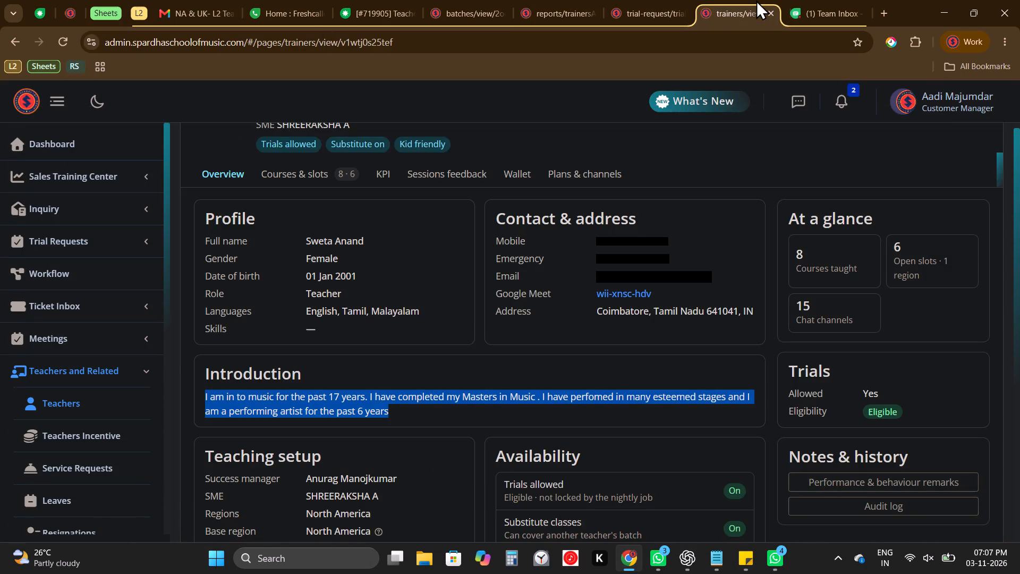
{"action": "left_click", "coordinate": [97, 399]}
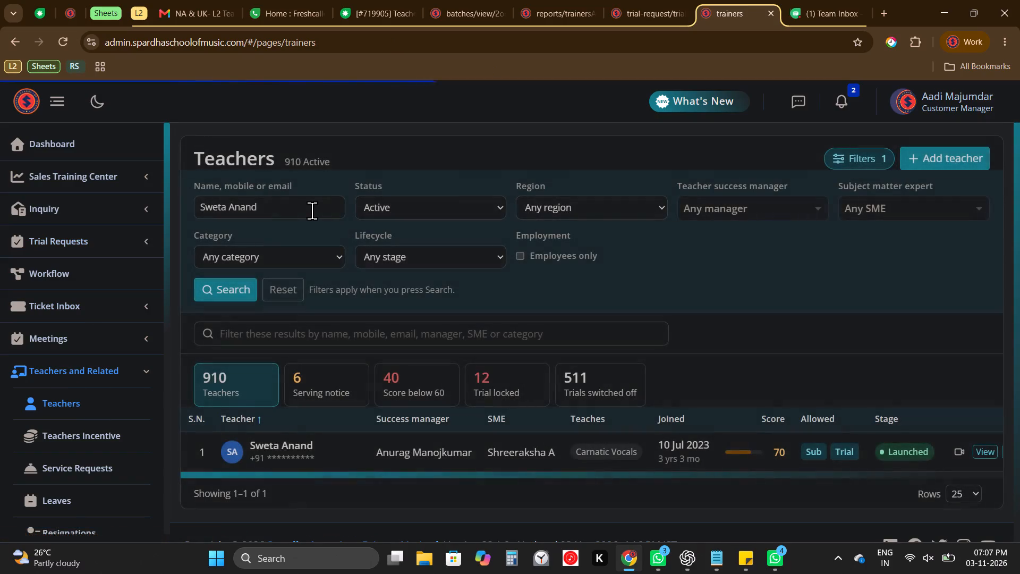
{"action": "triple_click", "coordinate": [312, 210]}
{"action": "key", "text": "ctrl+v"}
{"action": "left_click", "coordinate": [241, 299]}
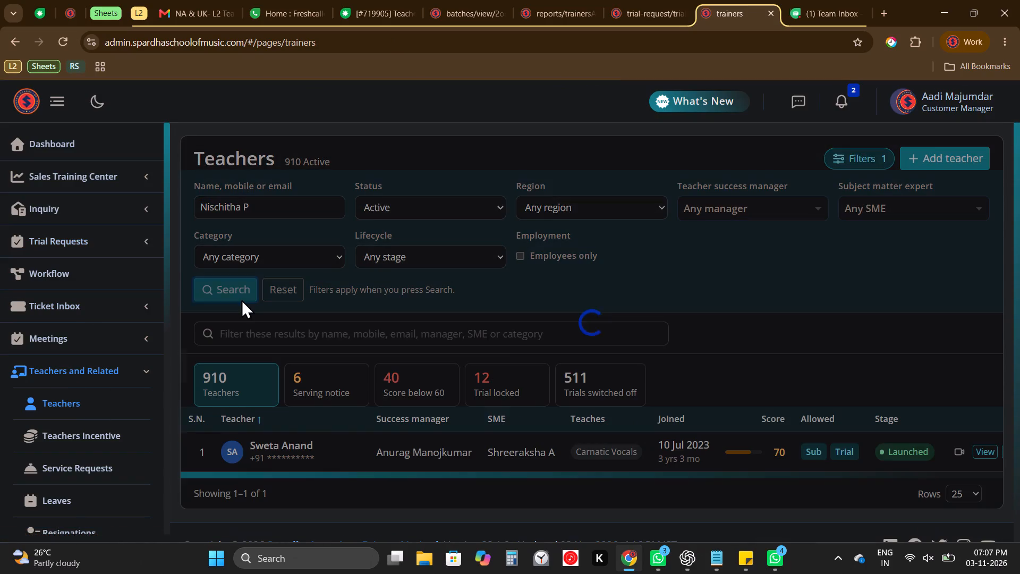
{"action": "left_click", "coordinate": [523, 445]}
{"action": "scroll", "coordinate": [523, 445], "scroll_direction": "down", "scroll_amount": 3}
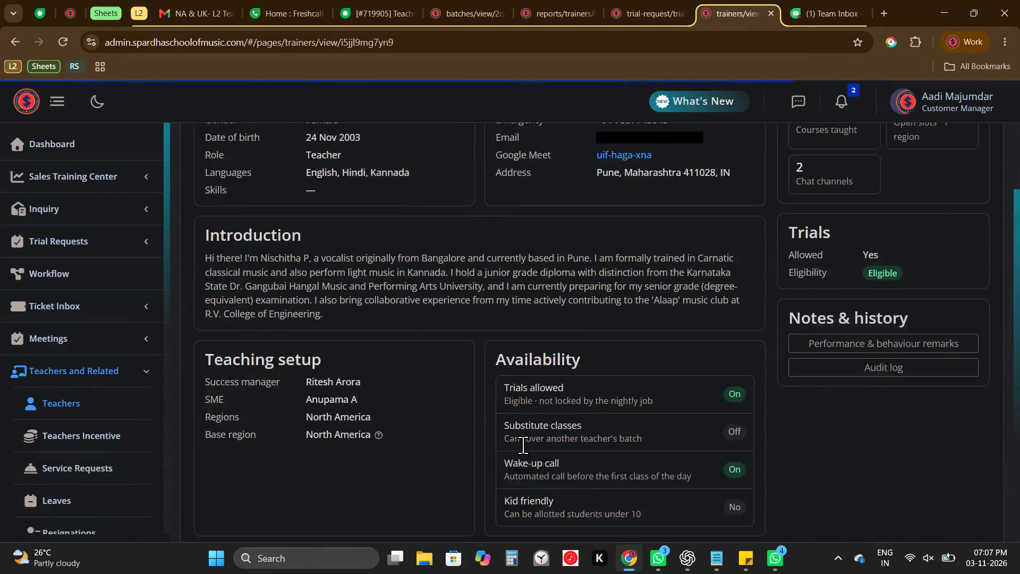
{"action": "scroll", "coordinate": [523, 445], "scroll_direction": "up", "scroll_amount": 3}
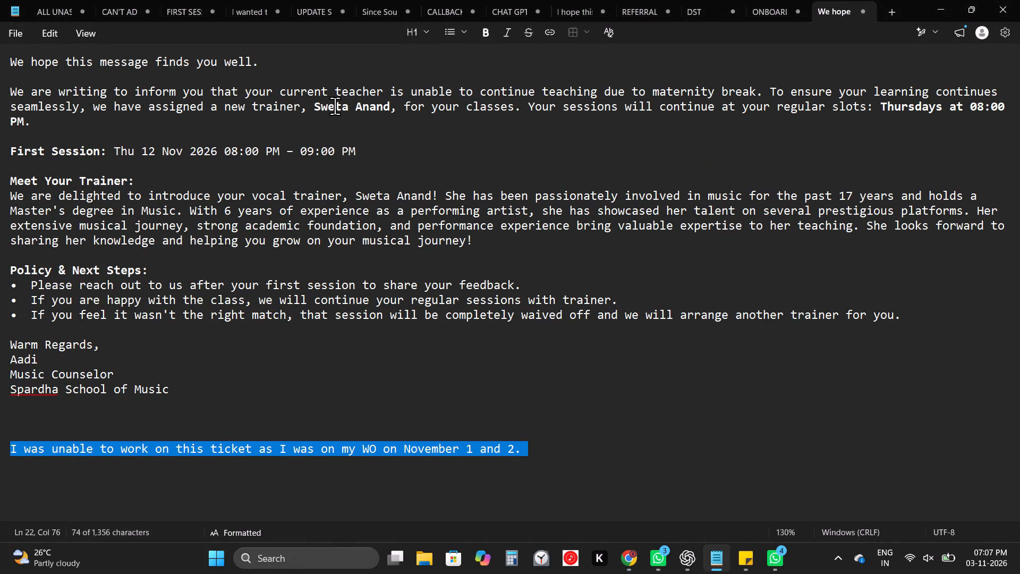
Replace the assigned trainer's name in the opening paragraph of the Notepad customer message with Nischitha's copied name.
{"action": "left_click", "coordinate": [335, 106]}
{"action": "left_click_drag", "start_coordinate": [335, 106], "coordinate": [358, 104]}
{"action": "key", "text": "ctrl+v"}
{"action": "key", "text": "BackSpace"}
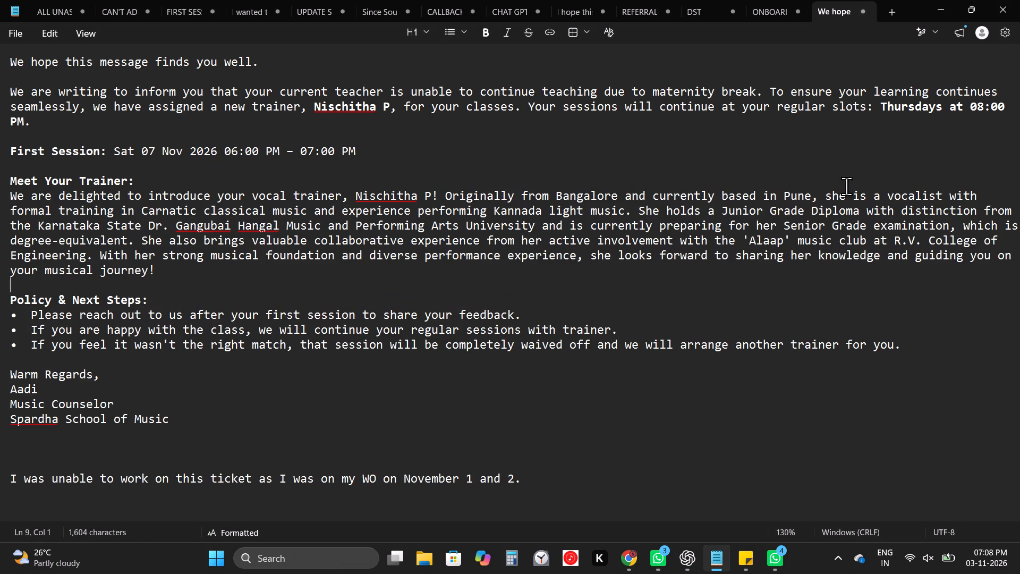
{"action": "left_click", "coordinate": [825, 187]}
{"action": "left_click_drag", "start_coordinate": [825, 187], "coordinate": [818, 265]}
{"action": "left_click", "coordinate": [818, 265]}
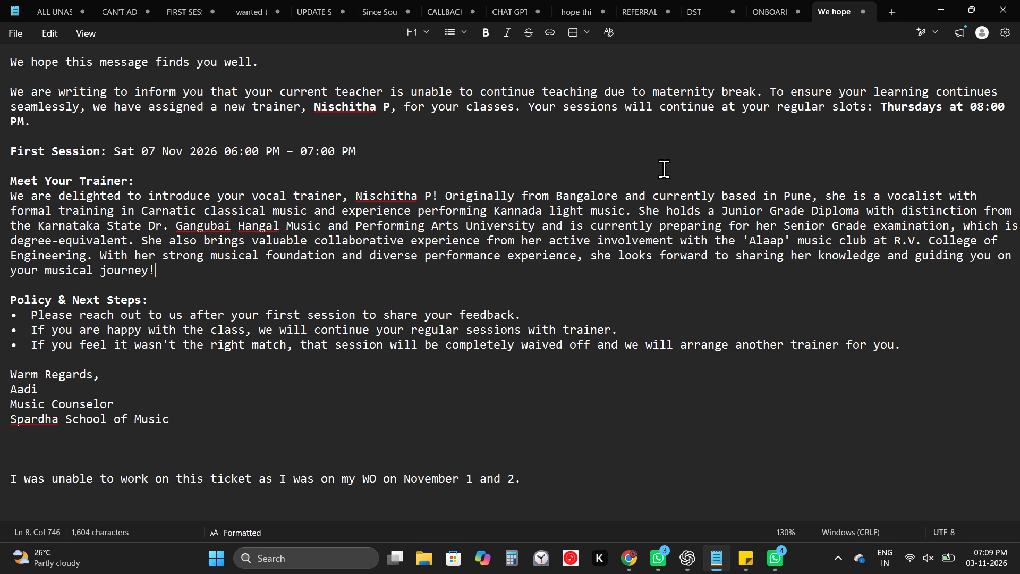
Change the regular slot in the Notepad message's opening paragraph to "Saturdays at 06:00 PM".
{"action": "double_click", "coordinate": [916, 107]}
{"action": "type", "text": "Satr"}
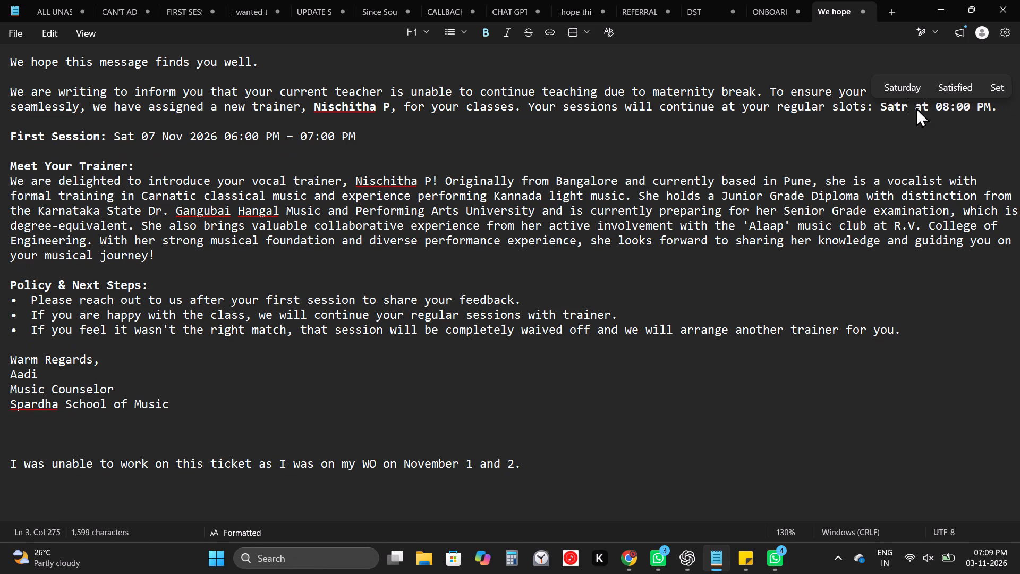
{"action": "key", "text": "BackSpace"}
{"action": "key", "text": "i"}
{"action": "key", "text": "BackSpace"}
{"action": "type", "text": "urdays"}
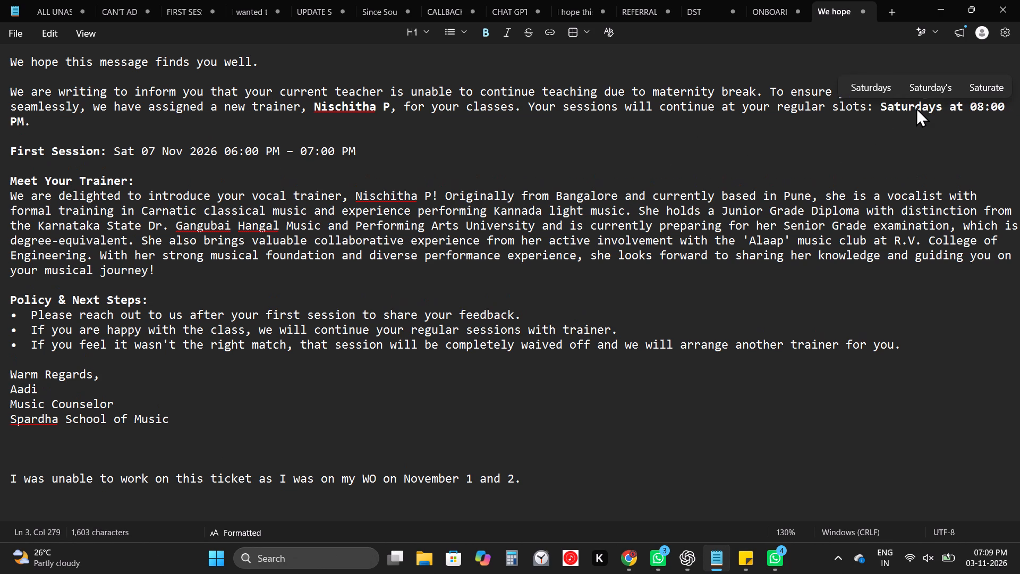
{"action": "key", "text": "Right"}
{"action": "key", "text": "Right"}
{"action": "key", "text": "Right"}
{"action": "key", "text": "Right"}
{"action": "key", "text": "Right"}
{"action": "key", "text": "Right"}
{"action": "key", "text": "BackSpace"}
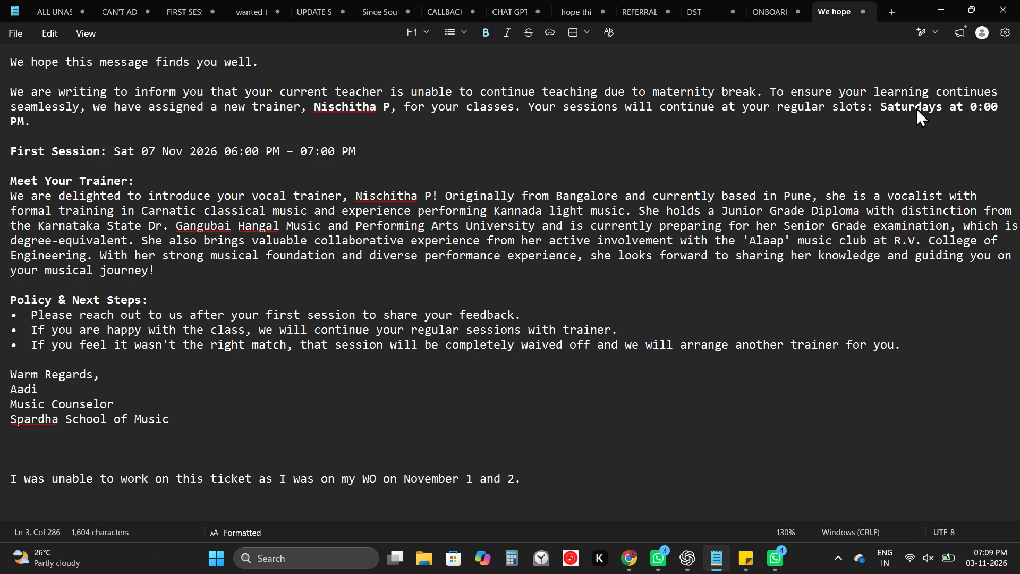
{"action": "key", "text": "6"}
Copy the customer message through the signature from Notepad and start a reply on Freshdesk ticket 719905, placing the cursor below the greeting.
{"action": "left_click_drag", "start_coordinate": [190, 420], "coordinate": [0, 4]}
{"action": "key", "text": "ctrl+c"}
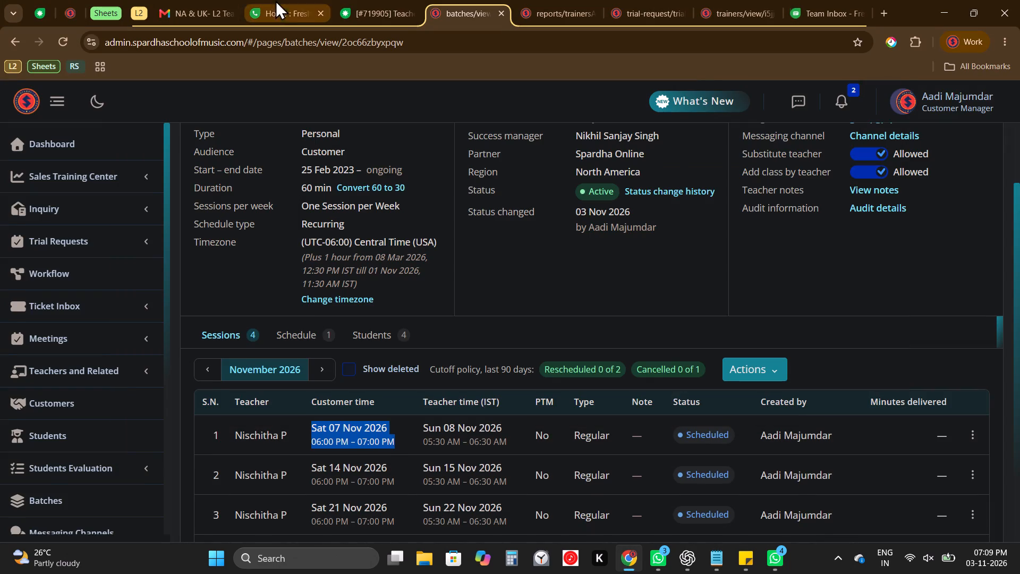
{"action": "left_click", "coordinate": [381, 0]}
{"action": "scroll", "coordinate": [339, 179], "scroll_direction": "down", "scroll_amount": 9}
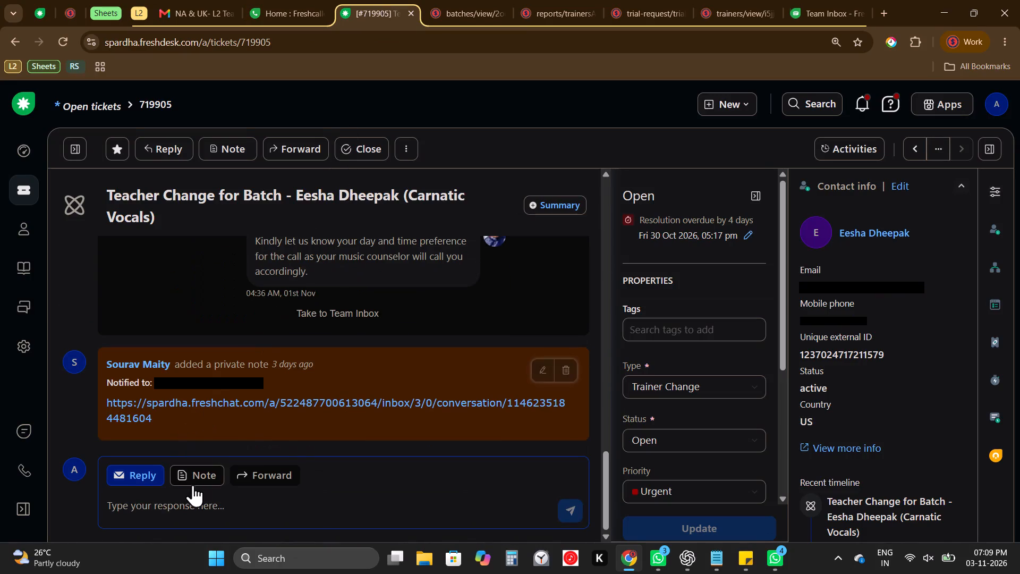
{"action": "left_click", "coordinate": [137, 469]}
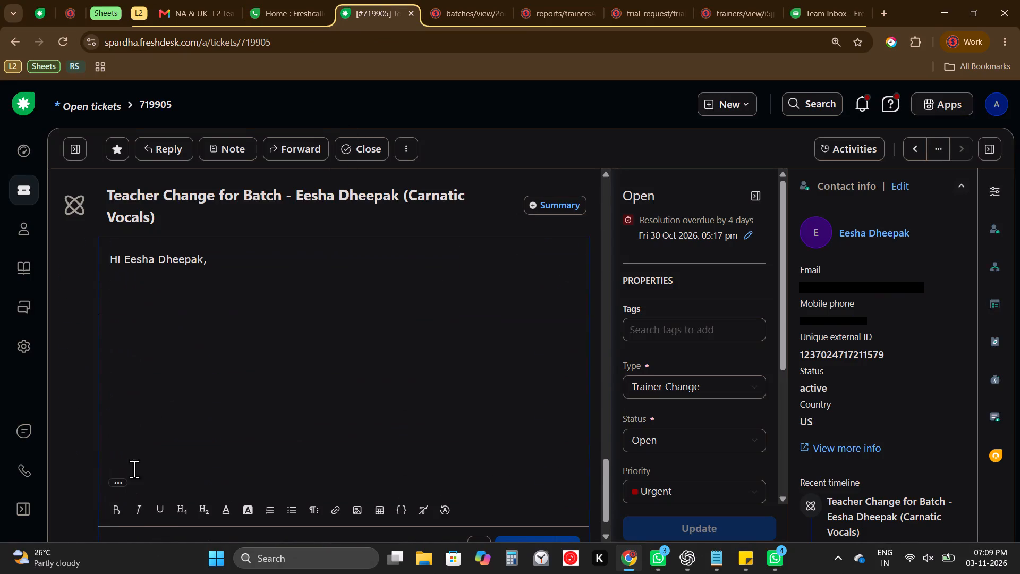
{"action": "left_click", "coordinate": [140, 485]}
{"action": "left_click", "coordinate": [237, 302]}
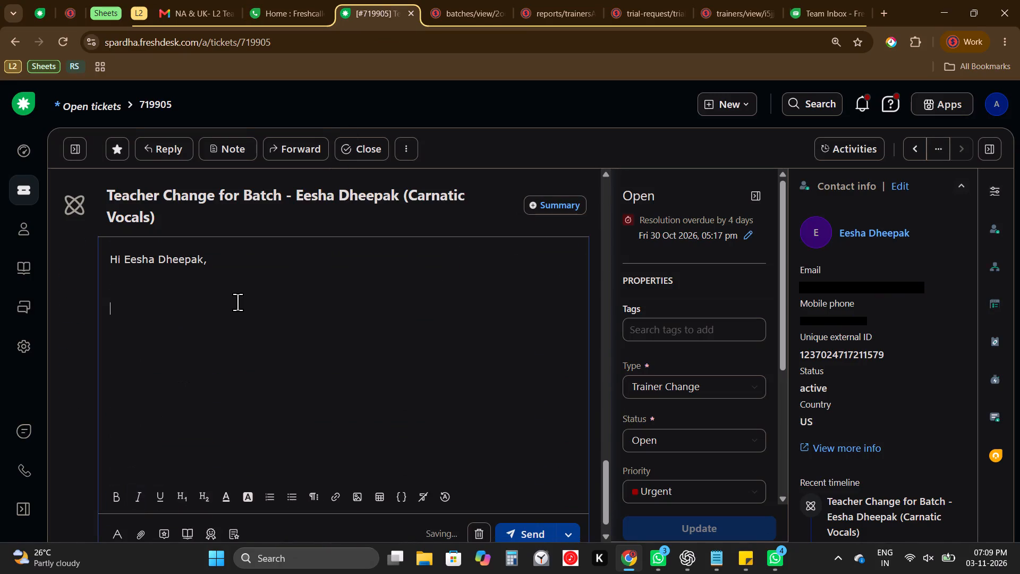
{"action": "key", "text": "Up"}
{"action": "key", "text": "ctrl+v"}
Bold the reply's "First Session:", "Meet Your Trainer:" and "Policy & Next Steps:" labels, the trainer's name and the slot "Saturdays at 06:00 PM".
{"action": "left_click_drag", "start_coordinate": [182, 408], "coordinate": [72, 409]}
{"action": "key", "text": "ctrl+b"}
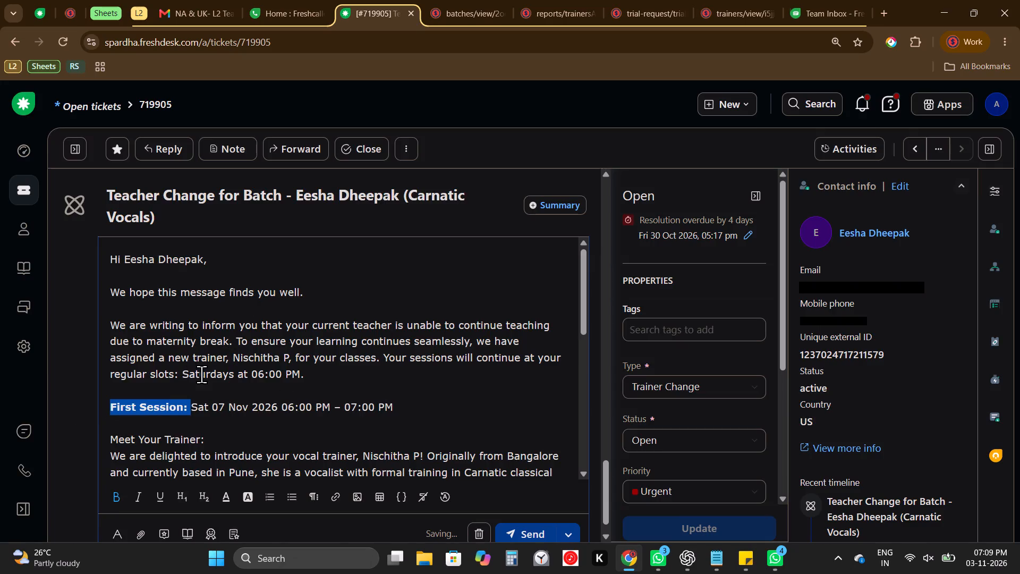
{"action": "left_click", "coordinate": [201, 374]}
{"action": "left_click_drag", "start_coordinate": [201, 374], "coordinate": [292, 377]}
{"action": "key", "text": "ctrl+b"}
{"action": "left_click", "coordinate": [244, 362]}
{"action": "left_click_drag", "start_coordinate": [244, 362], "coordinate": [286, 355]}
{"action": "key", "text": "ctrl+b"}
{"action": "scroll", "coordinate": [286, 355], "scroll_direction": "down", "scroll_amount": 1}
{"action": "triple_click", "coordinate": [225, 382]}
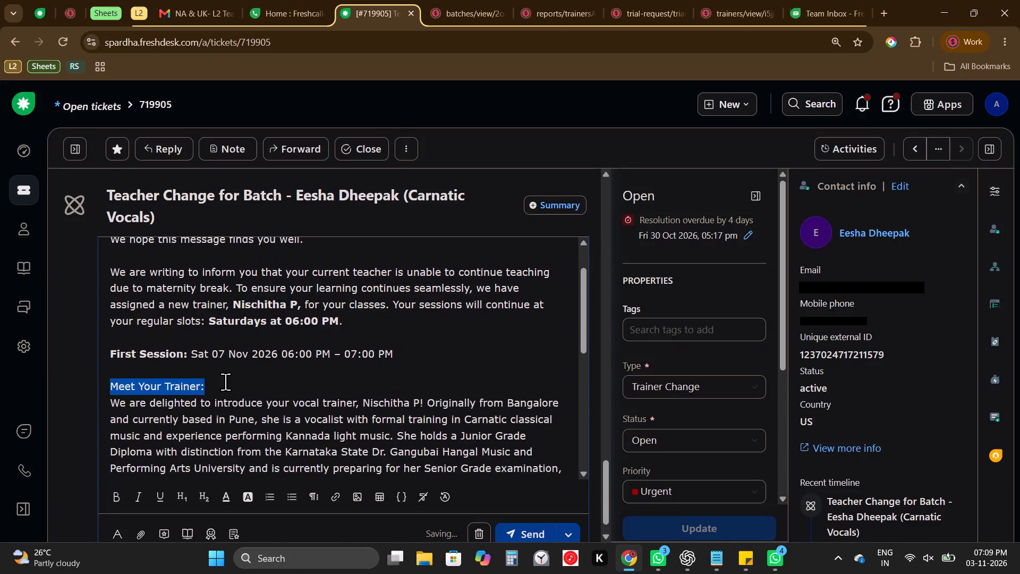
{"action": "key", "text": "ctrl+b"}
{"action": "scroll", "coordinate": [225, 382], "scroll_direction": "down", "scroll_amount": 3}
{"action": "triple_click", "coordinate": [326, 251]}
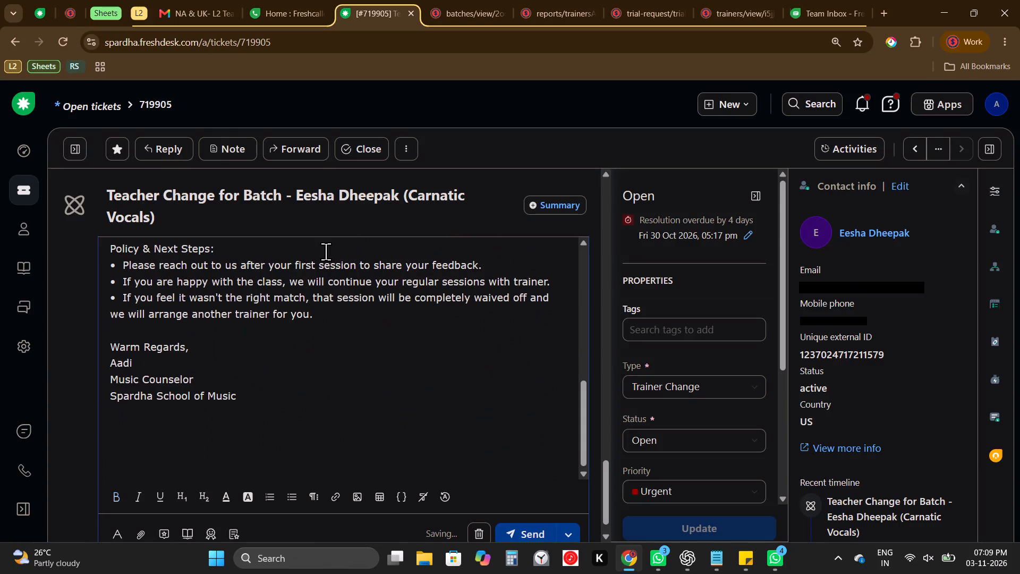
{"action": "key", "text": "ctrl+b"}
Delete the extra blank lines below the signature and send the reply on ticket 719905.
{"action": "left_click", "coordinate": [158, 418]}
{"action": "left_click_drag", "start_coordinate": [158, 418], "coordinate": [158, 477]}
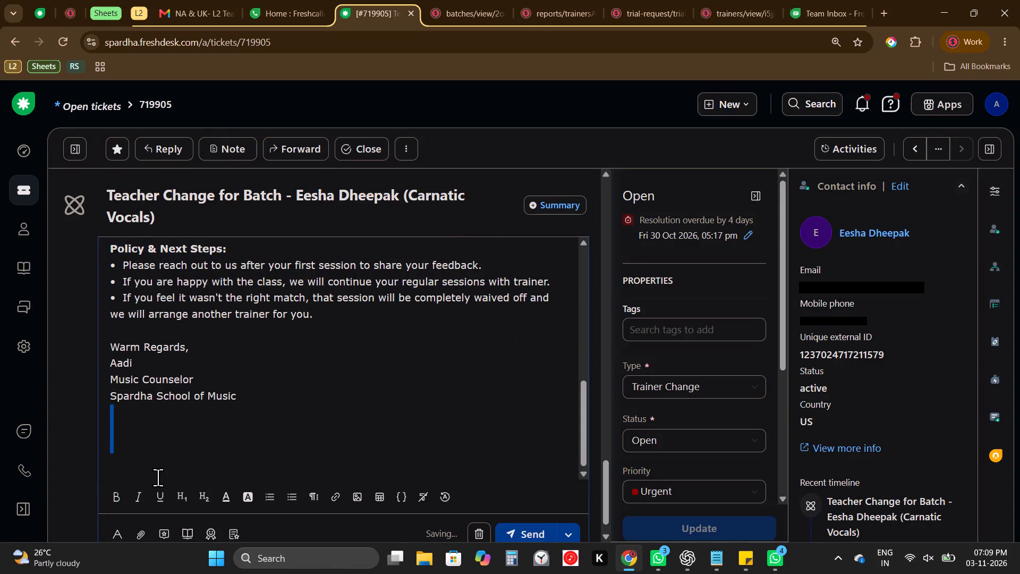
{"action": "key", "text": "BackSpace"}
{"action": "key", "text": "BackSpace"}
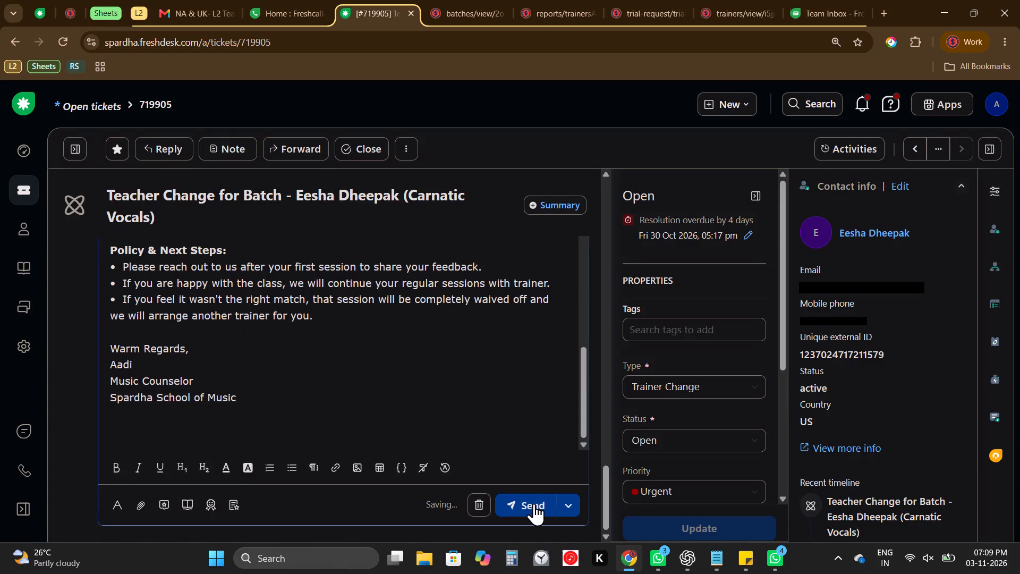
{"action": "left_click", "coordinate": [534, 503]}
Copy the customer's mobile number from the ticket's contact info.
{"action": "triple_click", "coordinate": [883, 321]}
{"action": "key", "text": "ctrl+c"}
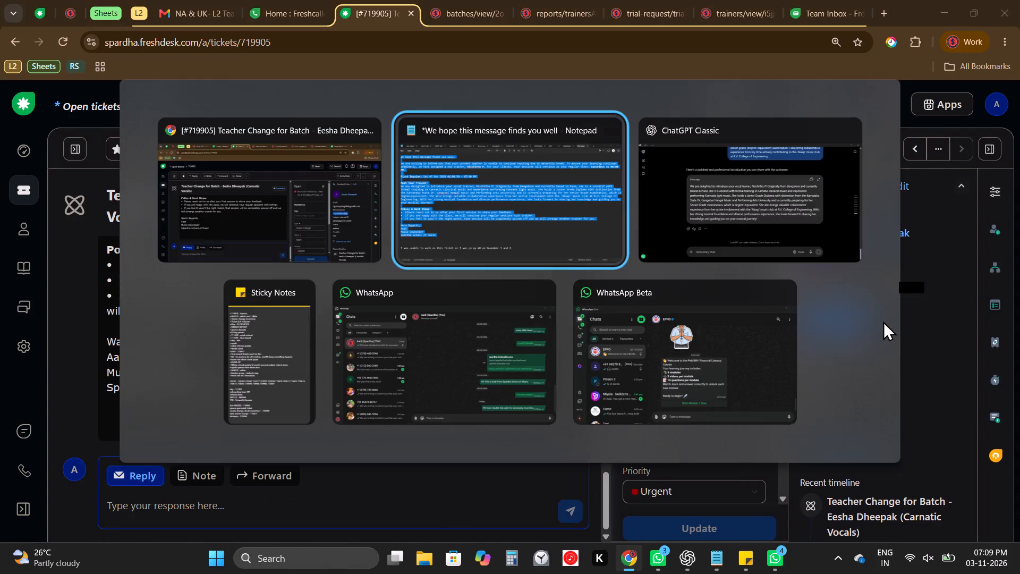
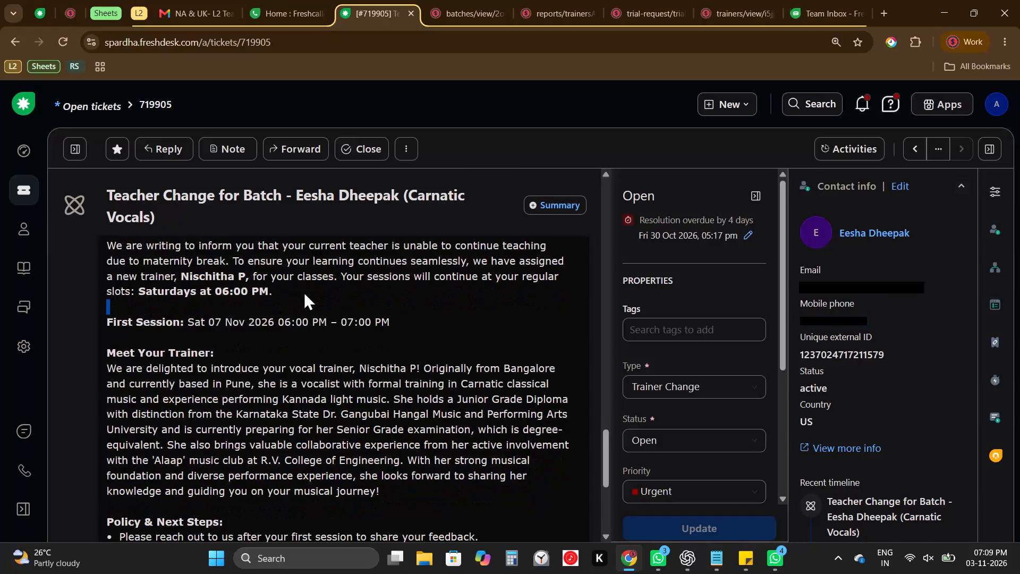
Review the teacher-change message on ticket 719905, highlighting from the First Session line through the end of Policy & Next Steps.
{"action": "left_click_drag", "start_coordinate": [303, 291], "coordinate": [359, 280]}
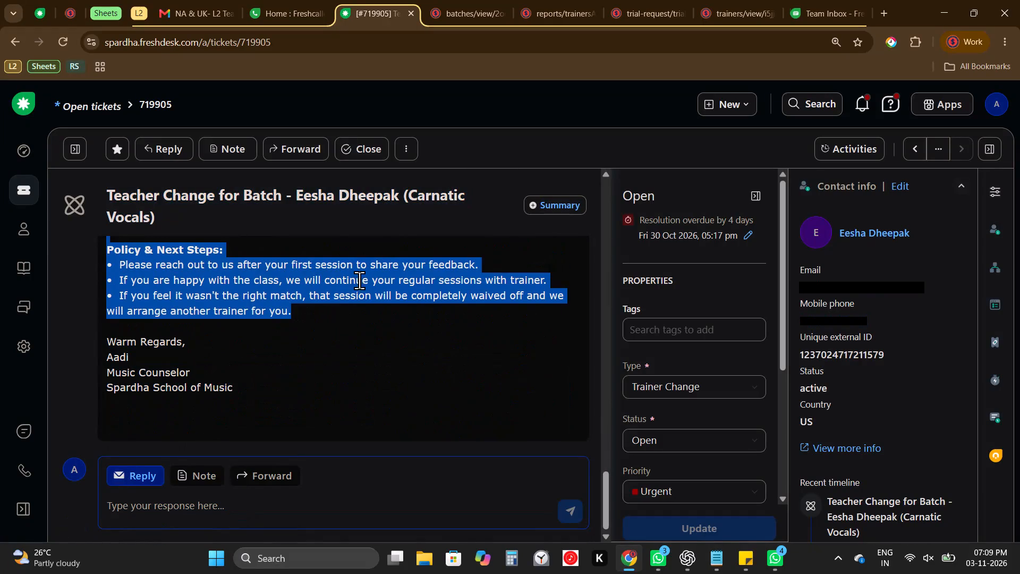
{"action": "left_click_drag", "start_coordinate": [359, 280], "coordinate": [347, 318]}
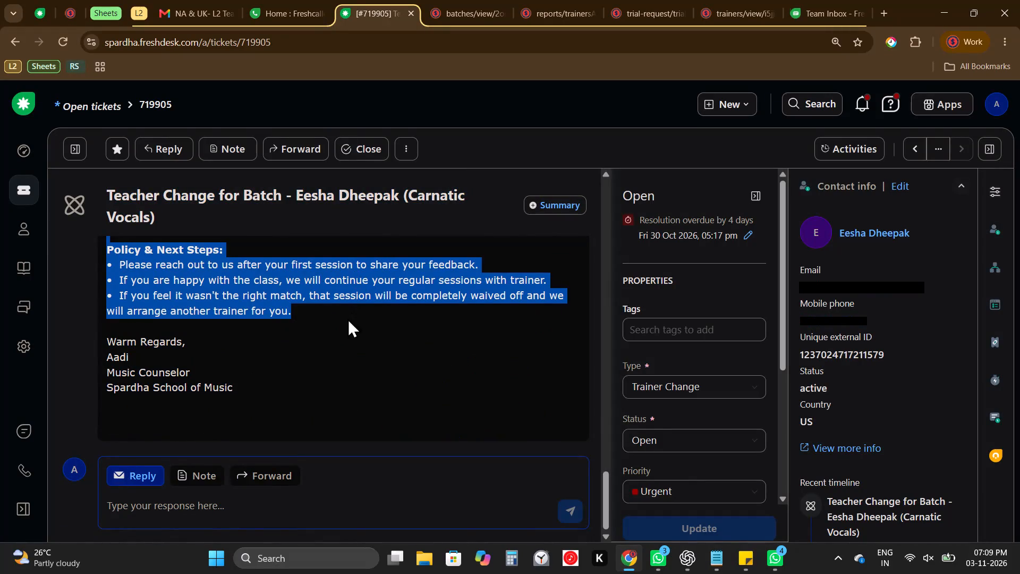
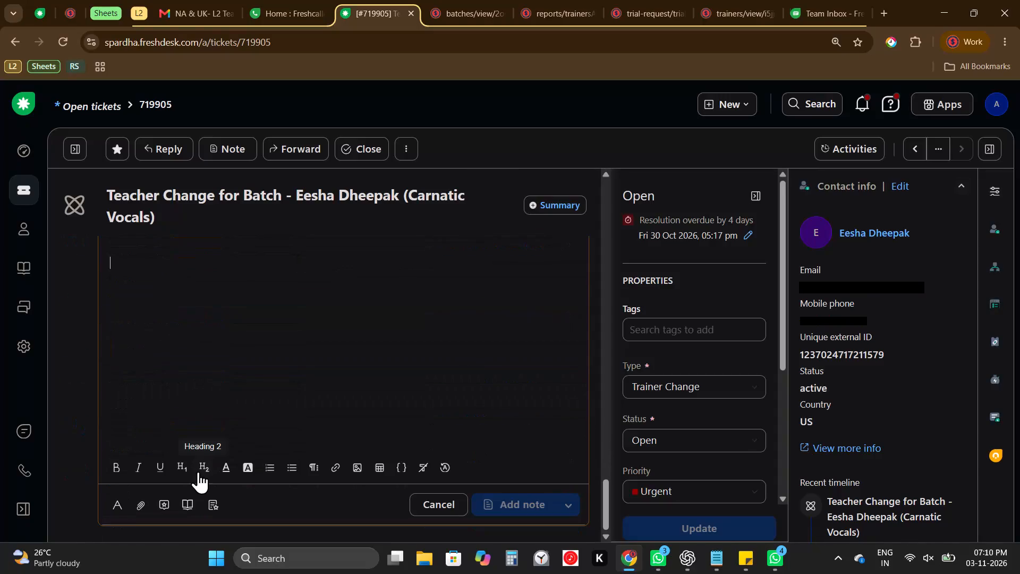
{"action": "key", "text": "ctrl+v"}
Capture the batch's November 2026 sessions table, from the S.N. column through Created by, as a screenshot and copy it.
{"action": "left_click", "coordinate": [499, 0]}
{"action": "scroll", "coordinate": [471, 433], "scroll_direction": "down", "scroll_amount": 3}
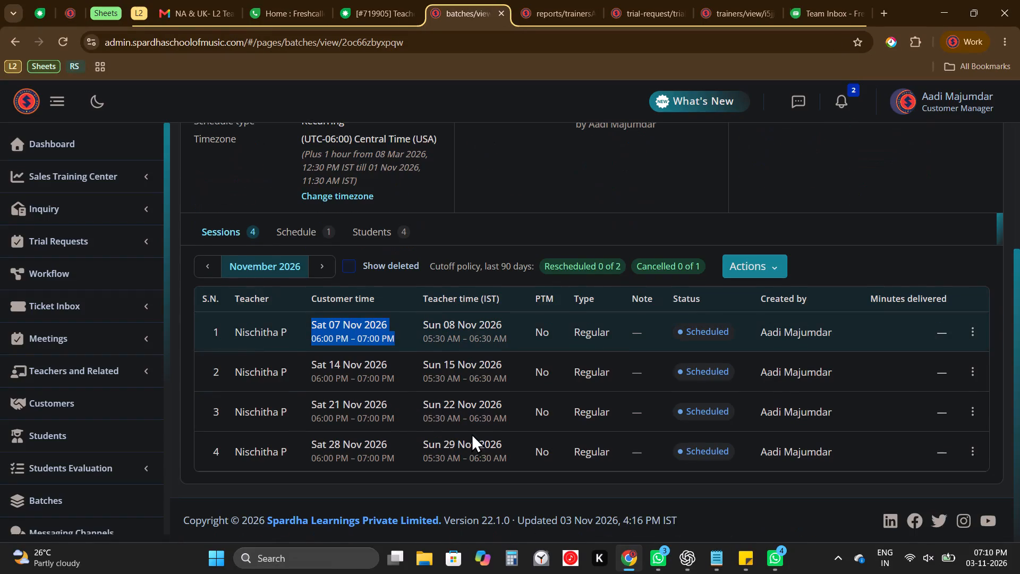
{"action": "left_click", "coordinate": [592, 345]}
{"action": "key", "text": "asterisk"}
{"action": "key", "text": "Print"}
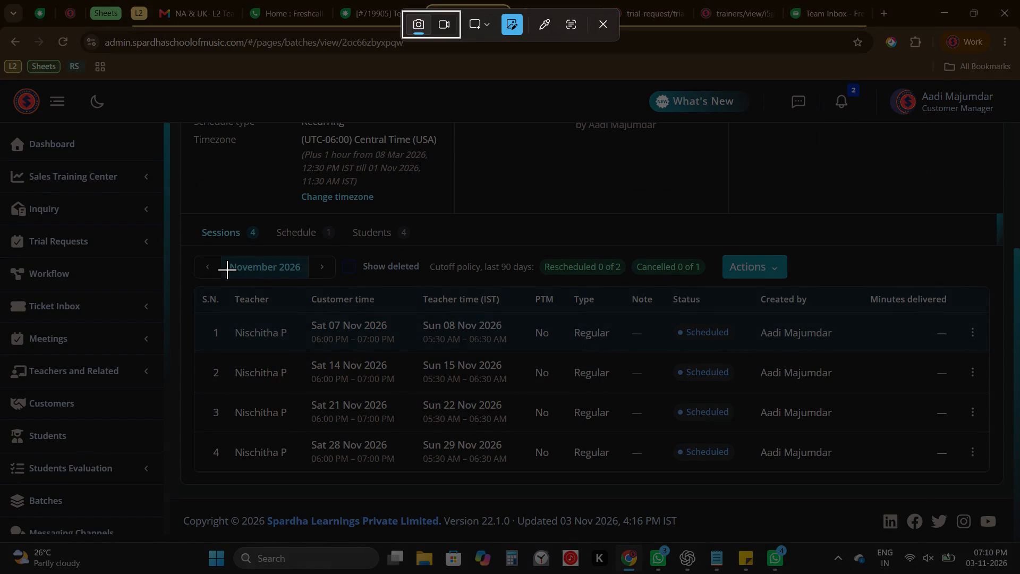
{"action": "left_click_drag", "start_coordinate": [193, 287], "coordinate": [864, 479]}
{"action": "key", "text": "ctrl+c"}
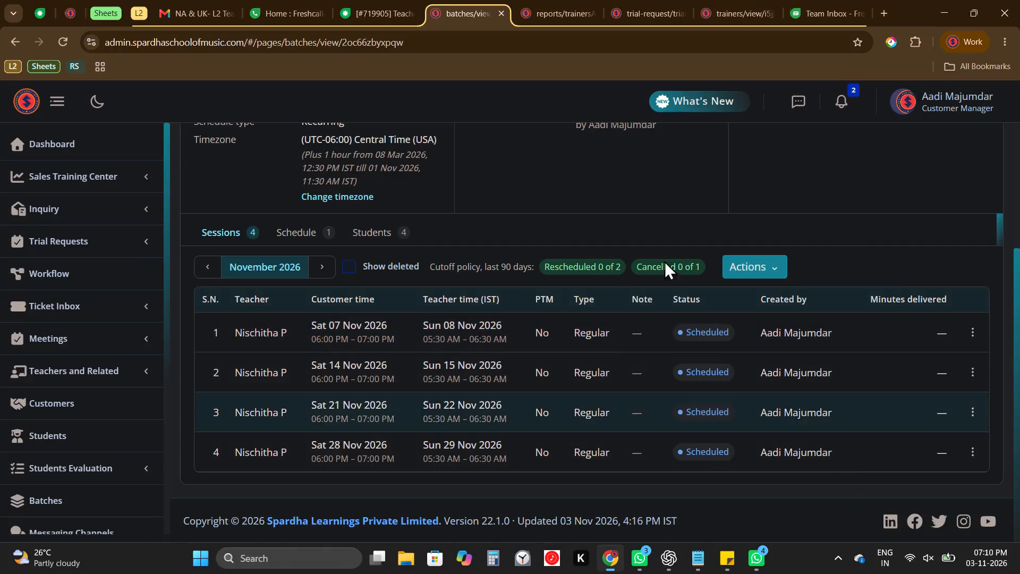
{"action": "left_click", "coordinate": [355, 0]}
{"action": "scroll", "coordinate": [384, 290], "scroll_direction": "up", "scroll_amount": 1}
{"action": "left_click", "coordinate": [338, 329]}
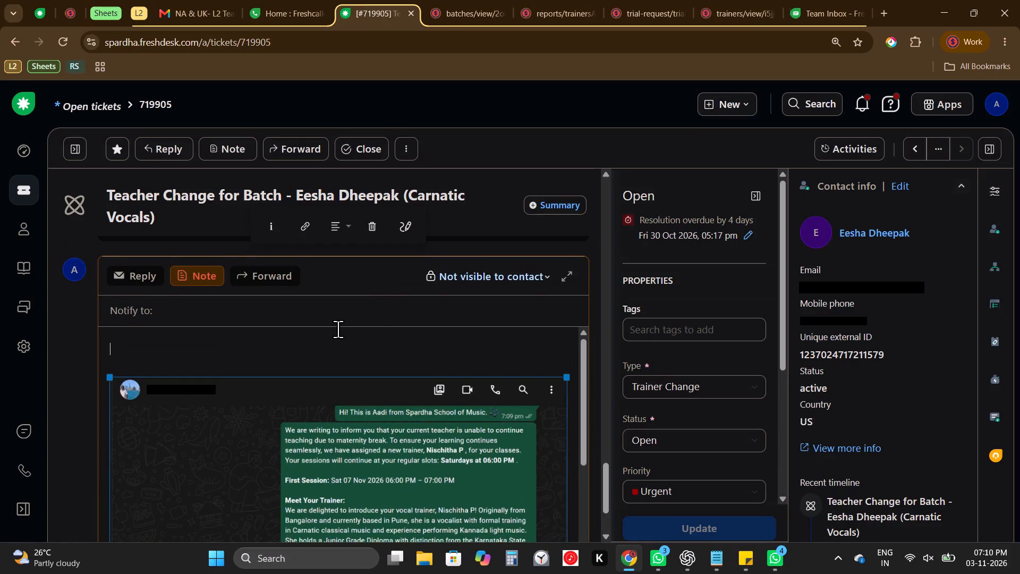
{"action": "key", "text": "ctrl+v"}
Copy the "customer has been advised to reach out... Closing this ticket" remark from Sticky Notes and paste it above the note's sessions table.
{"action": "left_click", "coordinate": [750, 551]}
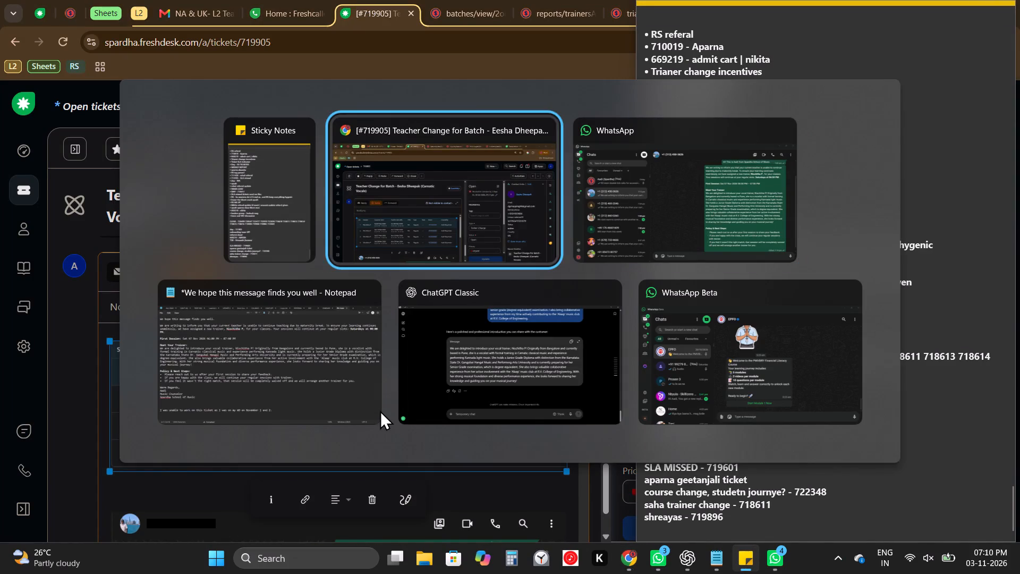
{"action": "scroll", "coordinate": [998, 407], "scroll_direction": "up", "scroll_amount": 7}
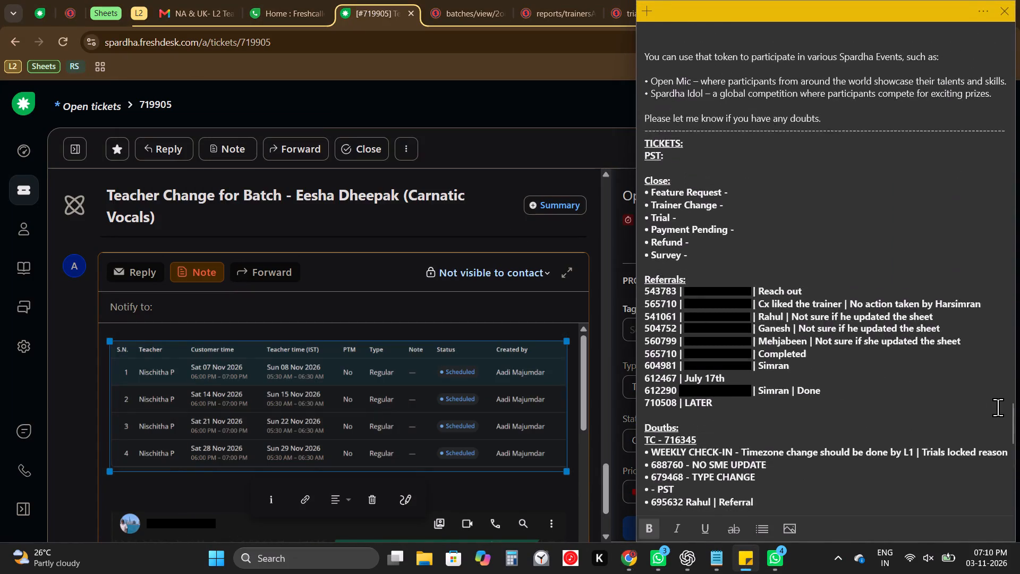
{"action": "scroll", "coordinate": [998, 407], "scroll_direction": "up", "scroll_amount": 11}
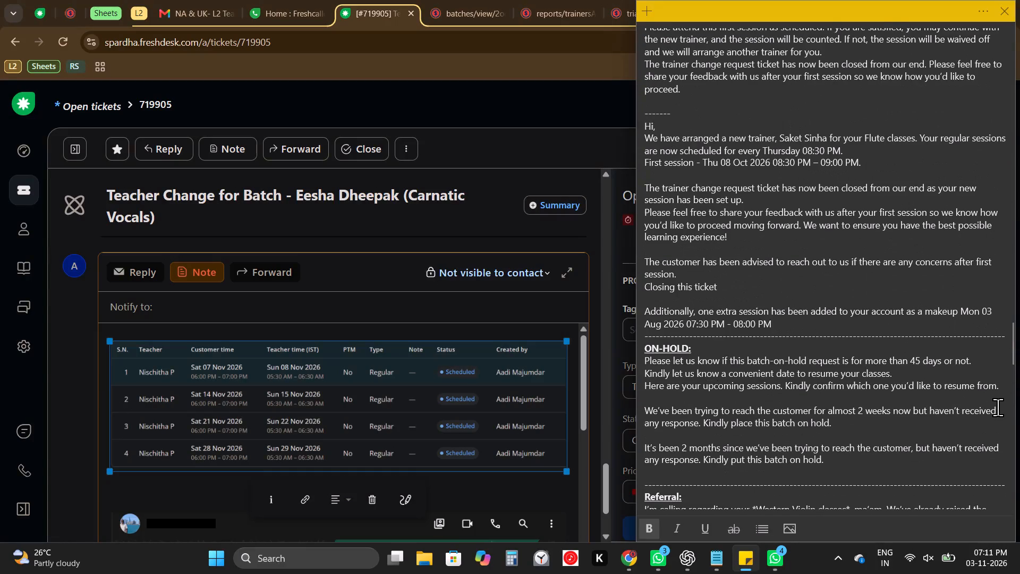
{"action": "double_click", "coordinate": [837, 277]}
{"action": "left_click_drag", "start_coordinate": [837, 277], "coordinate": [837, 286]}
{"action": "key", "text": "ctrl+c"}
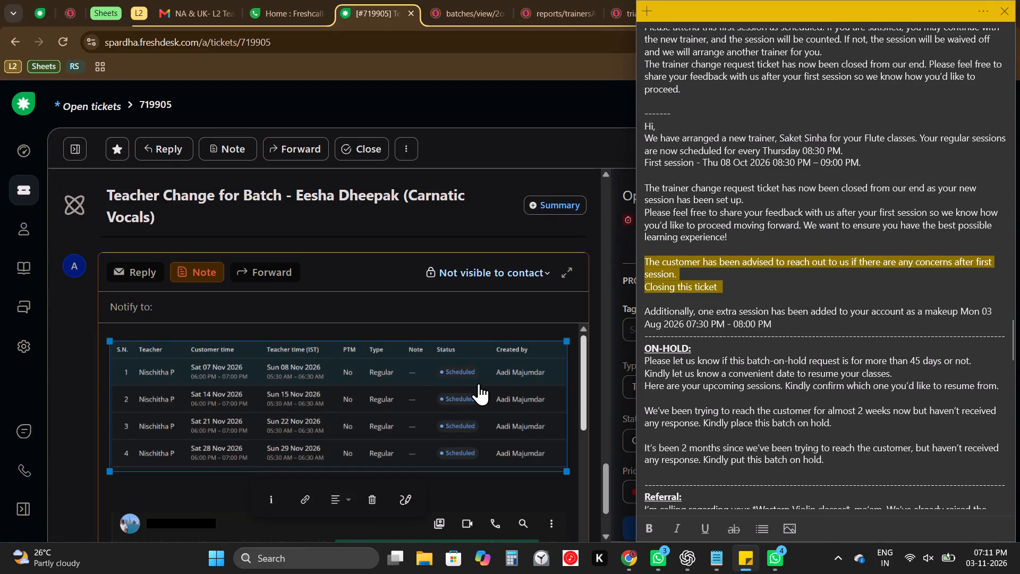
{"action": "left_click", "coordinate": [515, 335]}
{"action": "left_click", "coordinate": [530, 327]}
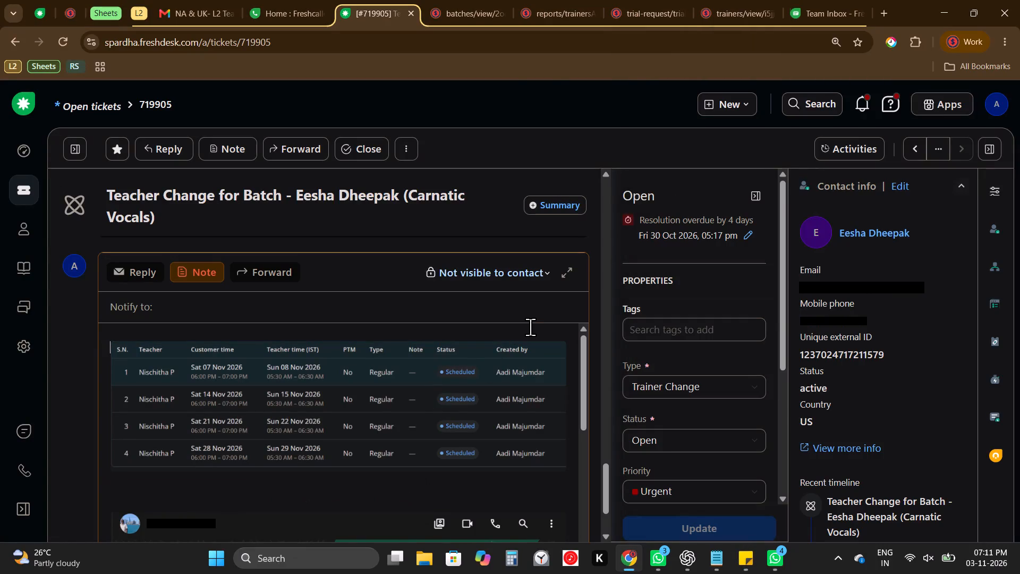
{"action": "key", "text": "ctrl+v"}
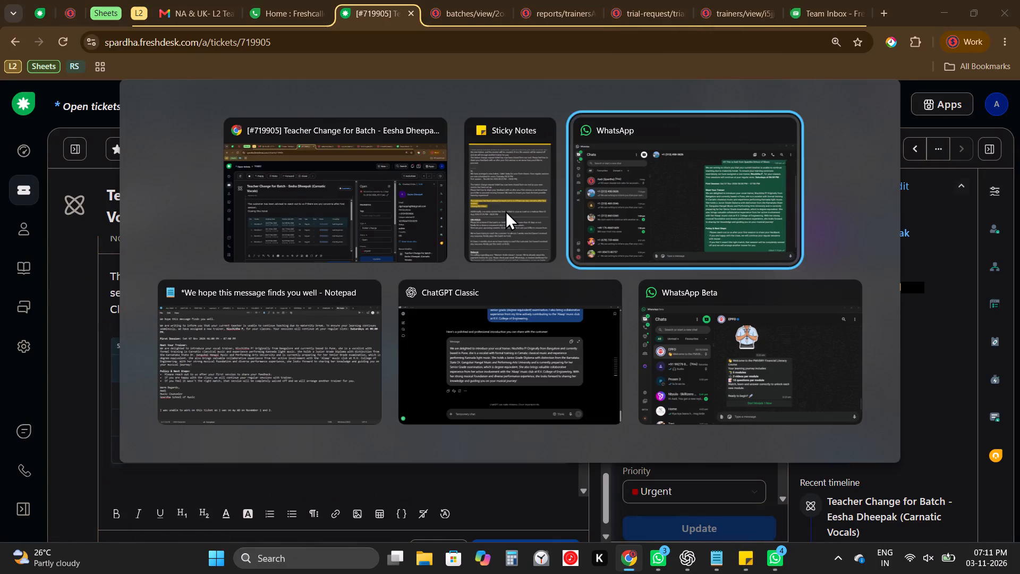
Insert Notepad's sentence about being on WO on November 1 and 2 into the private note above the sessions table and add the note.
{"action": "triple_click", "coordinate": [303, 476]}
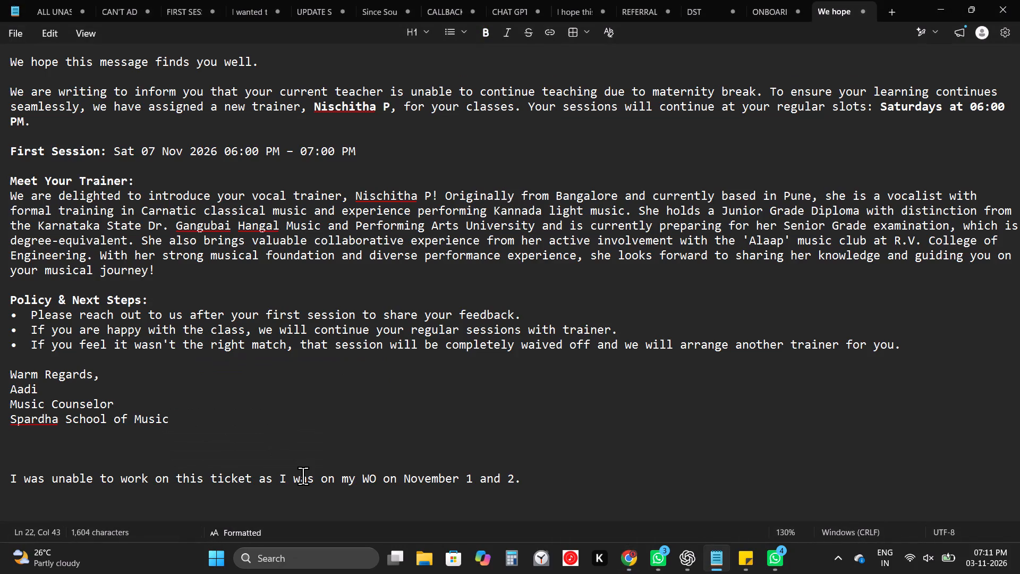
{"action": "key", "text": "ctrl+c"}
{"action": "key", "text": "Up"}
{"action": "key", "text": "Up"}
{"action": "key", "text": "Up"}
{"action": "key", "text": "Up"}
{"action": "key", "text": "Up"}
{"action": "key", "text": "Up"}
{"action": "key", "text": "Up"}
{"action": "key", "text": "Up"}
{"action": "key", "text": "Up"}
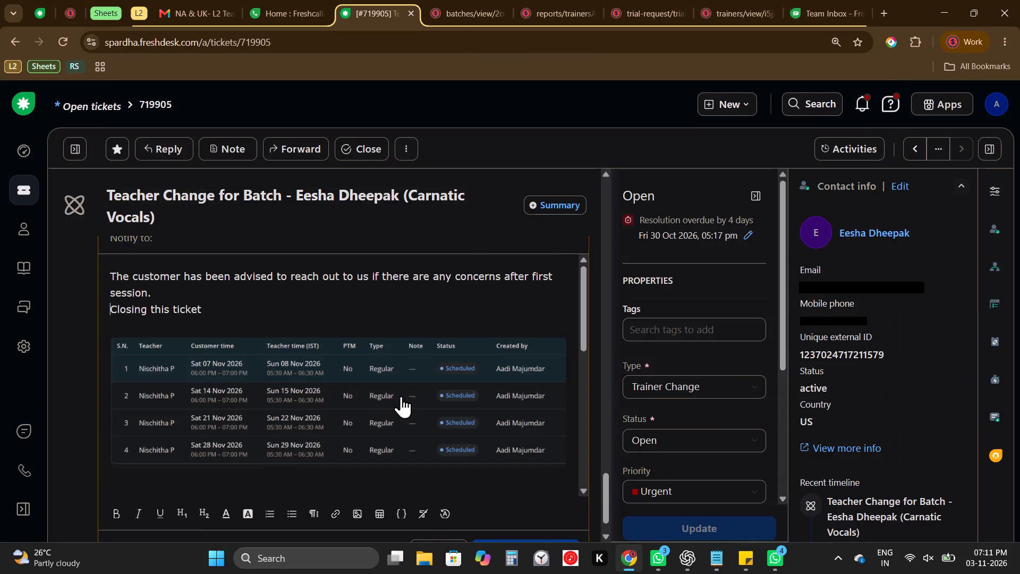
{"action": "key", "text": "ctrl+v"}
{"action": "key", "text": "Return"}
{"action": "key", "text": "Return"}
{"action": "scroll", "coordinate": [401, 396], "scroll_direction": "down", "scroll_amount": 3}
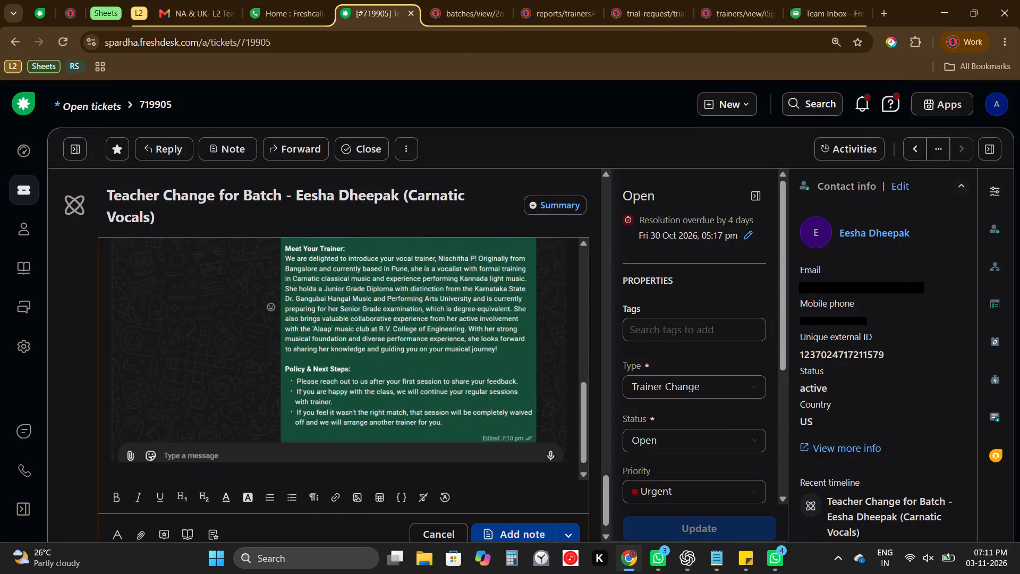
{"action": "left_click", "coordinate": [507, 529]}
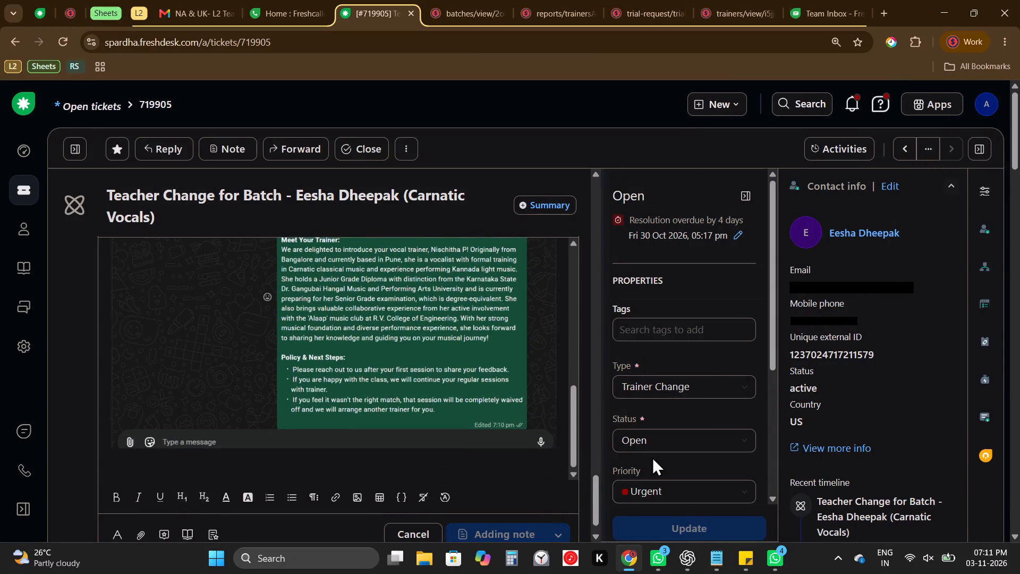
Set ticket 719905's status to Waiting on Customer and update its properties.
{"action": "left_click", "coordinate": [652, 457]}
{"action": "left_click_drag", "start_coordinate": [685, 433], "coordinate": [734, 389]}
{"action": "left_click", "coordinate": [734, 389]}
{"action": "left_click", "coordinate": [720, 410]}
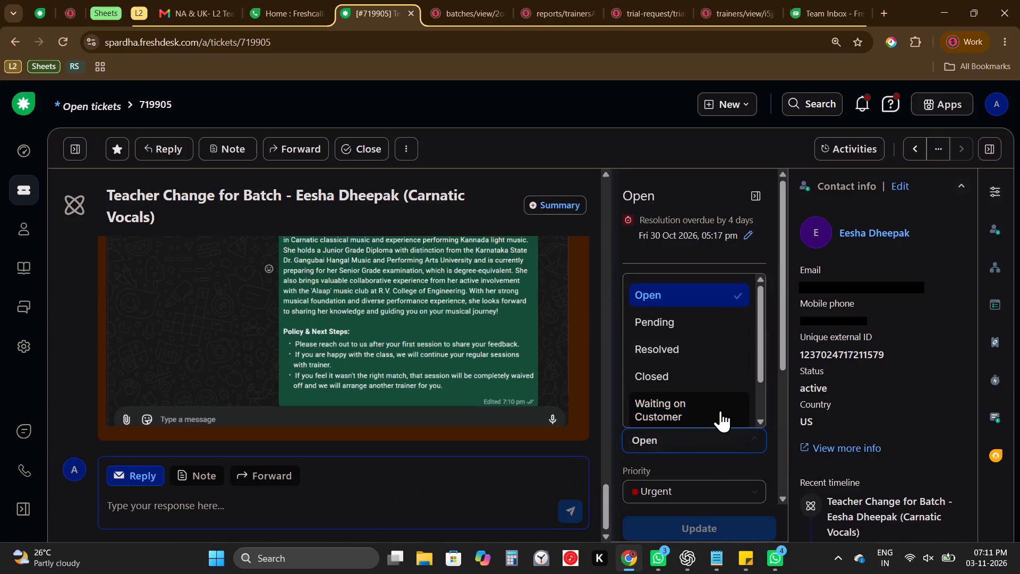
{"action": "left_click", "coordinate": [717, 526]}
{"action": "double_click", "coordinate": [158, 114]}
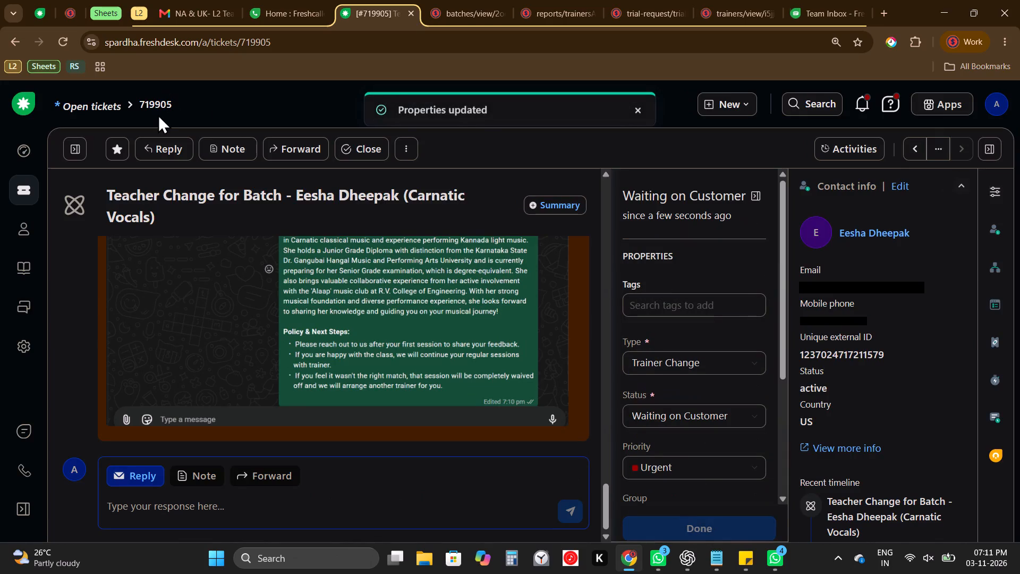
{"action": "key", "text": "ctrl+c"}
{"action": "scroll", "coordinate": [840, 242], "scroll_direction": "down", "scroll_amount": 7}
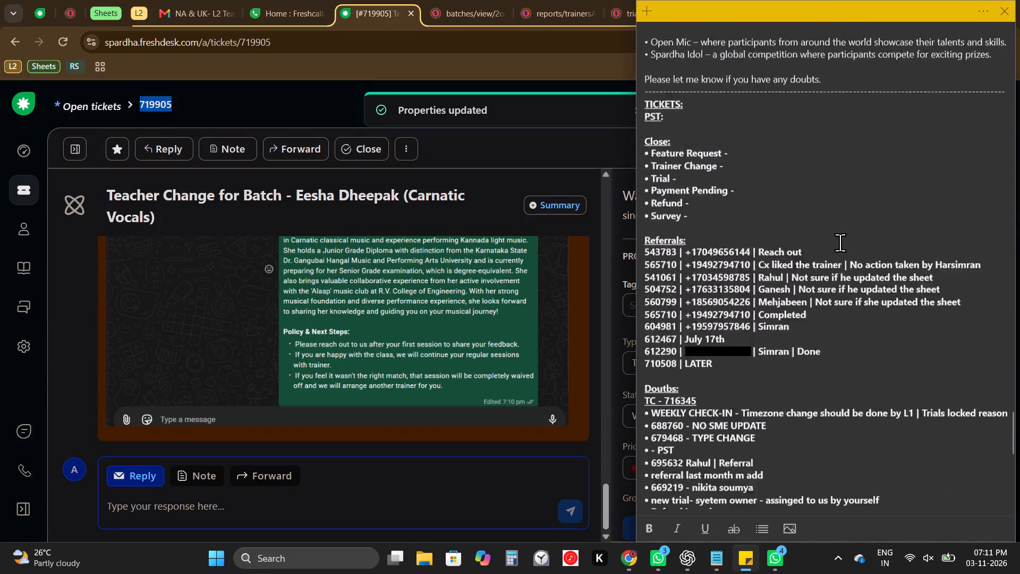
{"action": "scroll", "coordinate": [840, 242], "scroll_direction": "down", "scroll_amount": 5}
{"action": "left_click", "coordinate": [897, 345]}
{"action": "key", "text": "space"}
{"action": "key", "text": "ctrl+v"}
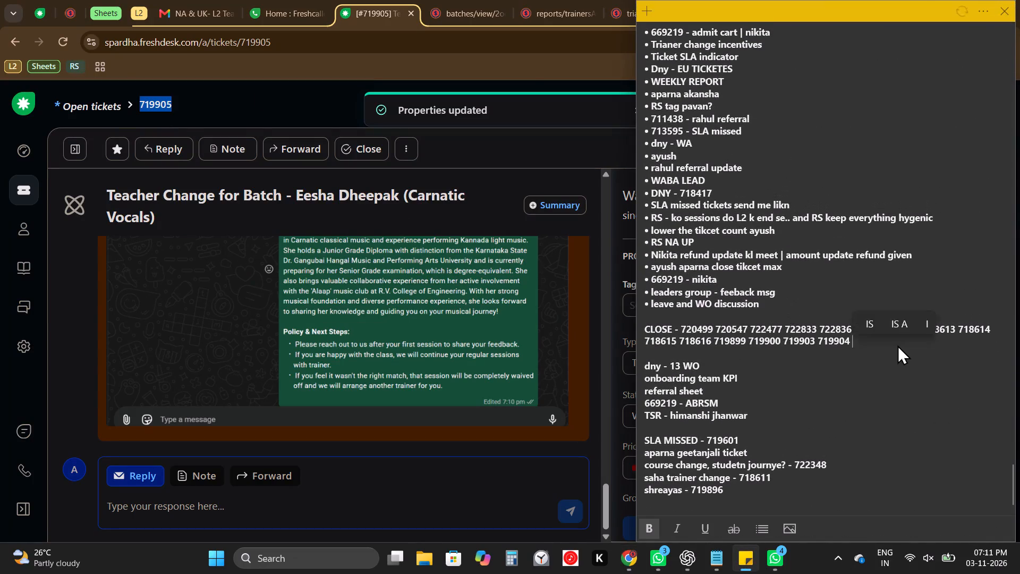
Return to the Freshdesk dashboard and open the list of open tickets.
{"action": "left_click", "coordinate": [20, 106]}
{"action": "left_click", "coordinate": [551, 225]}
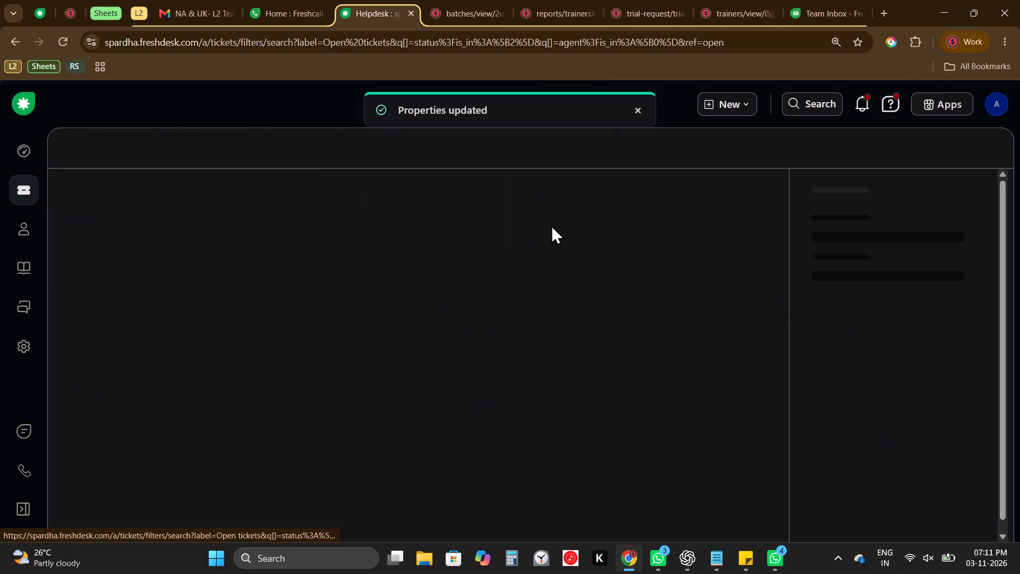
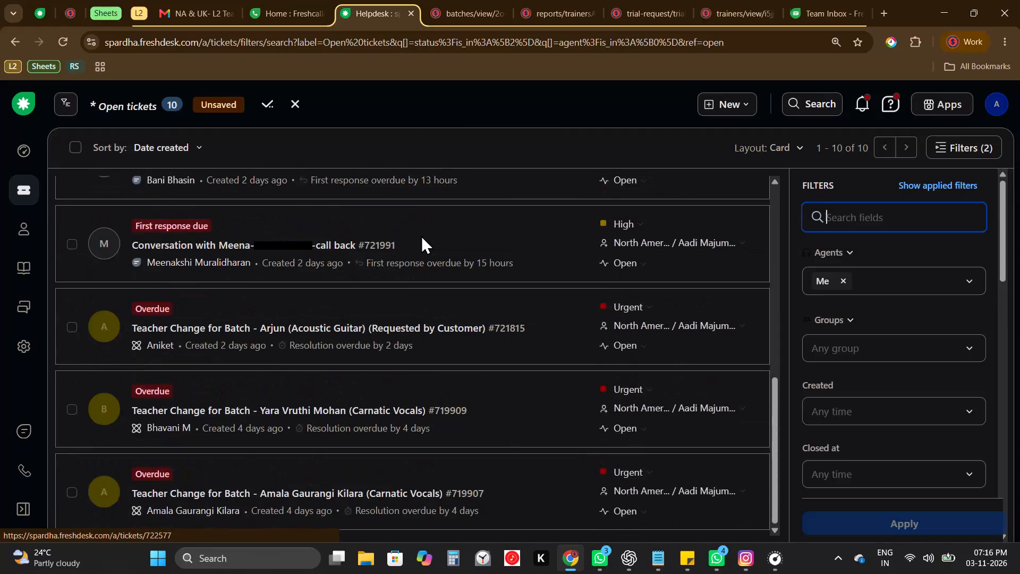
Open ticket 719907 from the open tickets list, open its linked batch page, and close the previous ticket's batch page.
{"action": "left_click", "coordinate": [296, 486]}
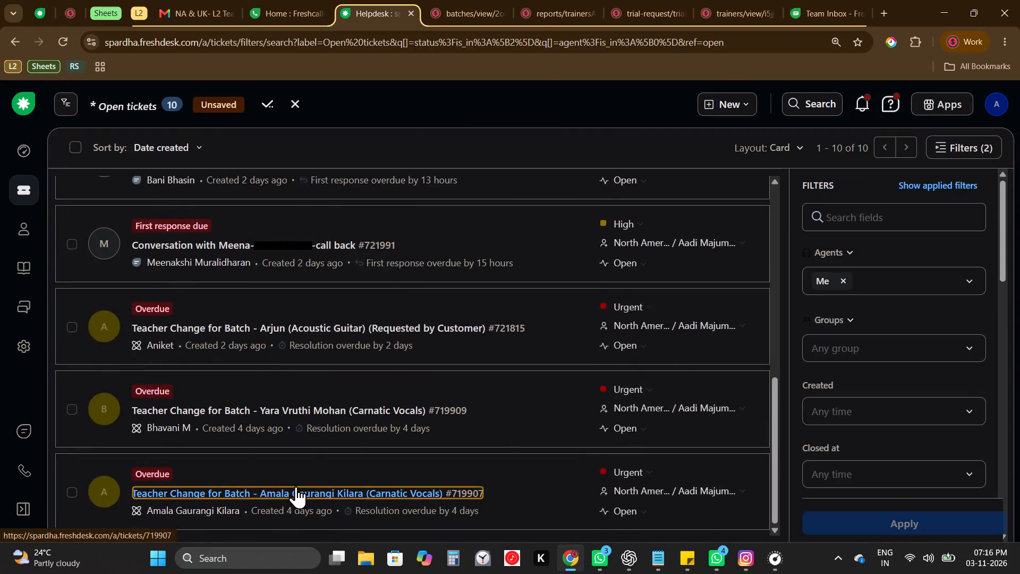
{"action": "scroll", "coordinate": [390, 385], "scroll_direction": "down", "scroll_amount": 5}
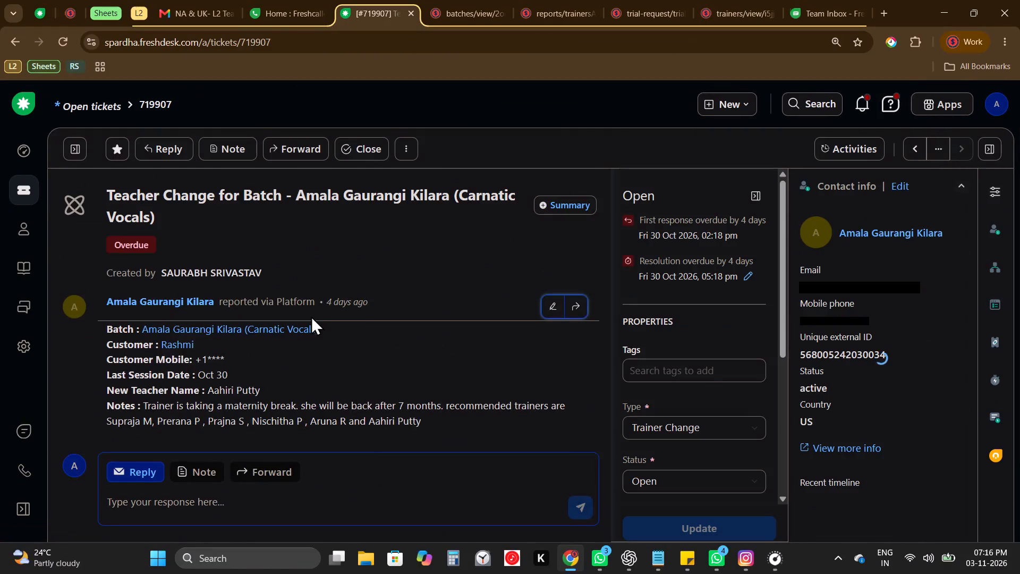
{"action": "left_click_drag", "start_coordinate": [310, 316], "coordinate": [305, 326]}
{"action": "left_click", "coordinate": [305, 326]}
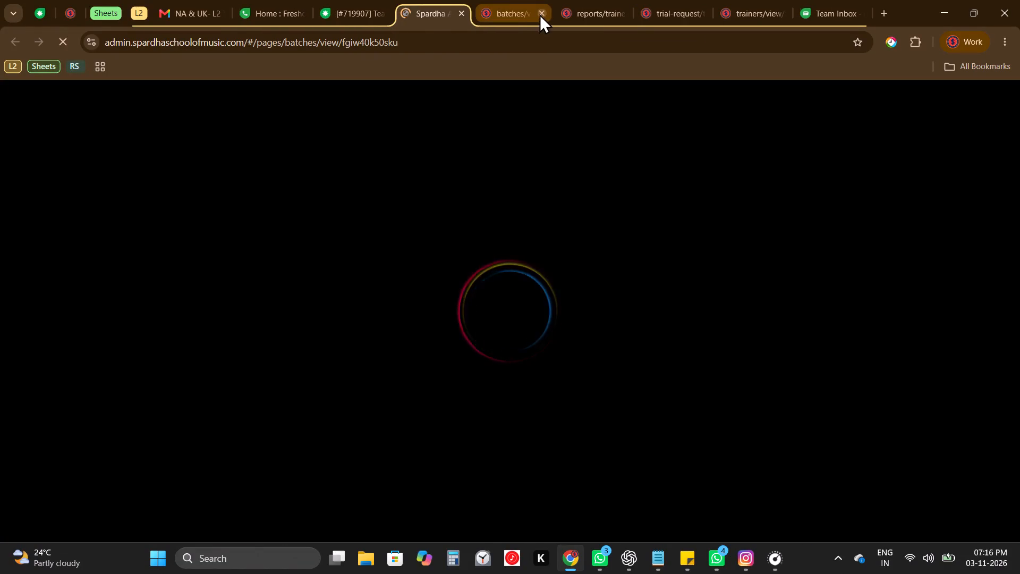
{"action": "left_click", "coordinate": [539, 14]}
Show the batch's October 2026 sessions and examine the teacher, dates, customer times and status of each one.
{"action": "scroll", "coordinate": [421, 275], "scroll_direction": "down", "scroll_amount": 2}
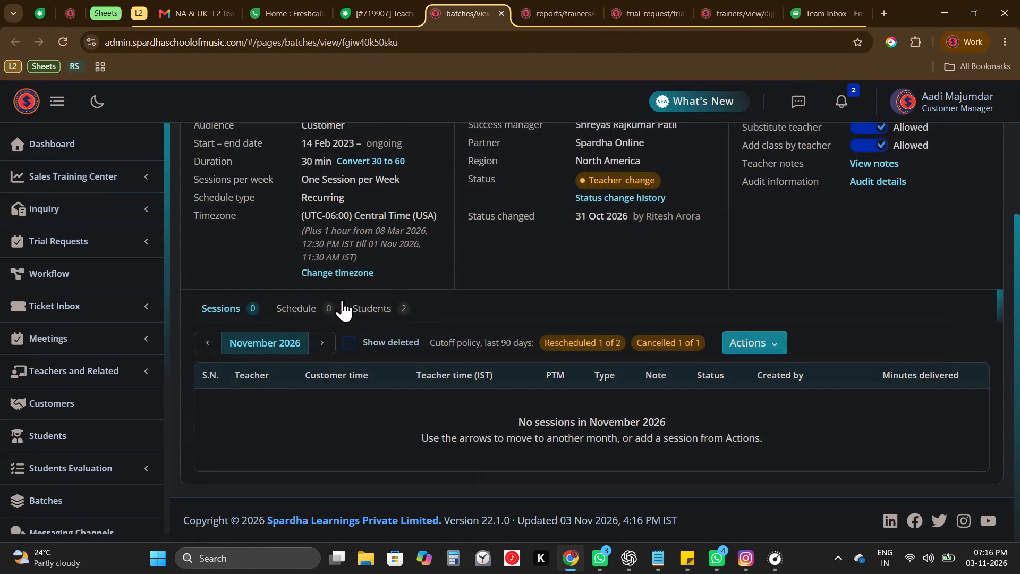
{"action": "left_click", "coordinate": [219, 343]}
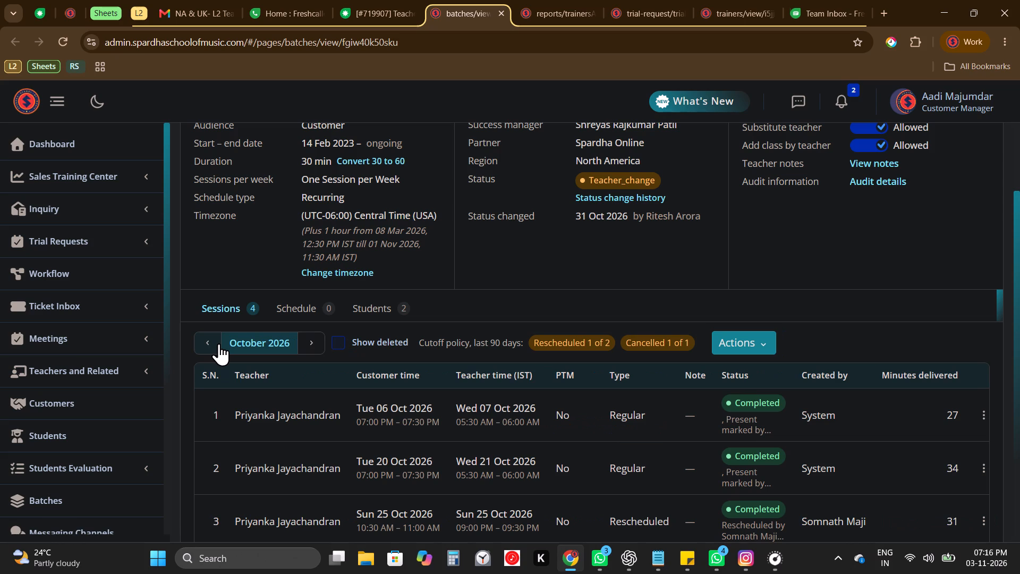
{"action": "scroll", "coordinate": [431, 411], "scroll_direction": "down", "scroll_amount": 1}
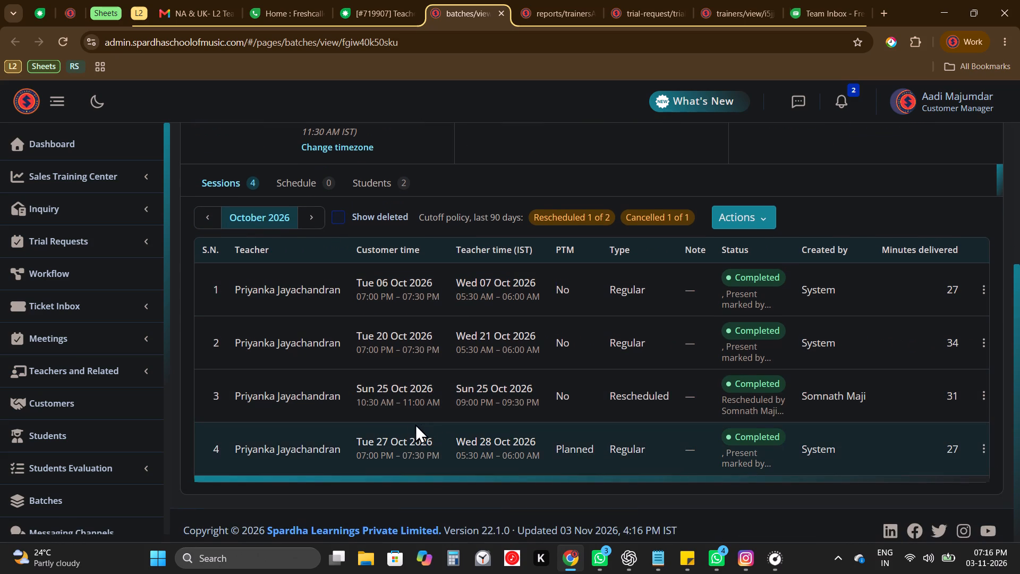
{"action": "left_click", "coordinate": [363, 440]}
{"action": "left_click_drag", "start_coordinate": [363, 440], "coordinate": [417, 459]}
{"action": "double_click", "coordinate": [417, 459]}
{"action": "left_click_drag", "start_coordinate": [417, 459], "coordinate": [423, 445]}
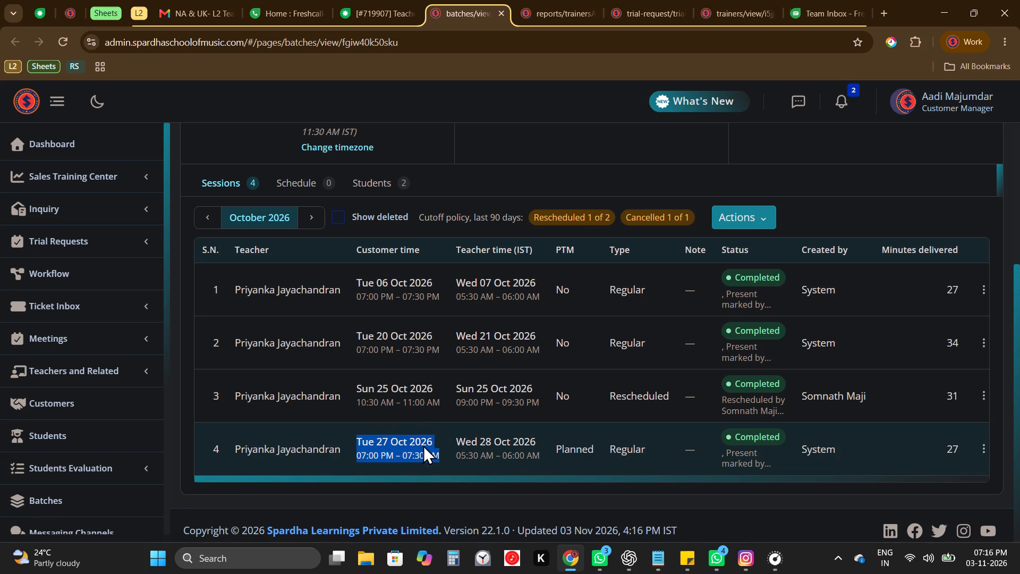
{"action": "left_click_drag", "start_coordinate": [423, 445], "coordinate": [424, 442]}
{"action": "double_click", "coordinate": [424, 442]}
{"action": "left_click_drag", "start_coordinate": [424, 442], "coordinate": [424, 461]}
{"action": "double_click", "coordinate": [424, 461]}
{"action": "left_click_drag", "start_coordinate": [424, 461], "coordinate": [424, 459]}
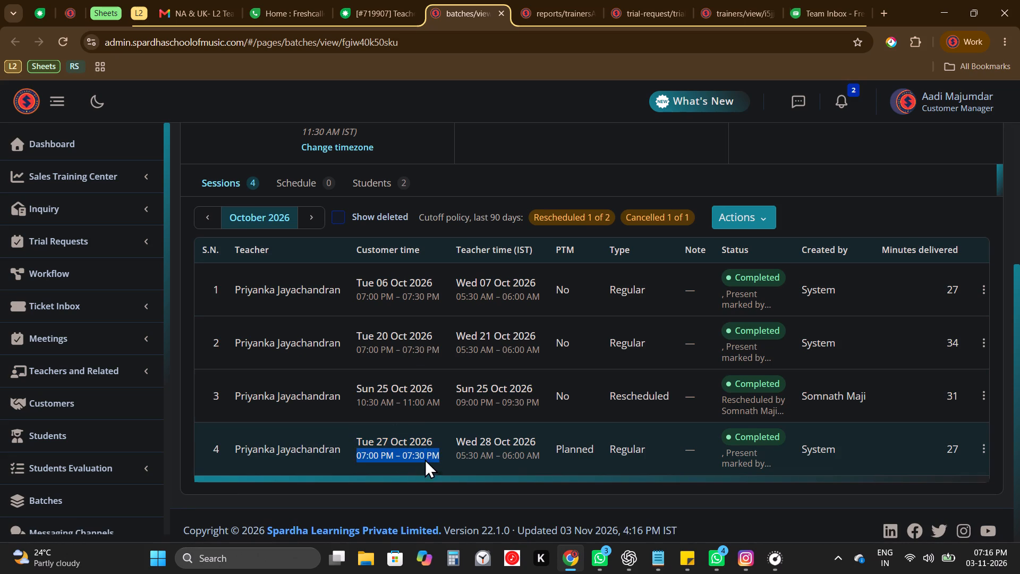
{"action": "left_click_drag", "start_coordinate": [424, 459], "coordinate": [295, 286]}
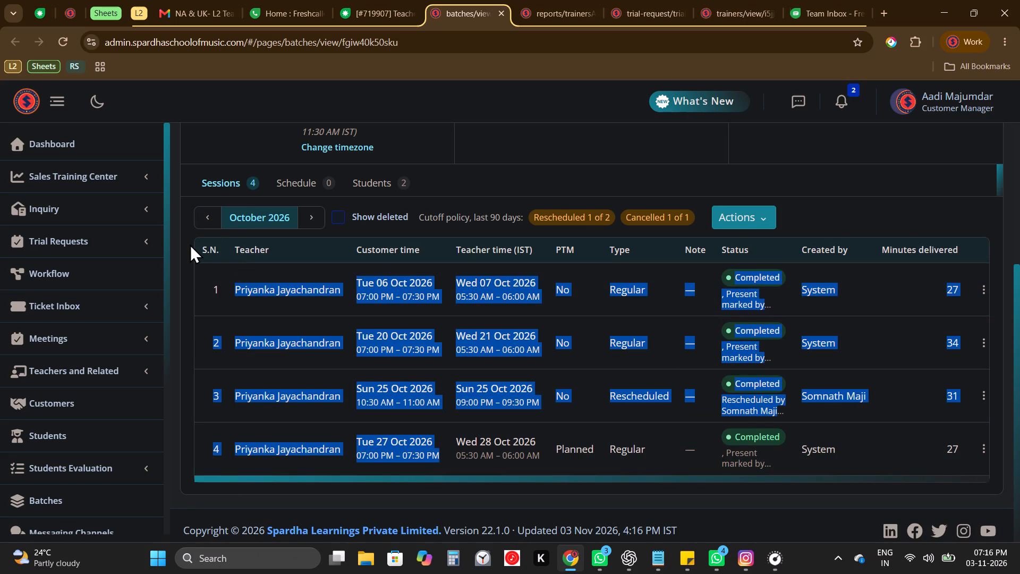
{"action": "left_click", "coordinate": [190, 245]}
{"action": "left_click_drag", "start_coordinate": [190, 245], "coordinate": [705, 495]}
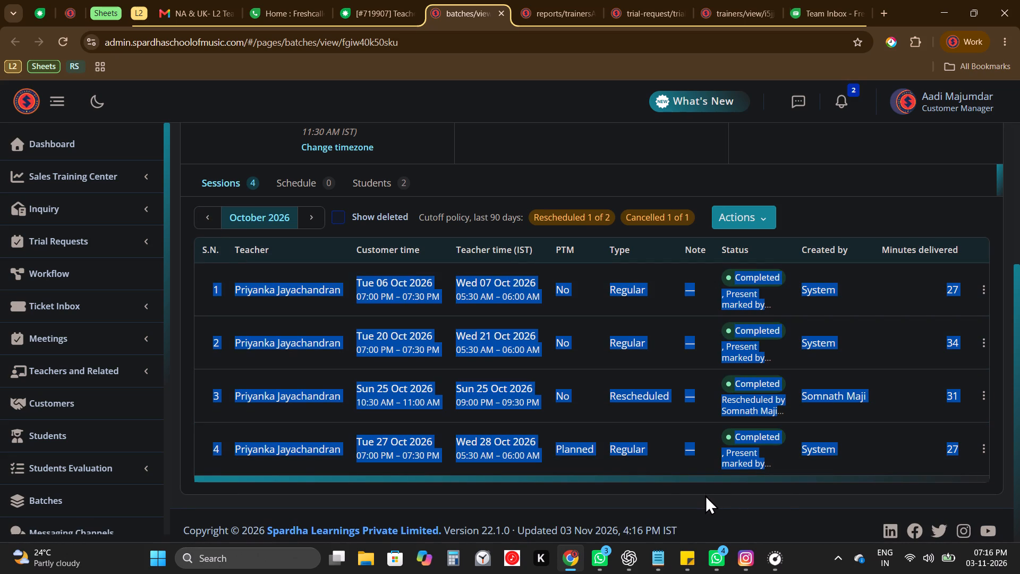
{"action": "left_click_drag", "start_coordinate": [705, 495], "coordinate": [780, 488]}
{"action": "left_click", "coordinate": [682, 519]}
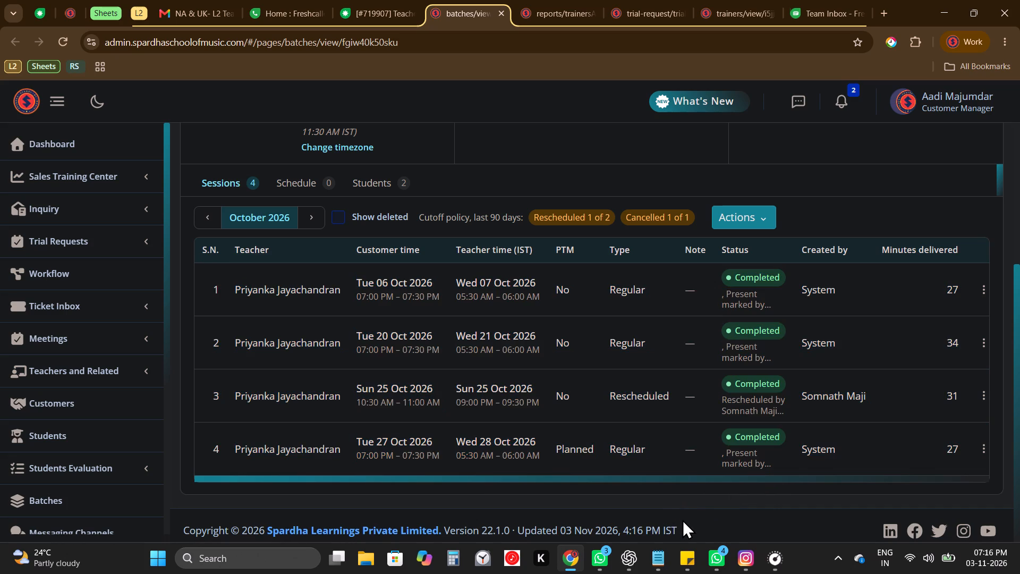
{"action": "left_click_drag", "start_coordinate": [682, 519], "coordinate": [215, 188]}
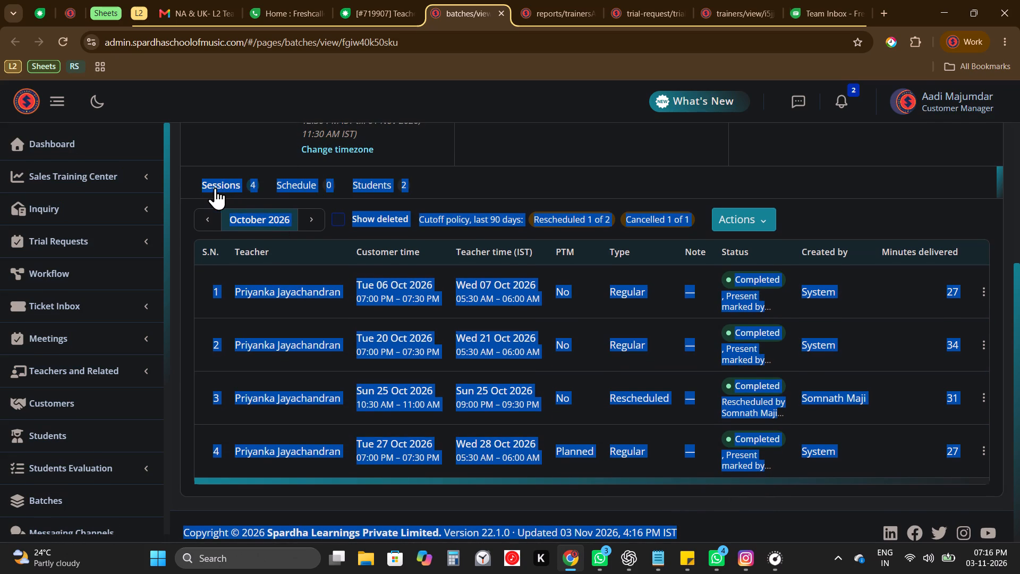
{"action": "left_click_drag", "start_coordinate": [215, 188], "coordinate": [208, 190]}
{"action": "left_click", "coordinate": [501, 449]}
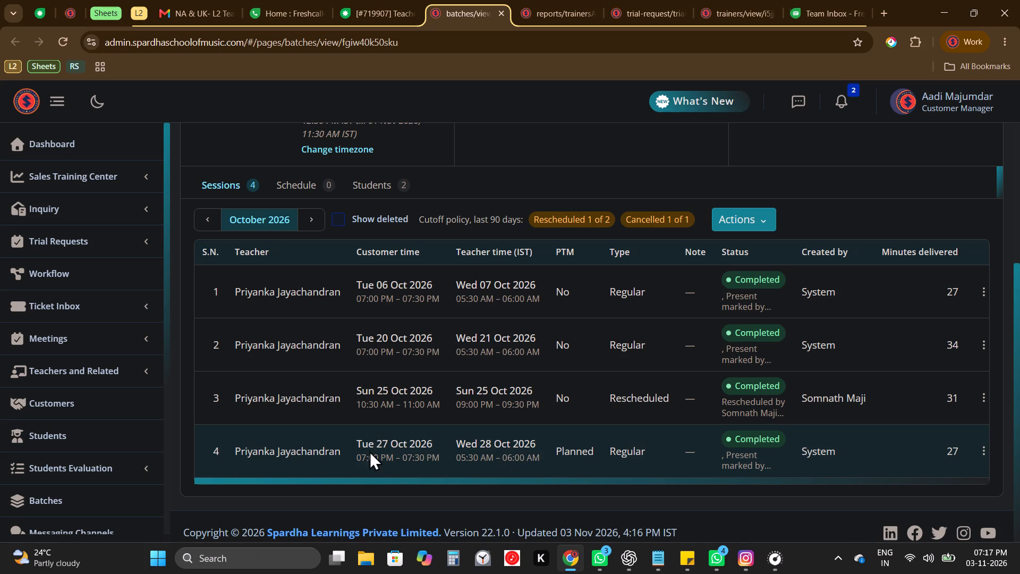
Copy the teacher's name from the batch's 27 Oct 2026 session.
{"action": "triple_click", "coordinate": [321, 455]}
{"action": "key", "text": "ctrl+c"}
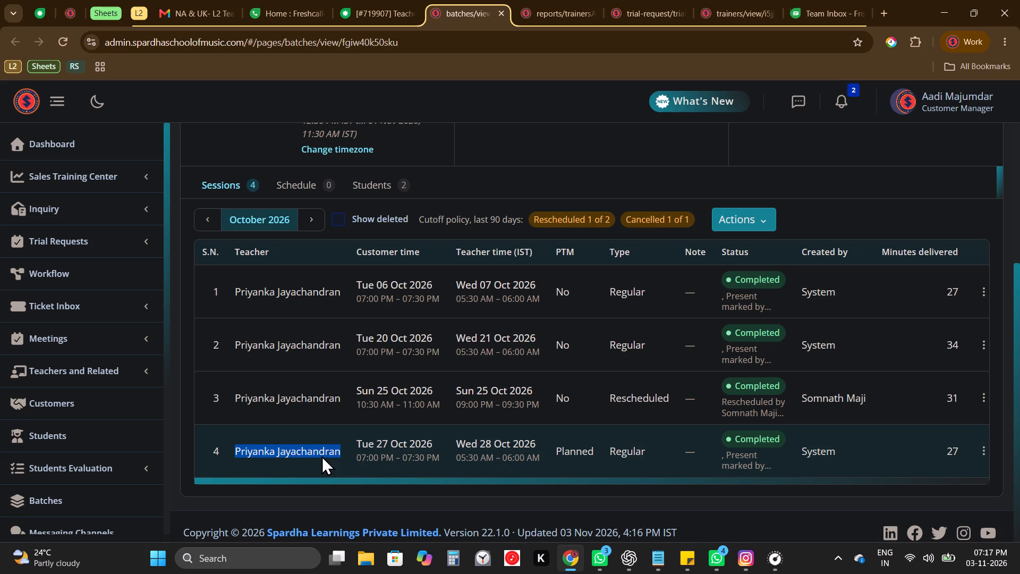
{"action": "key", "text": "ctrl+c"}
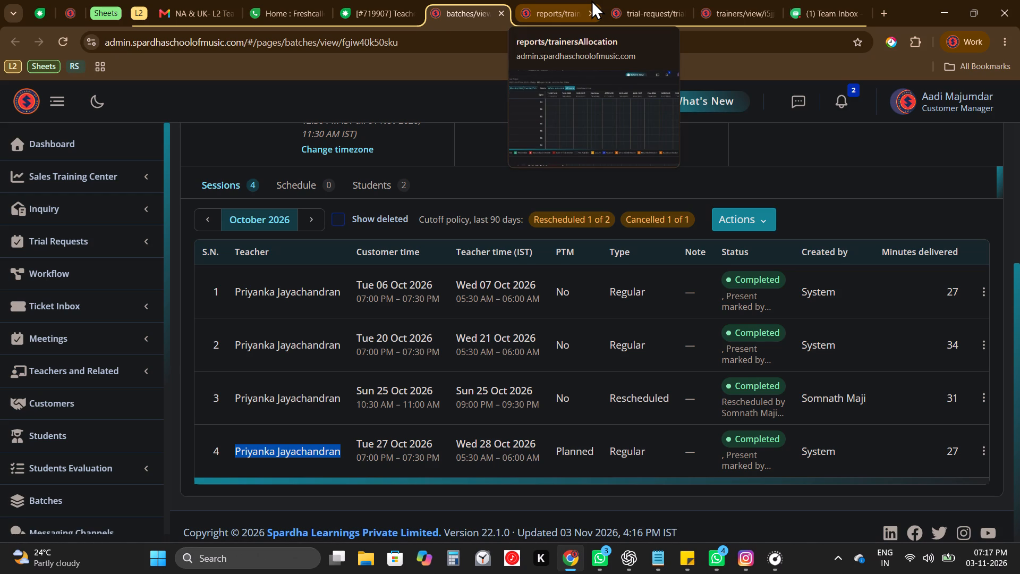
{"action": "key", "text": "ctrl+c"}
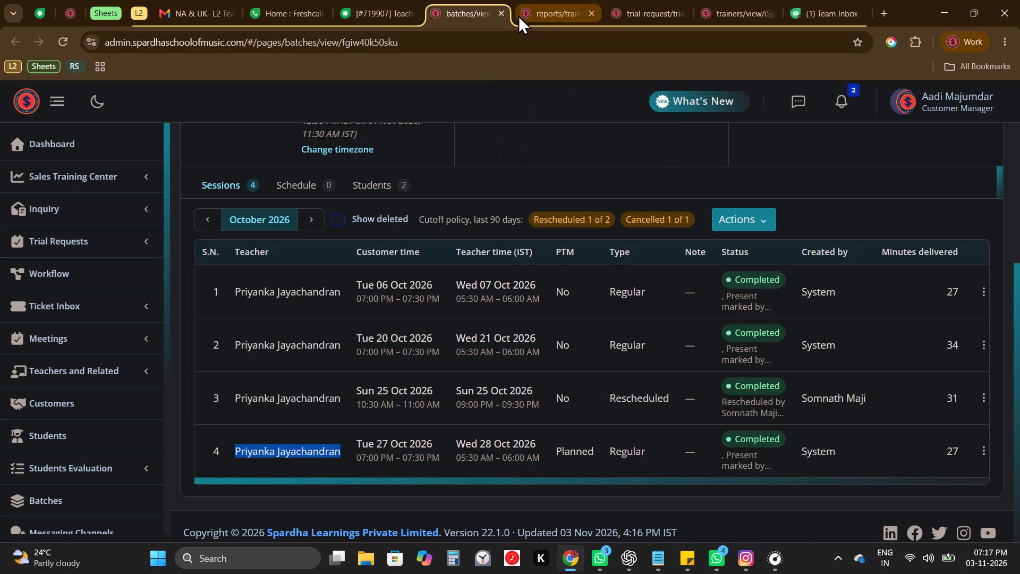
{"action": "left_click", "coordinate": [518, 15]}
{"action": "left_click", "coordinate": [980, 128]}
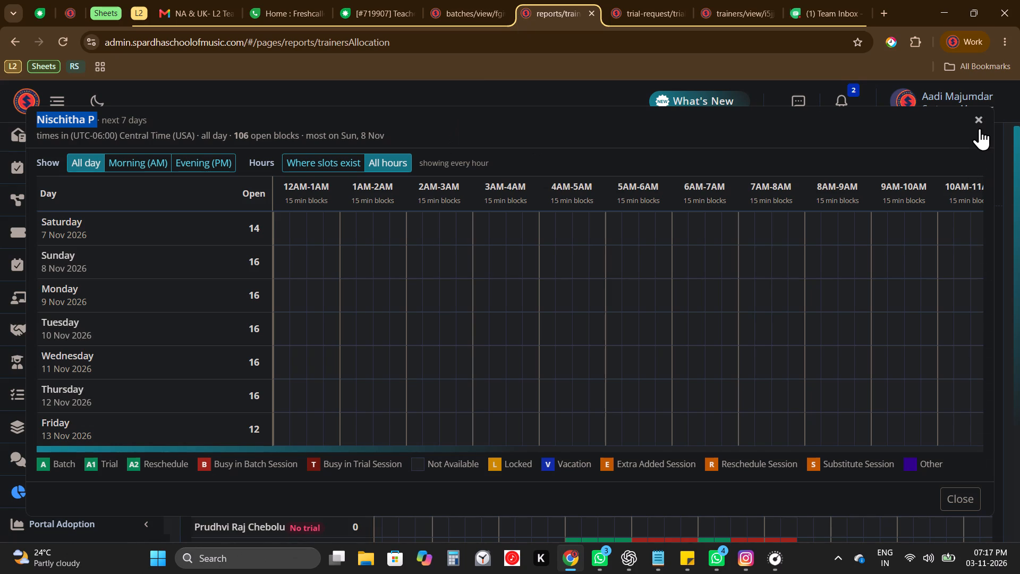
{"action": "left_click", "coordinate": [491, 131]}
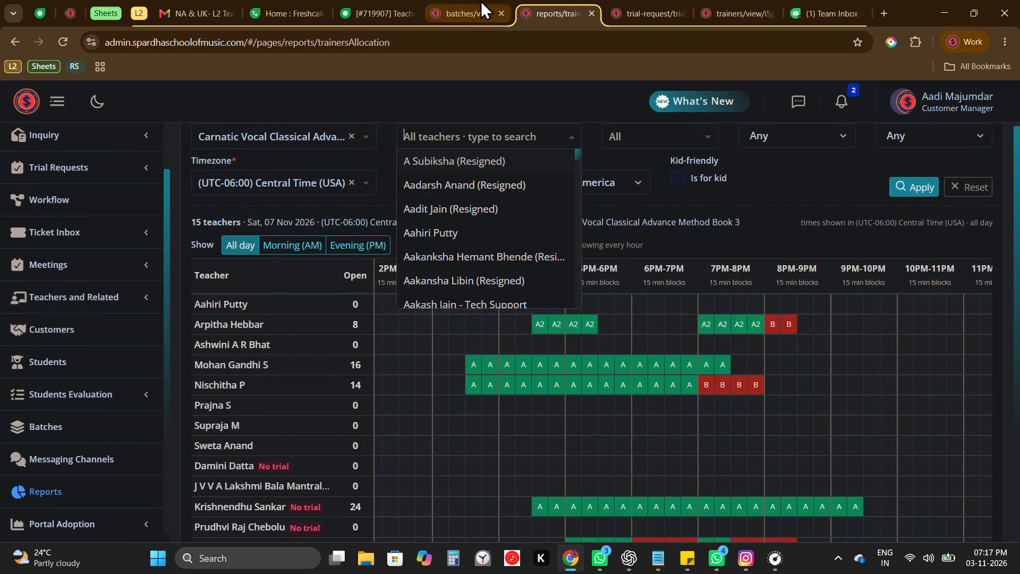
Copy the batch's timezone, (UTC-06:00) Central Time (USA), and set it as the timezone in the trainers allocation report.
{"action": "left_click", "coordinate": [480, 0]}
{"action": "scroll", "coordinate": [504, 340], "scroll_direction": "up", "scroll_amount": 1}
{"action": "scroll", "coordinate": [516, 229], "scroll_direction": "up", "scroll_amount": 1}
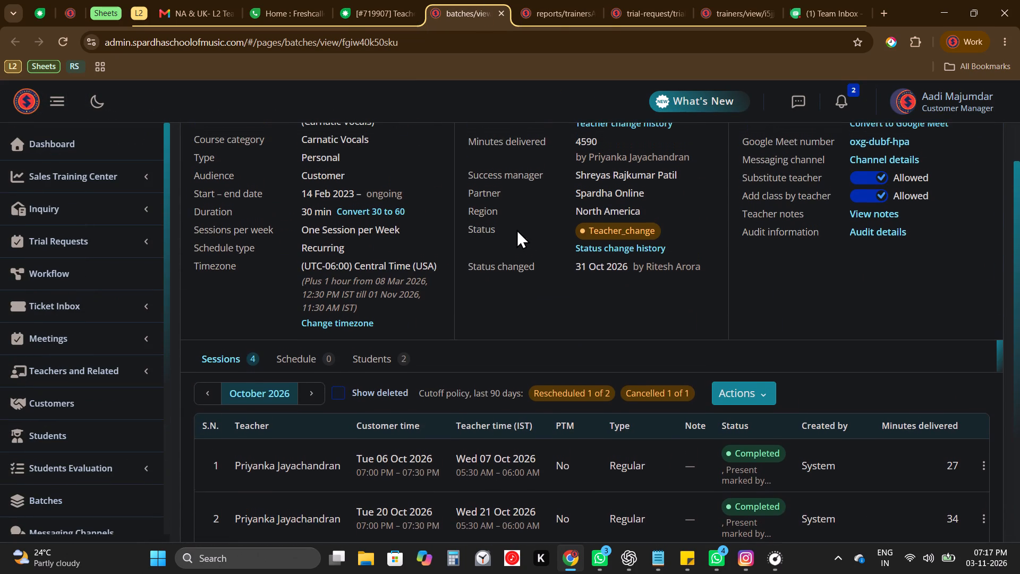
{"action": "triple_click", "coordinate": [401, 255]}
{"action": "triple_click", "coordinate": [407, 258]}
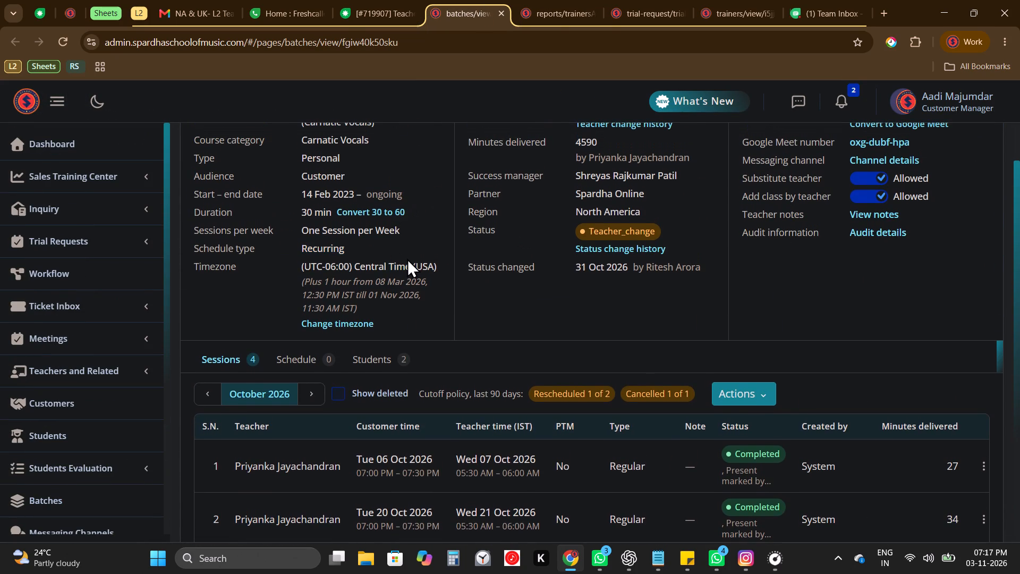
{"action": "key", "text": "ctrl+c"}
{"action": "left_click_drag", "start_coordinate": [534, 43], "coordinate": [565, 11]}
{"action": "left_click", "coordinate": [565, 11]}
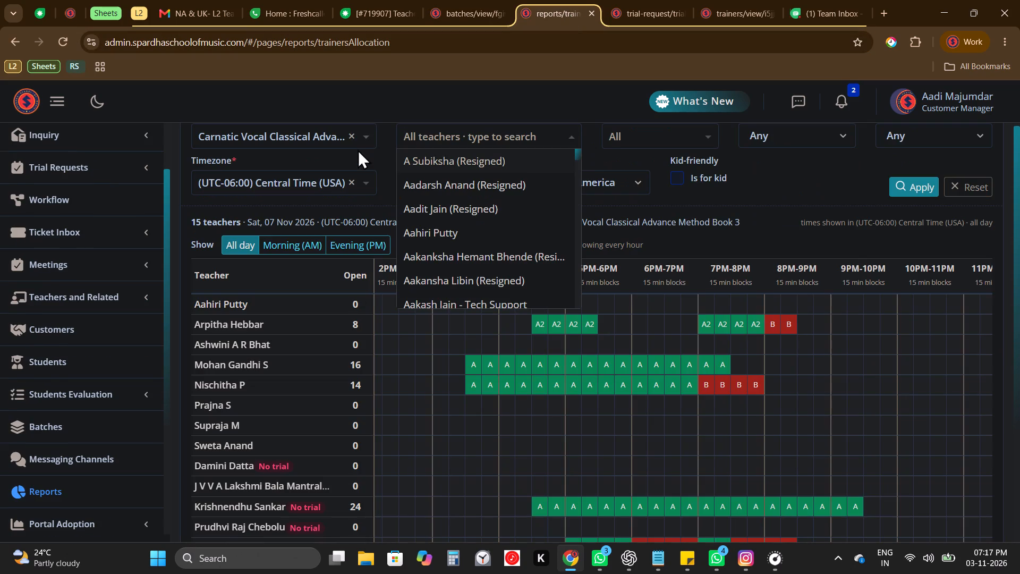
{"action": "left_click", "coordinate": [353, 191]}
{"action": "key", "text": "ctrl+v"}
{"action": "key", "text": "Return"}
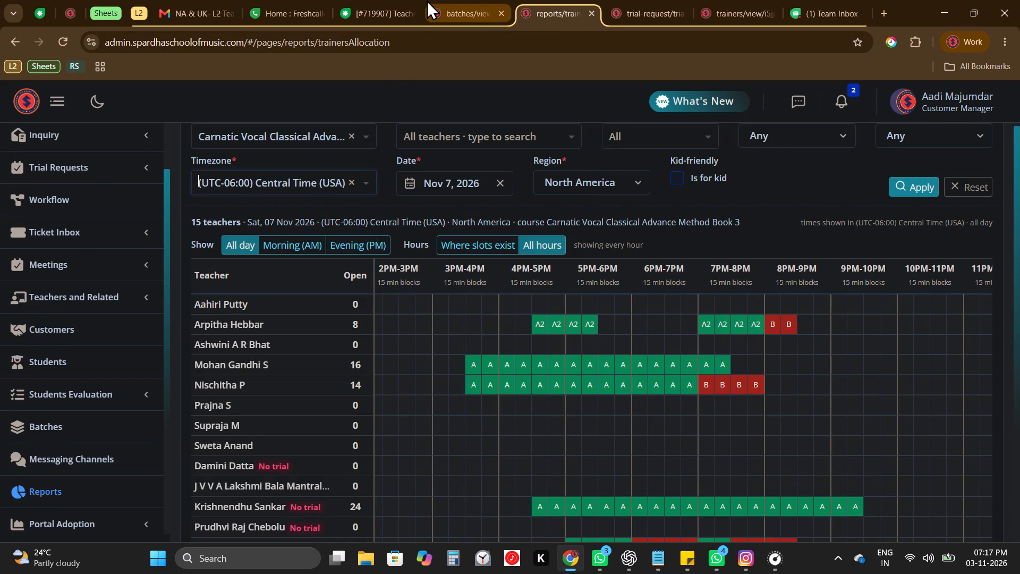
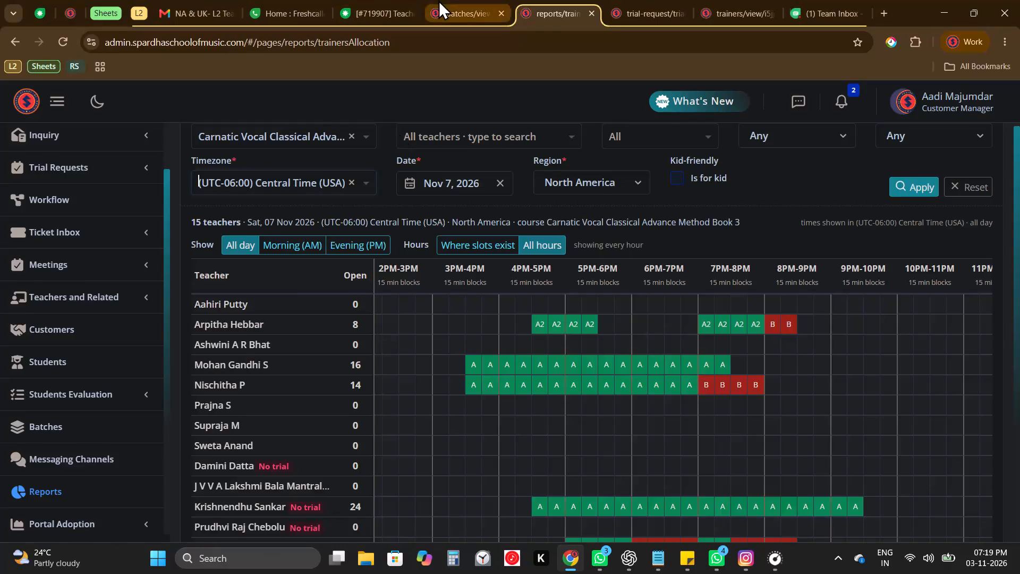
Recopy the timezone of ticket 719907's batch and enter (UTC-06:00) Central Time (USA) in the trainers allocation report again.
{"action": "left_click", "coordinate": [404, 0]}
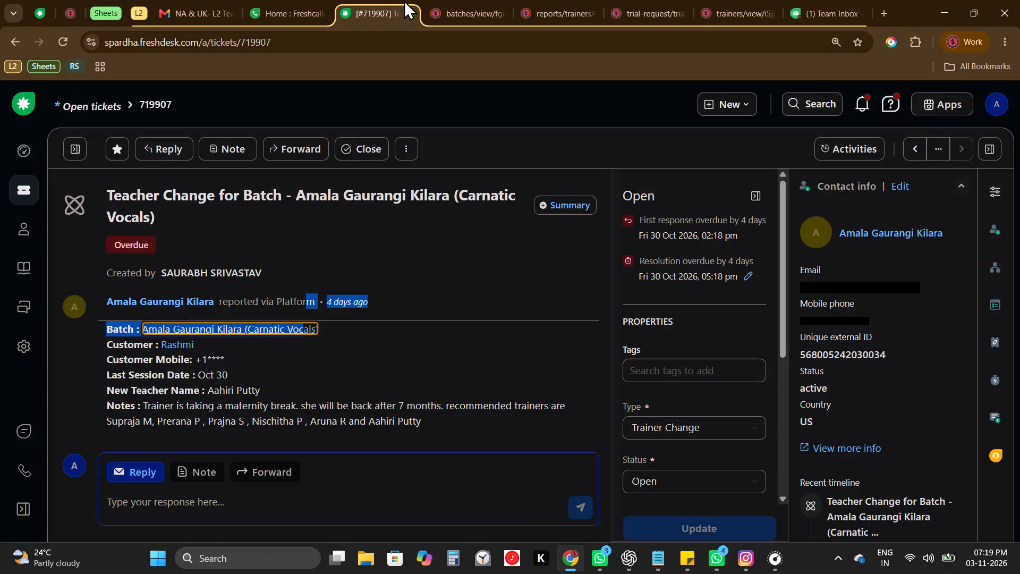
{"action": "left_click", "coordinate": [429, 286]}
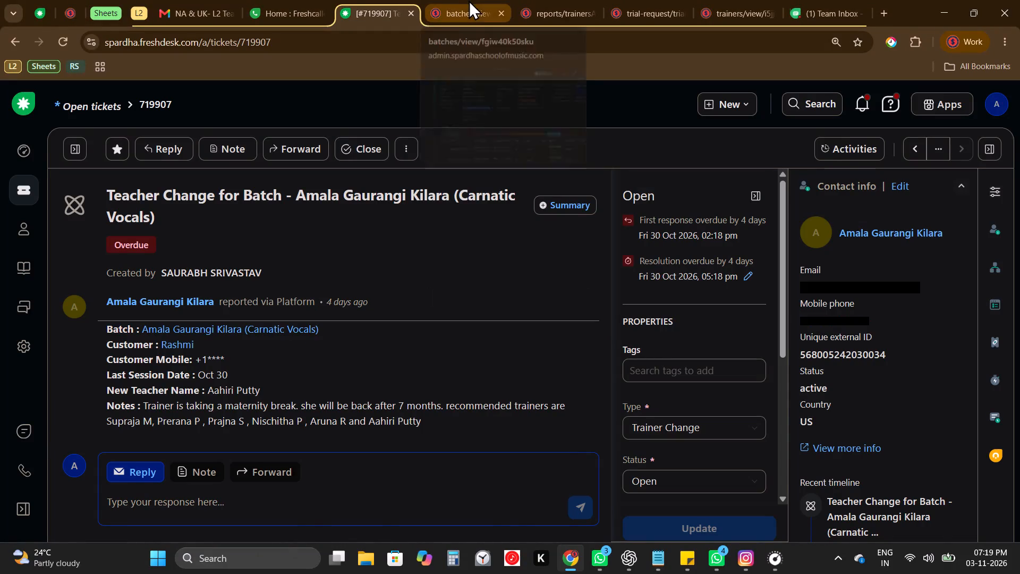
{"action": "left_click", "coordinate": [469, 0]}
{"action": "key", "text": "ctrl+c"}
{"action": "left_click", "coordinate": [574, 0]}
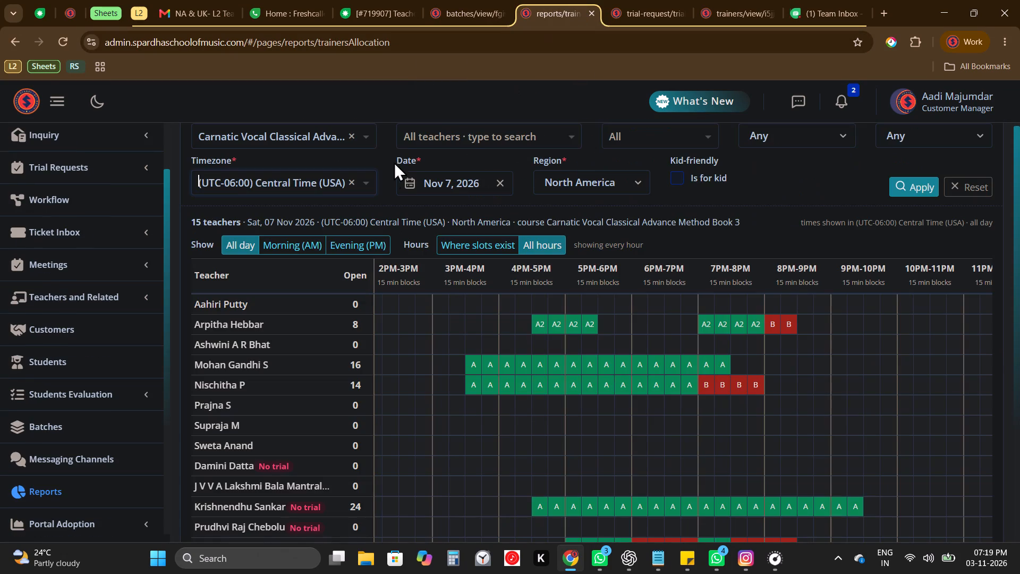
{"action": "left_click", "coordinate": [350, 182]}
{"action": "key", "text": "ctrl+v"}
{"action": "key", "text": "ctrl+Return"}
Check the days and customer times of the batch's October 2026 sessions against the trainers allocation report.
{"action": "left_click", "coordinate": [446, 0]}
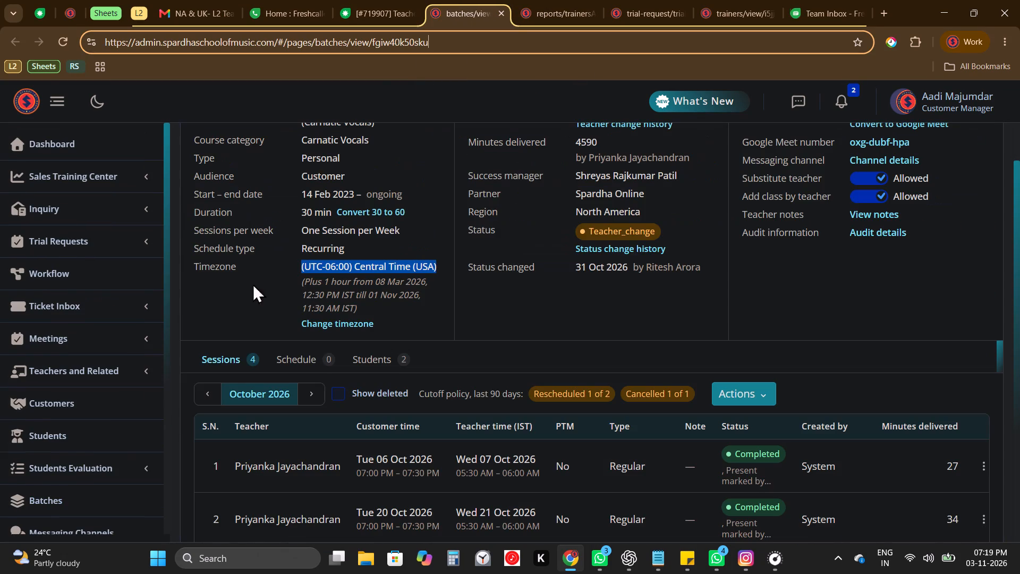
{"action": "scroll", "coordinate": [367, 396], "scroll_direction": "down", "scroll_amount": 2}
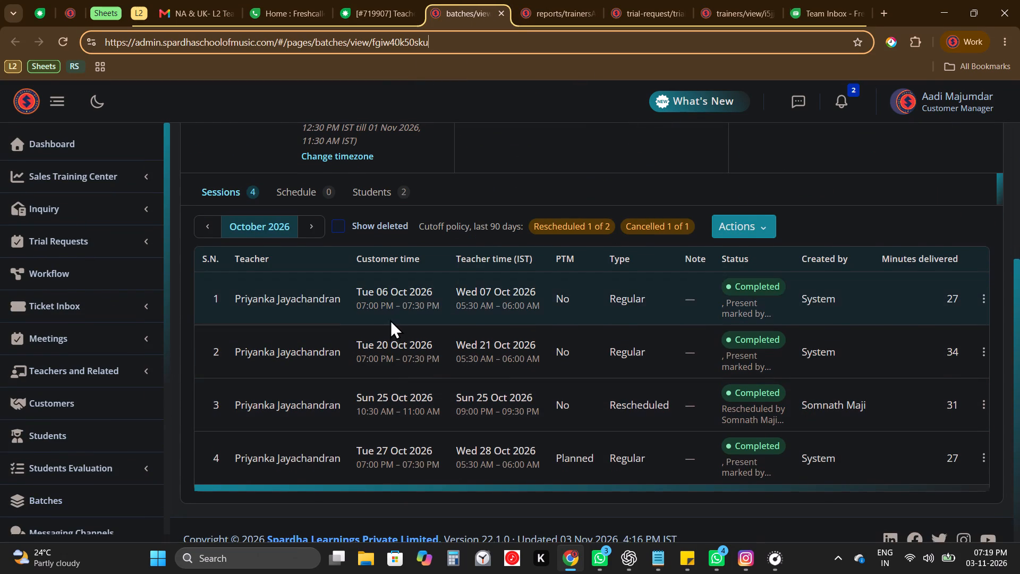
{"action": "triple_click", "coordinate": [376, 350]}
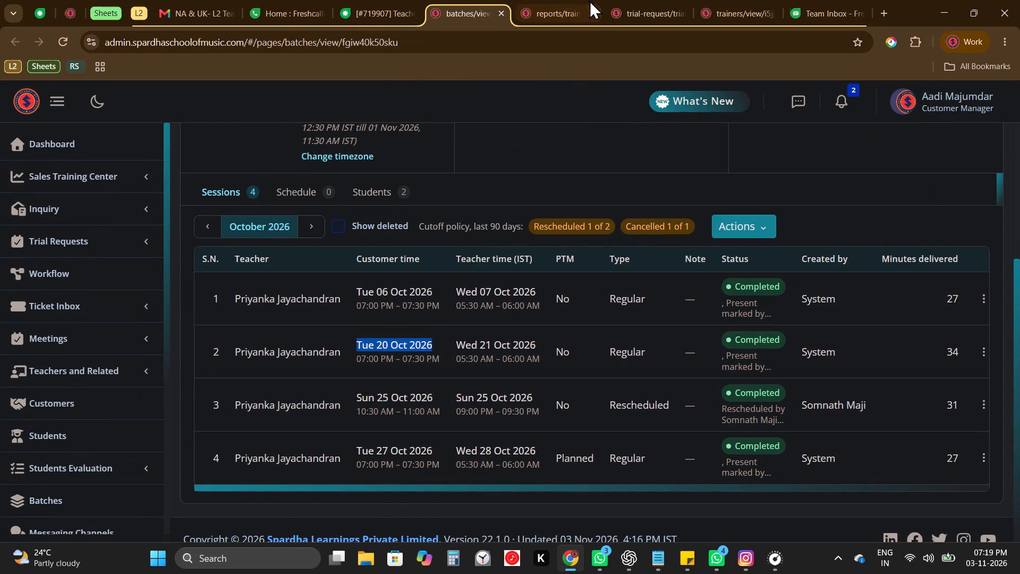
{"action": "left_click", "coordinate": [589, 0]}
{"action": "scroll", "coordinate": [503, 185], "scroll_direction": "up", "scroll_amount": 1}
Copy the student's active course, Carnatic Vocals Classical Beginner Method Book 1, and set it as the course in the trainers allocation report.
{"action": "left_click", "coordinate": [504, 0]}
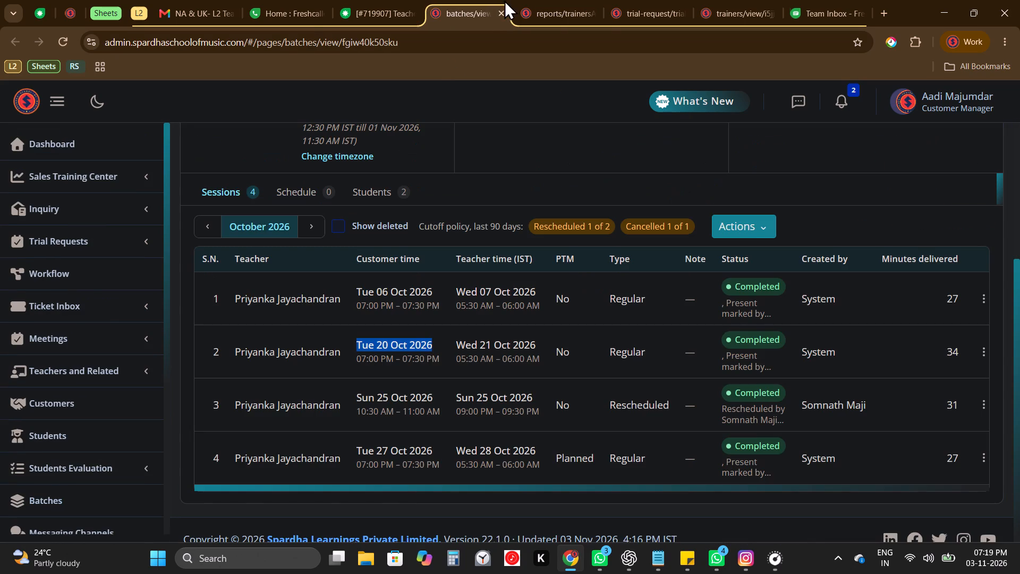
{"action": "left_click", "coordinate": [379, 180]}
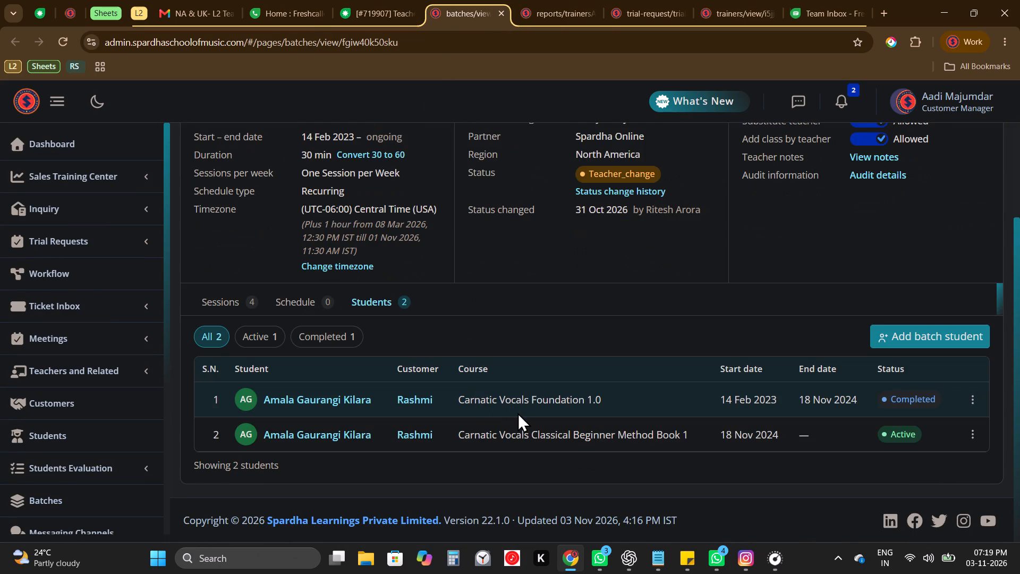
{"action": "triple_click", "coordinate": [517, 412]}
{"action": "triple_click", "coordinate": [519, 432]}
{"action": "key", "text": "ctrl+c"}
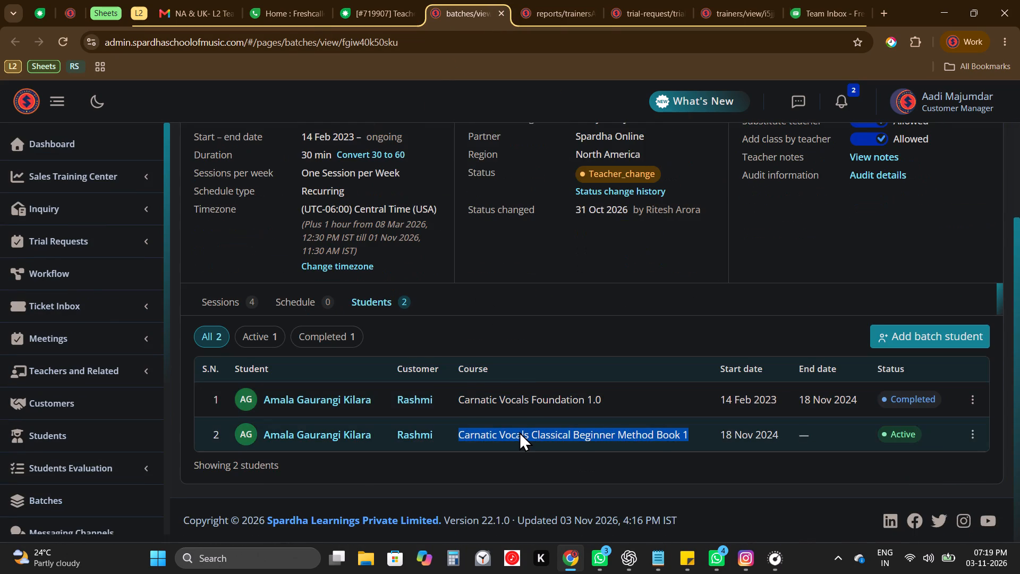
{"action": "key", "text": "ctrl+c"}
{"action": "key", "text": "ctrl+c"}
{"action": "key", "text": "ctrl+c"}
{"action": "left_click", "coordinate": [525, 0]}
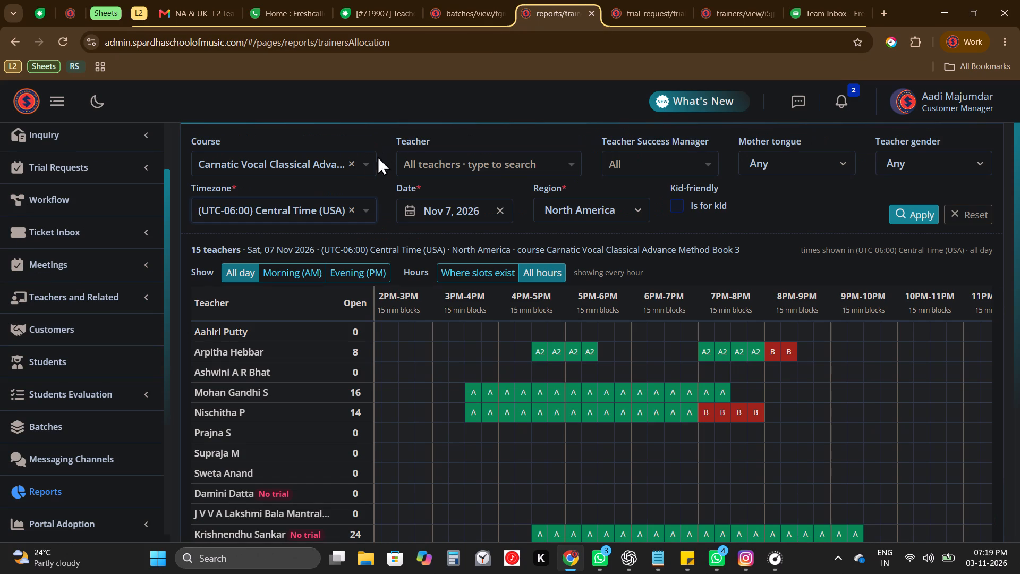
{"action": "left_click", "coordinate": [364, 165]}
{"action": "key", "text": "ctrl+v"}
{"action": "key", "text": "Return"}
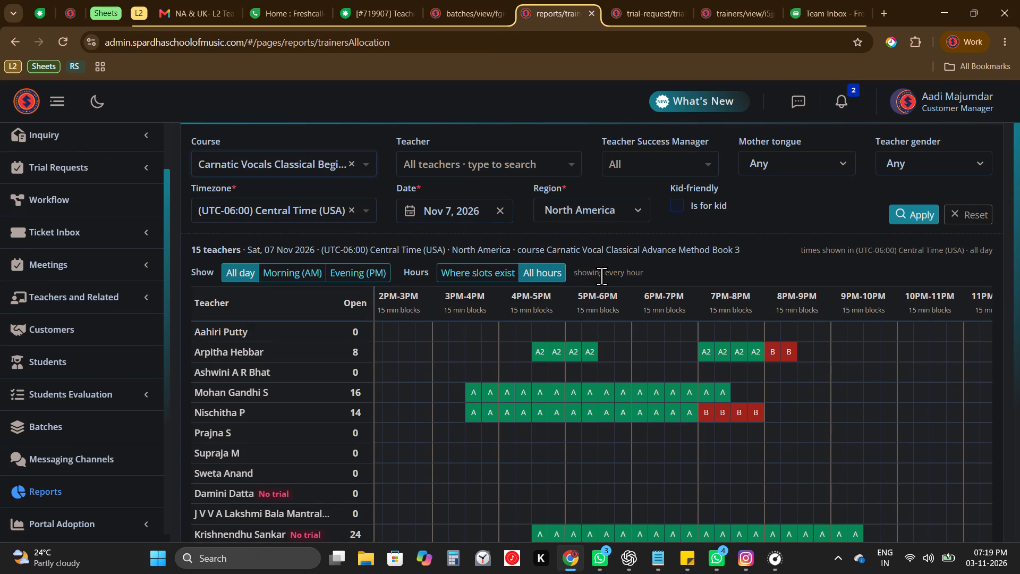
Set the report date to Nov 10, 2026 and apply the filters.
{"action": "left_click", "coordinate": [460, 211]}
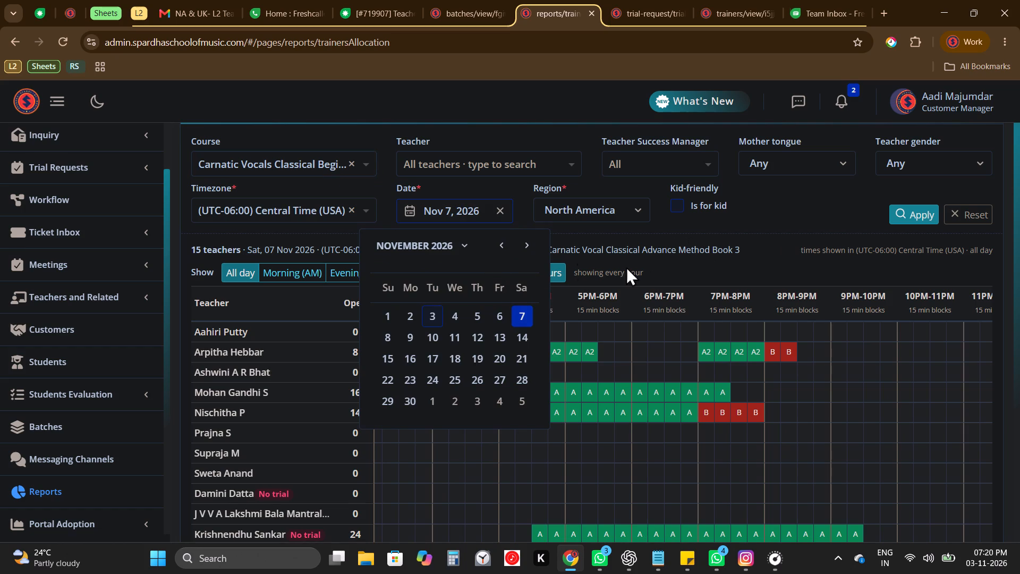
{"action": "left_click", "coordinate": [436, 331]}
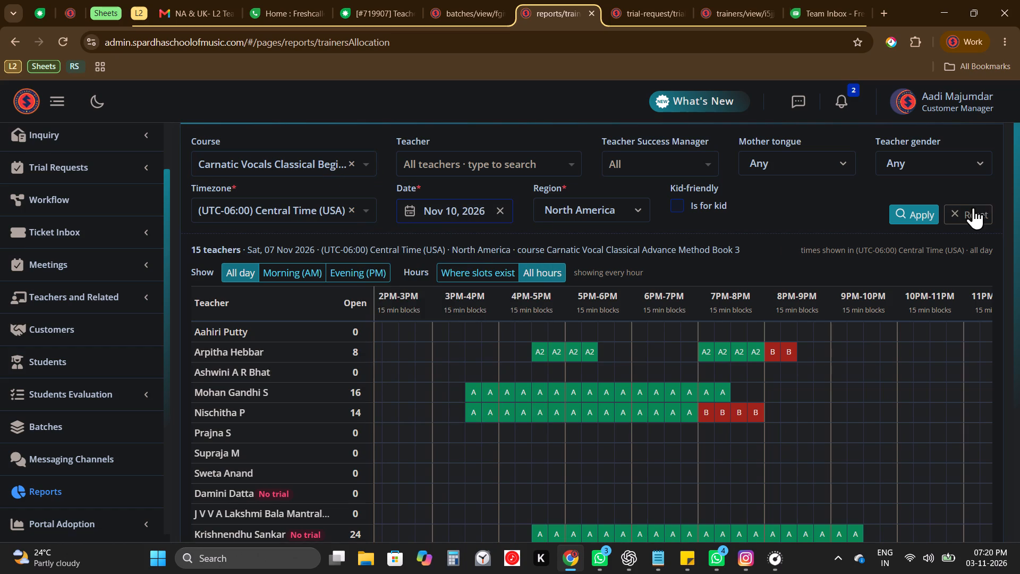
{"action": "left_click", "coordinate": [928, 206]}
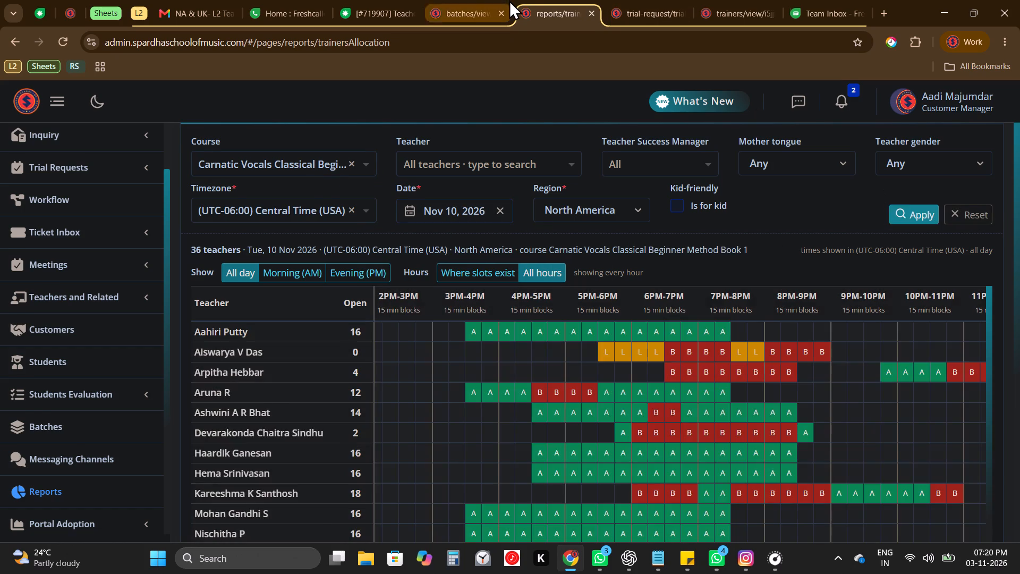
Compare the batch's October session times with the evening availability of trainers on 10 Nov, and view the batch's teacher change history.
{"action": "left_click", "coordinate": [509, 0]}
{"action": "left_click", "coordinate": [259, 306]}
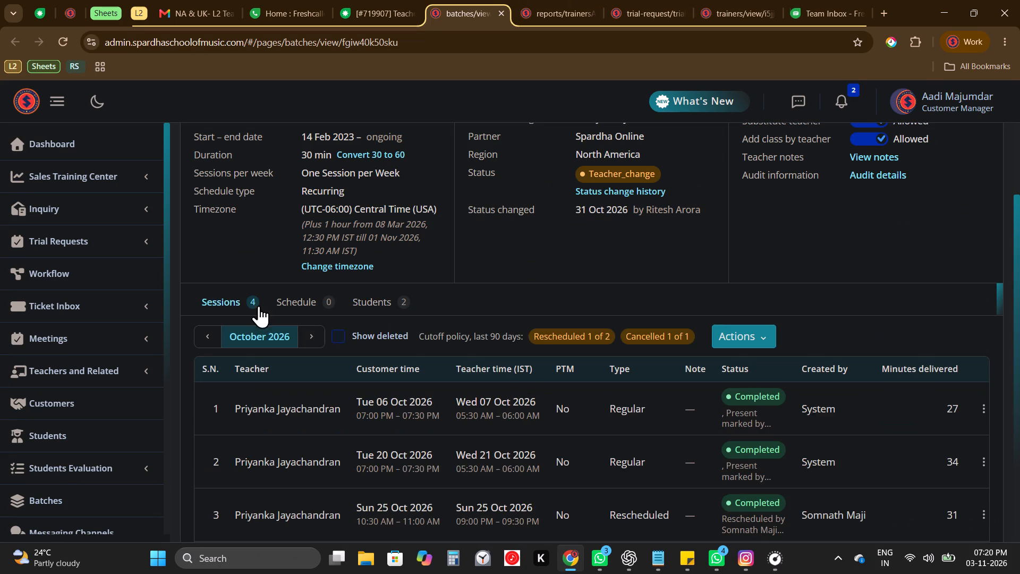
{"action": "scroll", "coordinate": [352, 367], "scroll_direction": "down", "scroll_amount": 1}
{"action": "left_click", "coordinate": [551, 0]}
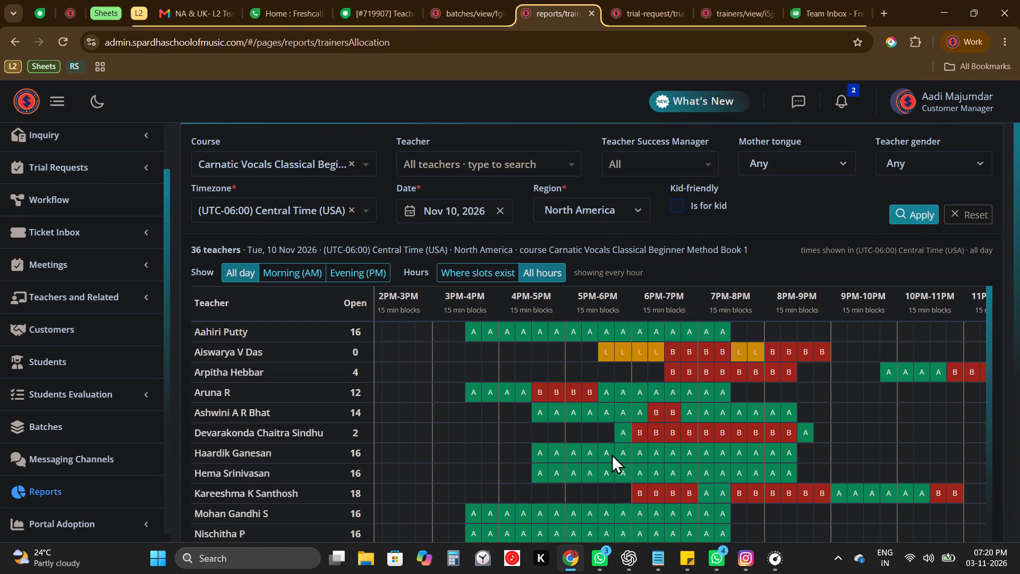
{"action": "scroll", "coordinate": [611, 454], "scroll_direction": "left", "scroll_amount": 3}
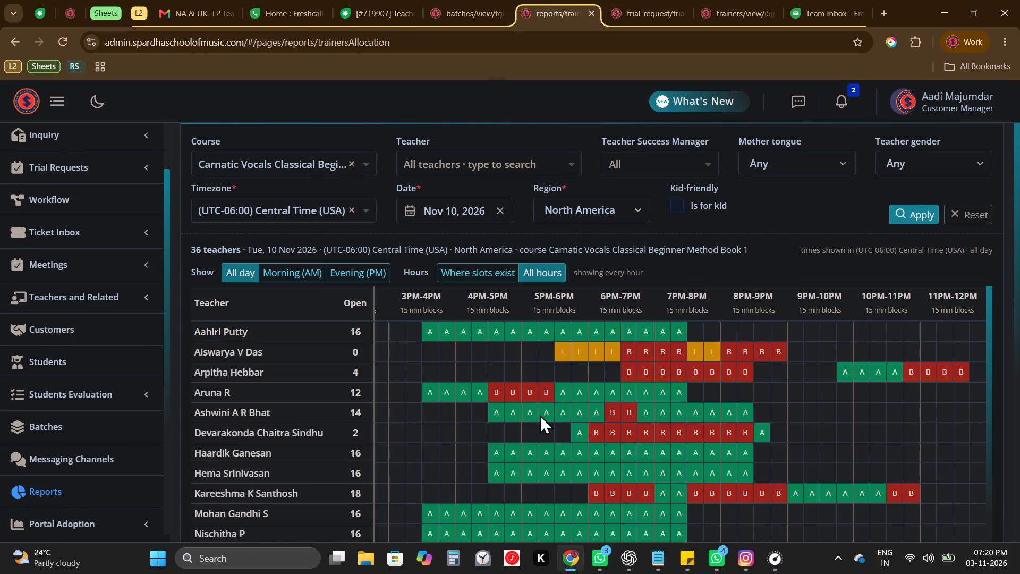
{"action": "left_click", "coordinate": [481, 1]}
{"action": "scroll", "coordinate": [700, 263], "scroll_direction": "up", "scroll_amount": 3}
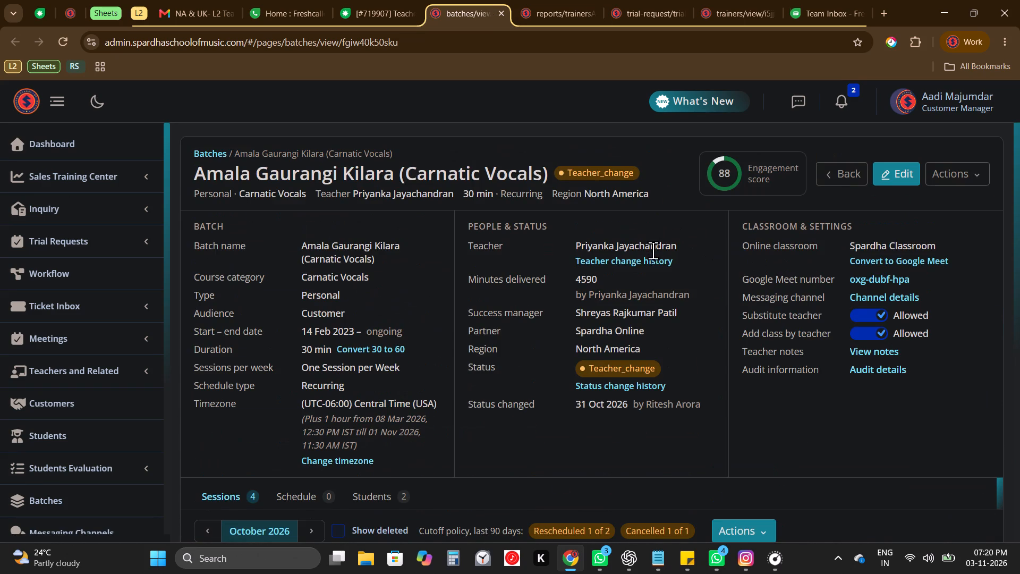
{"action": "left_click", "coordinate": [653, 256]}
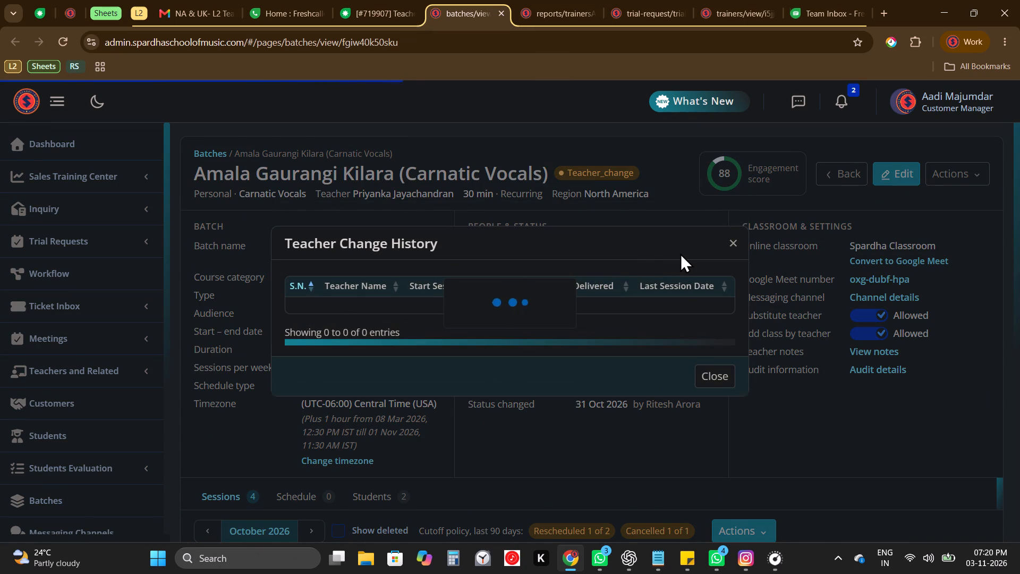
{"action": "key", "text": "Escape"}
{"action": "left_click", "coordinate": [541, 0]}
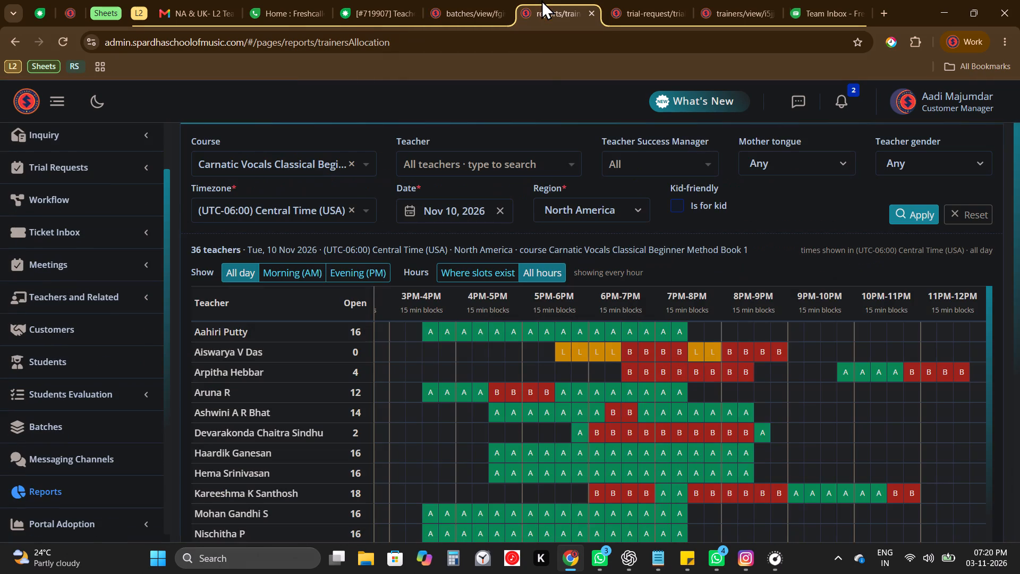
Examine Ashwini's evening slots in the 10 Nov availability grid, copy her full name and close her seven-day grid.
{"action": "left_click_drag", "start_coordinate": [670, 415], "coordinate": [733, 416]}
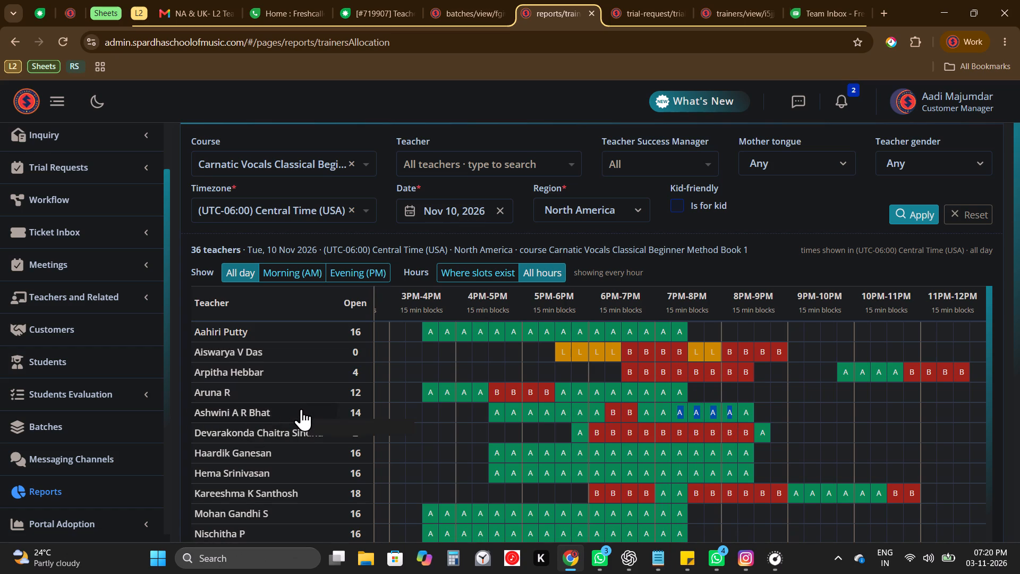
{"action": "left_click_drag", "start_coordinate": [301, 409], "coordinate": [199, 413]}
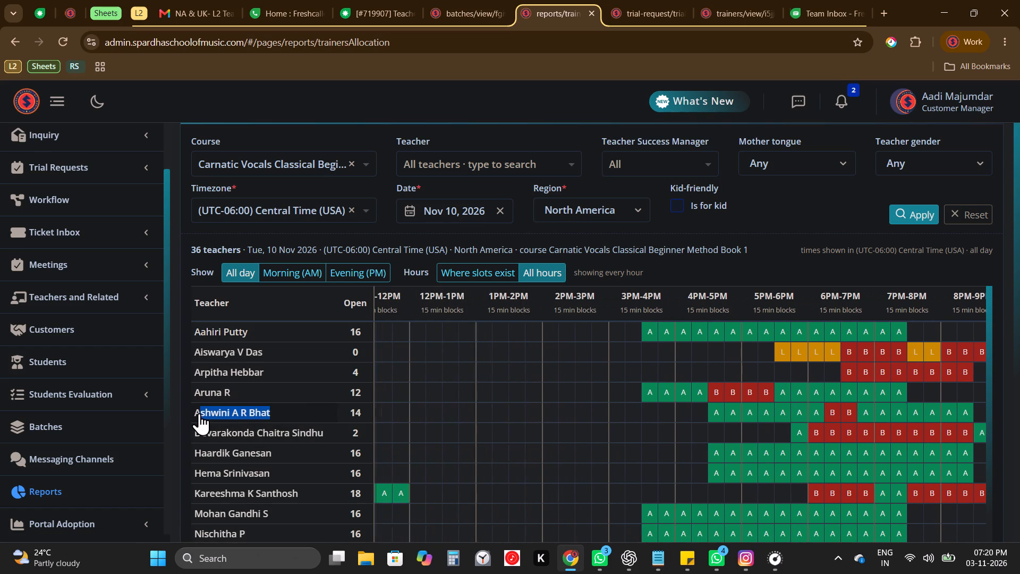
{"action": "left_click_drag", "start_coordinate": [199, 413], "coordinate": [192, 407]}
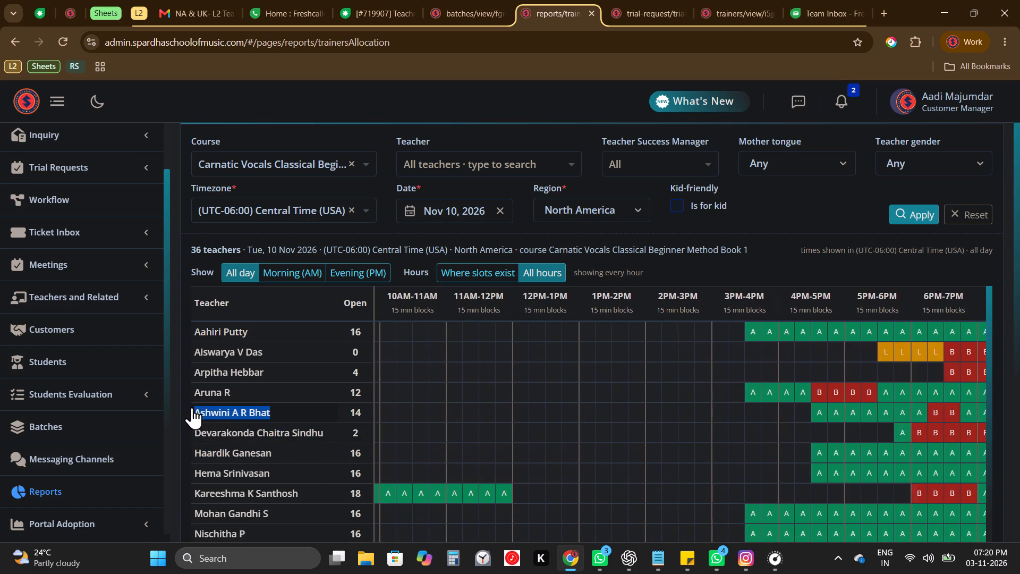
{"action": "left_click_drag", "start_coordinate": [192, 407], "coordinate": [197, 412]}
{"action": "key", "text": "ctrl+c"}
{"action": "key", "text": "Escape"}
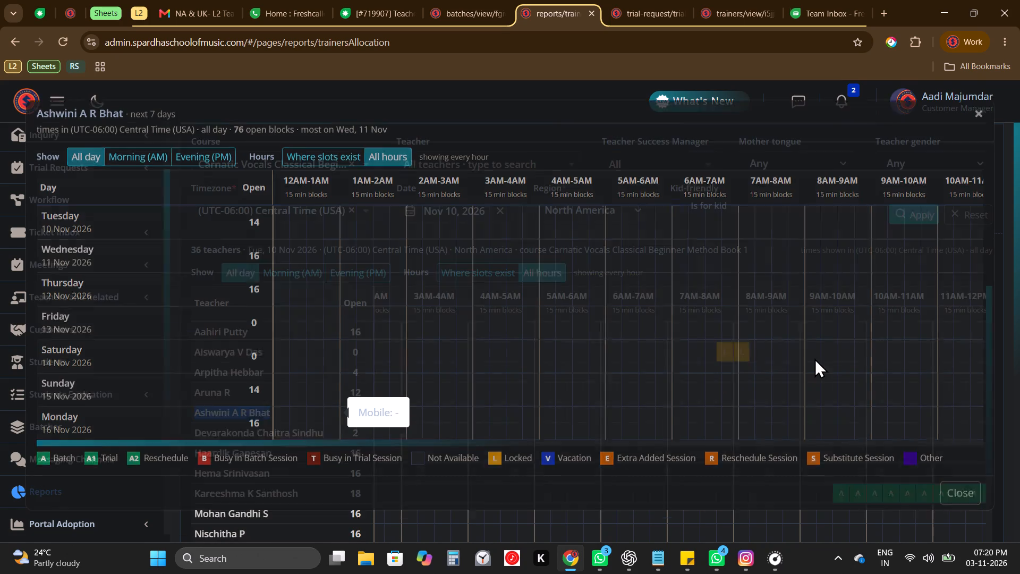
{"action": "scroll", "coordinate": [817, 373], "scroll_direction": "left", "scroll_amount": 10}
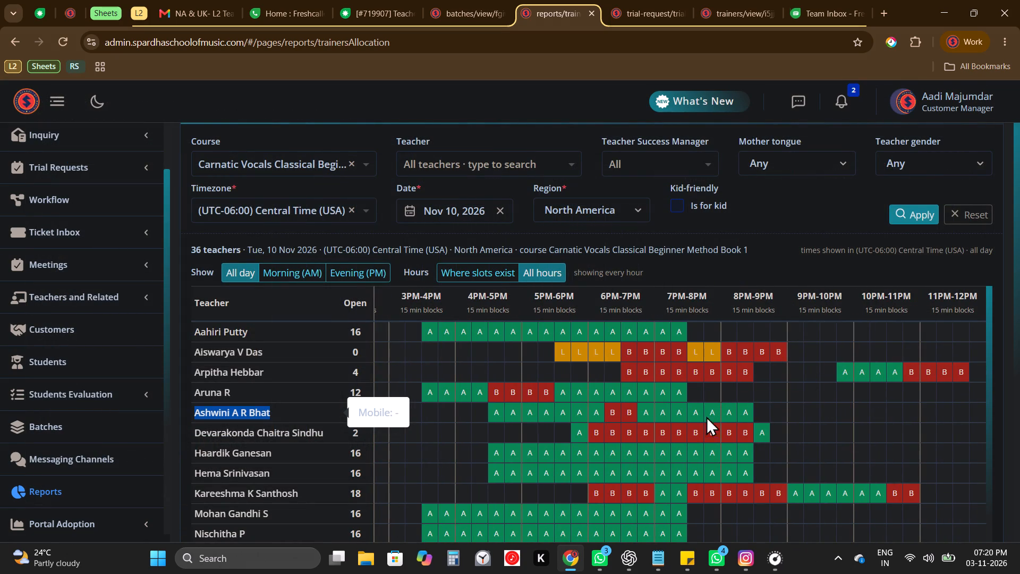
Review the batch's student list and open the student's record, returning to the batch.
{"action": "left_click", "coordinate": [476, 1]}
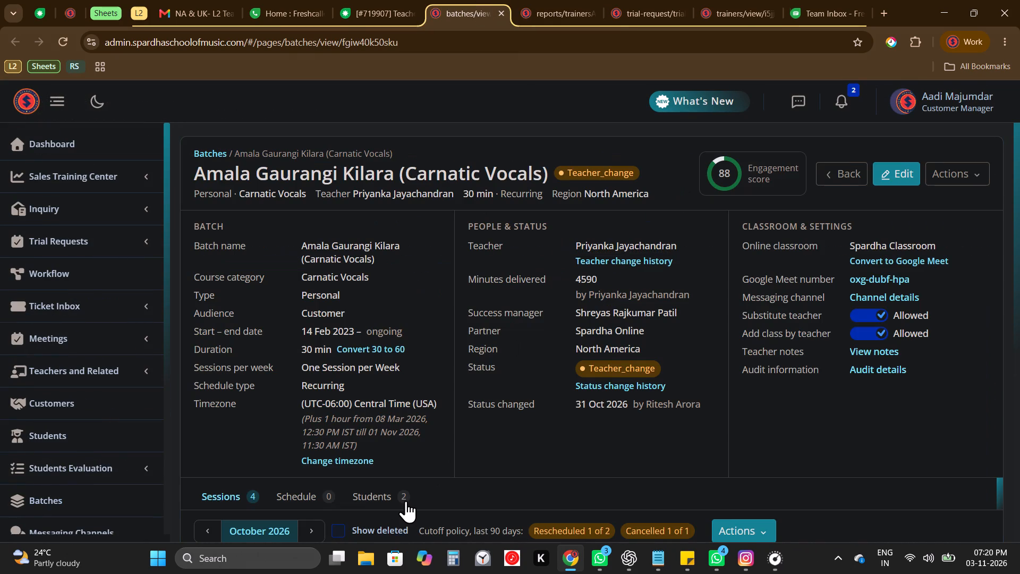
{"action": "left_click", "coordinate": [406, 501]}
{"action": "scroll", "coordinate": [406, 501], "scroll_direction": "down", "scroll_amount": 3}
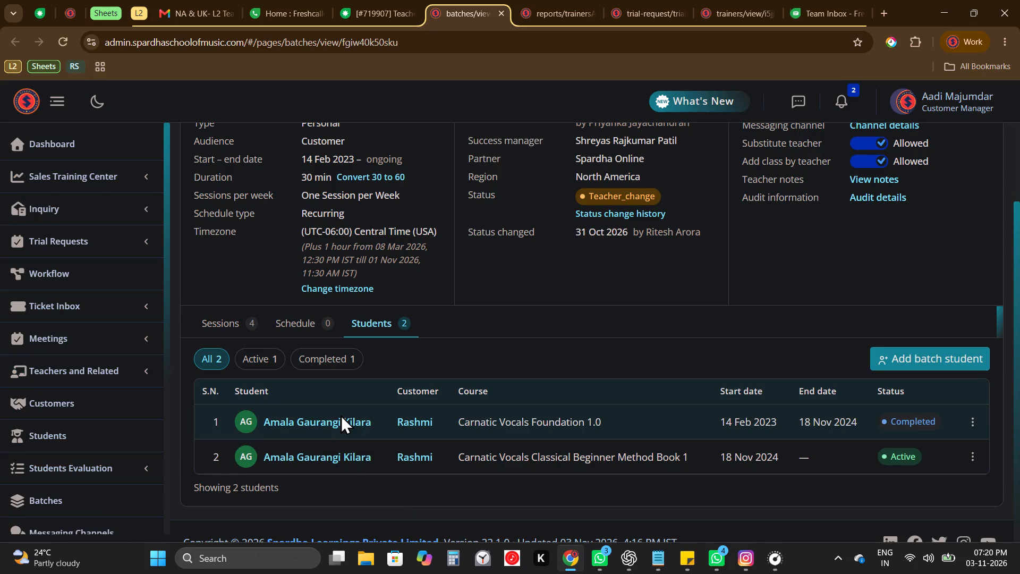
{"action": "left_click", "coordinate": [341, 418]}
{"action": "scroll", "coordinate": [341, 418], "scroll_direction": "right", "scroll_amount": 7}
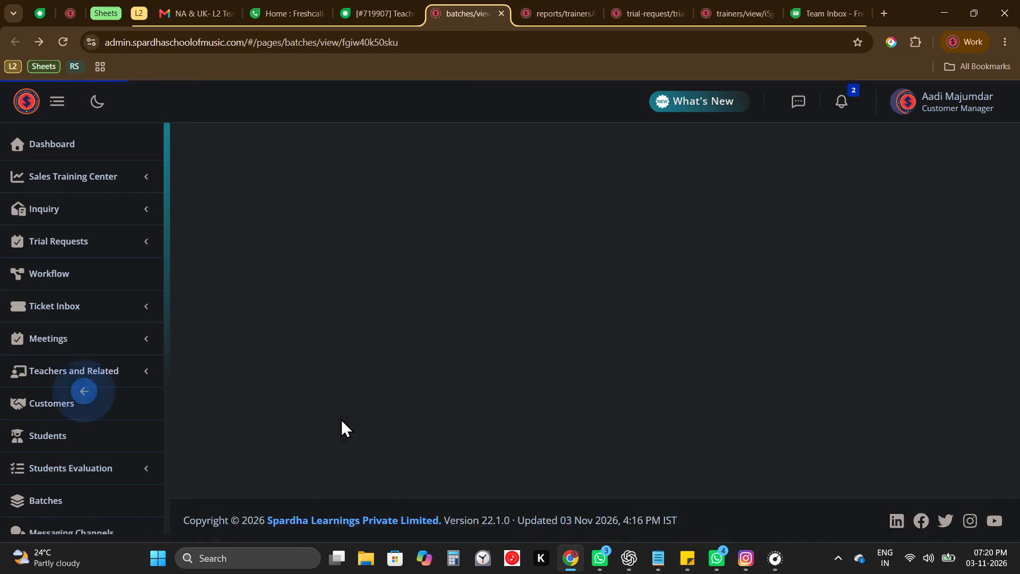
Search the Teachers list for Ashwini's copied full name and open her teacher profile.
{"action": "left_click", "coordinate": [752, 0]}
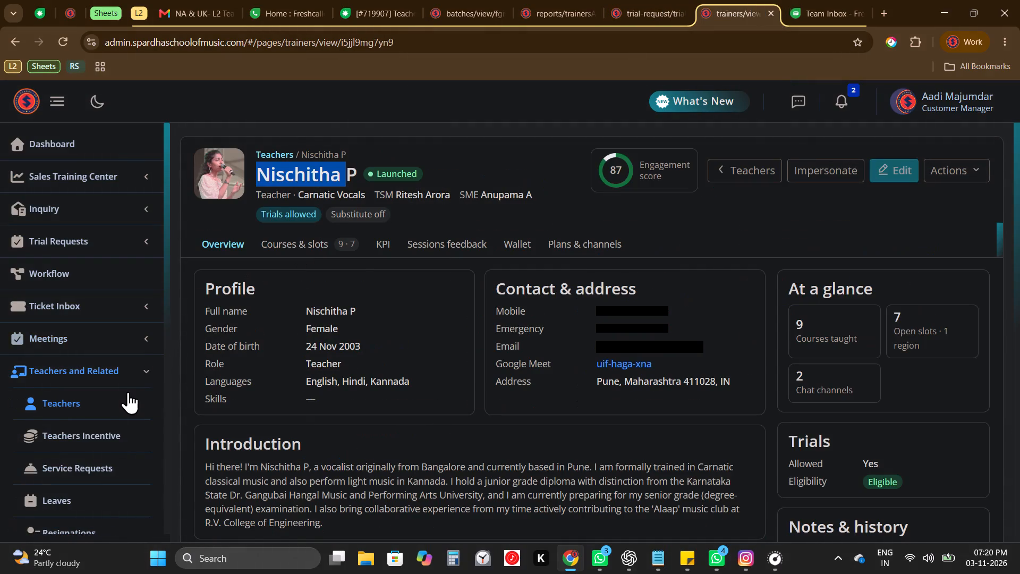
{"action": "left_click", "coordinate": [128, 392]}
{"action": "double_click", "coordinate": [335, 201]}
{"action": "left_click_drag", "start_coordinate": [335, 201], "coordinate": [216, 282], "text": "ctrl"}
{"action": "key", "text": "ctrl+v"}
{"action": "left_click", "coordinate": [216, 282]}
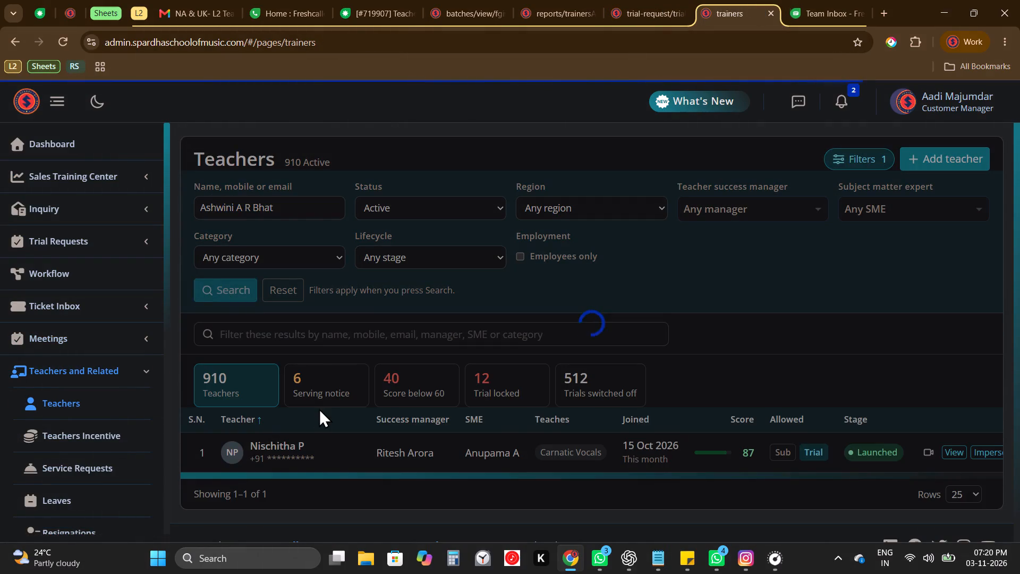
{"action": "left_click", "coordinate": [365, 434]}
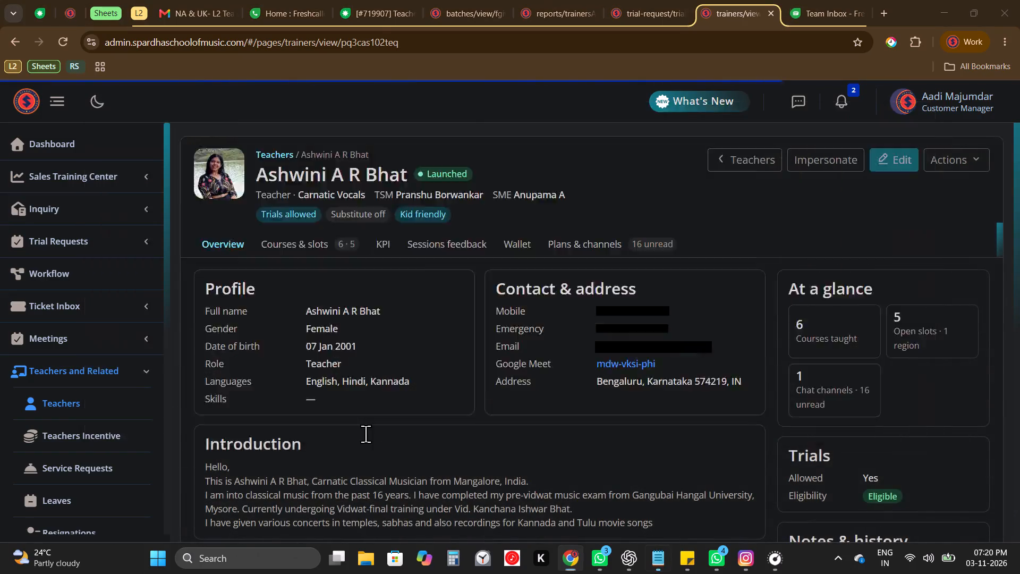
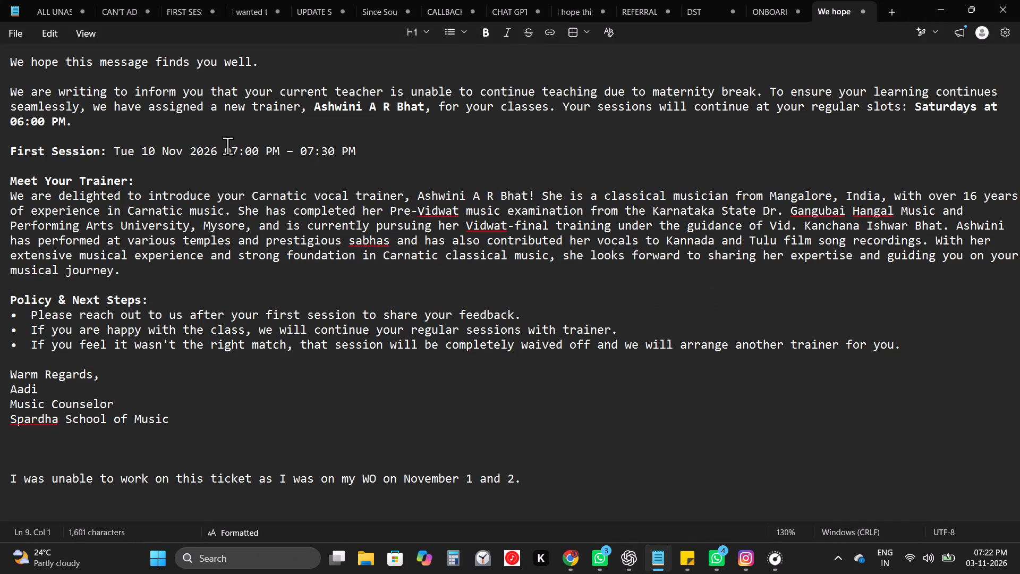
Change the regular slot in the message to Tuesdays at 07:00 PM.
{"action": "double_click", "coordinate": [938, 109]}
{"action": "type", "text": "Tuesdays"}
{"action": "key", "text": "Right"}
{"action": "key", "text": "Right"}
{"action": "key", "text": "Right"}
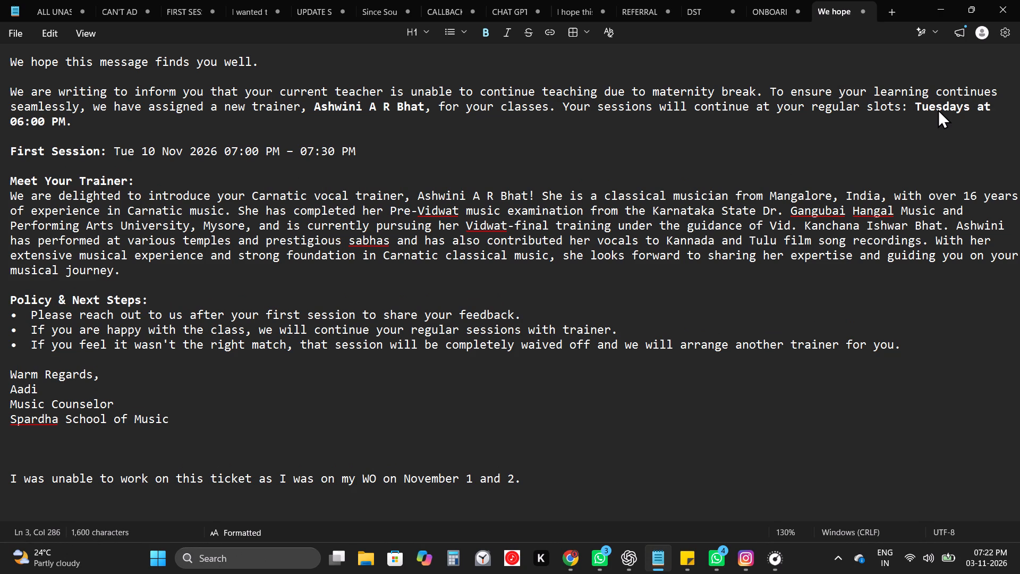
{"action": "key", "text": "Right"}
{"action": "key", "text": "Right"}
{"action": "key", "text": "Right"}
{"action": "key", "text": "BackSpace"}
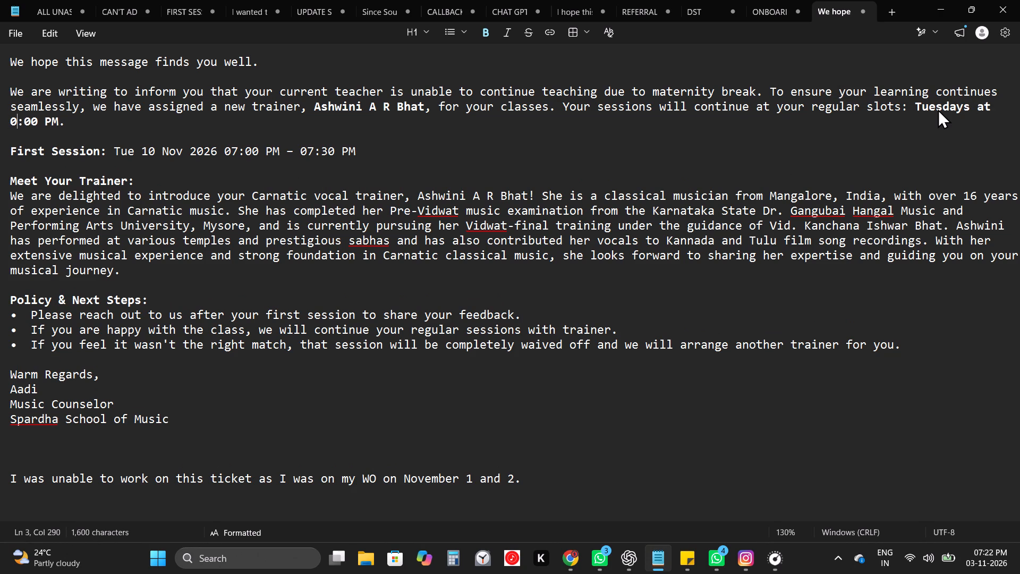
{"action": "key", "text": "7"}
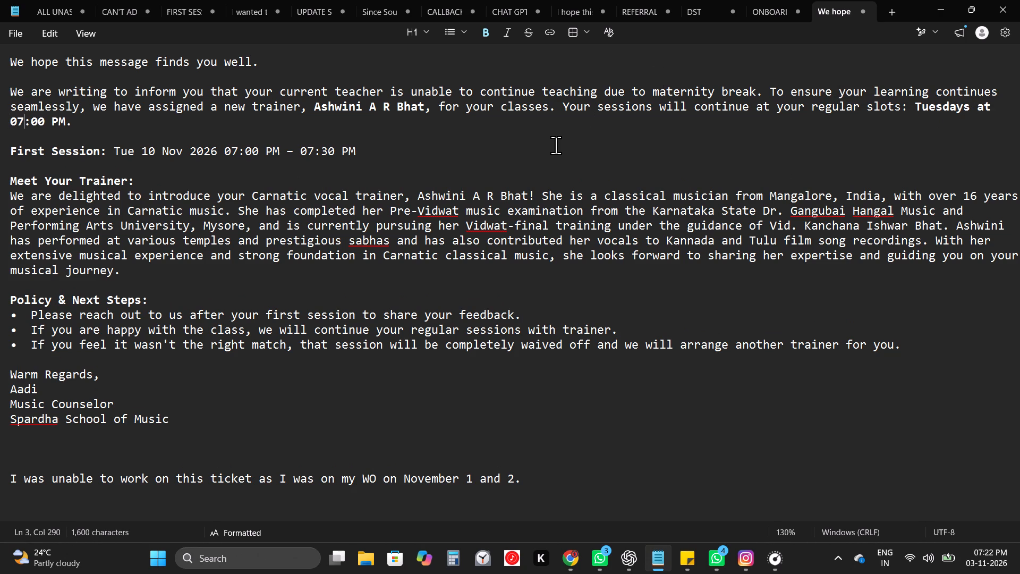
Copy the complete customer message from its opening line through the signature.
{"action": "left_click_drag", "start_coordinate": [200, 416], "coordinate": [1, 65]}
{"action": "key", "text": "ctrl+c"}
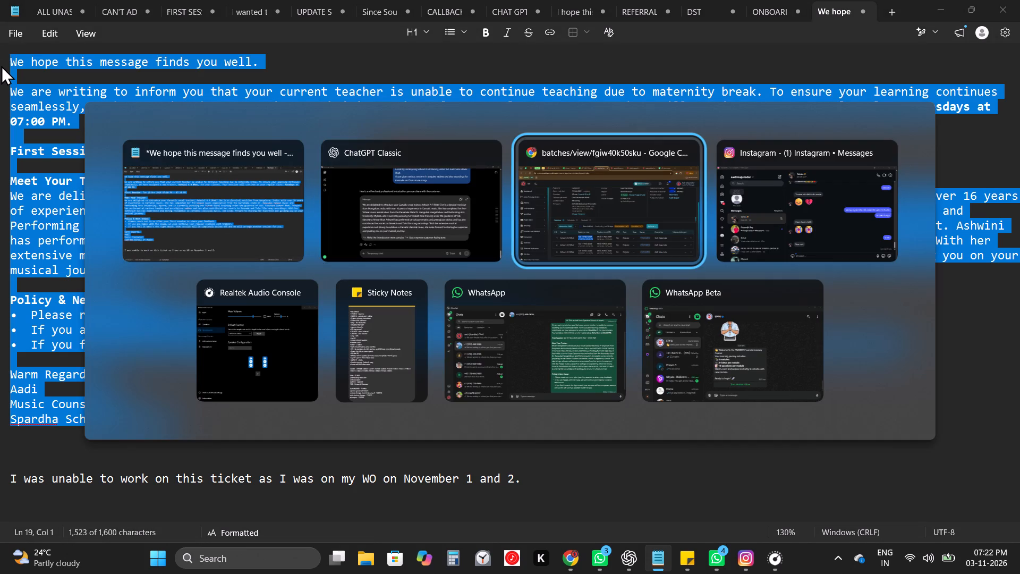
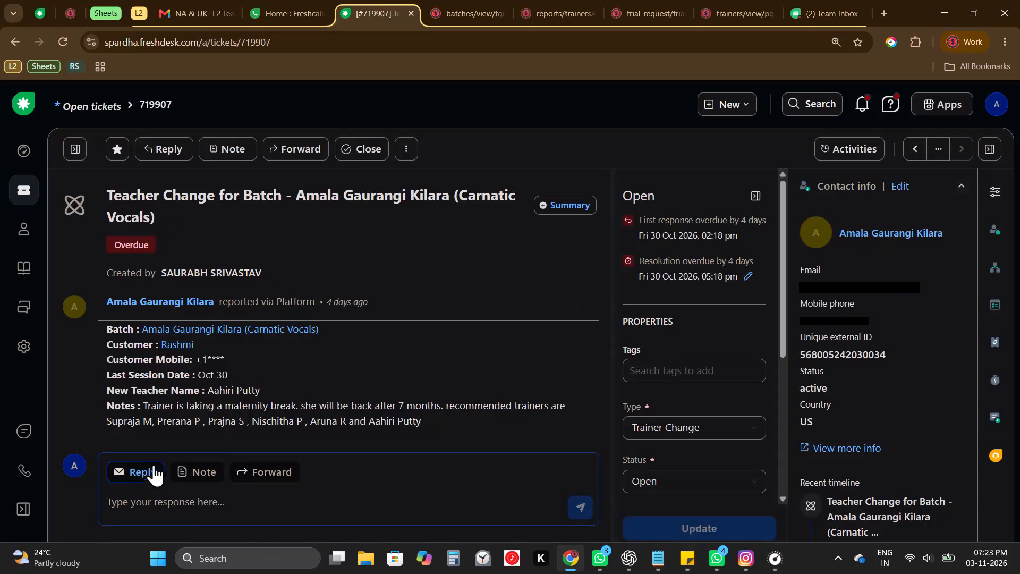
Start a ticket reply without the quoted text, paste the copied customer message under the greeting, and tidy the blank line above it.
{"action": "left_click", "coordinate": [155, 460]}
{"action": "left_click", "coordinate": [148, 471]}
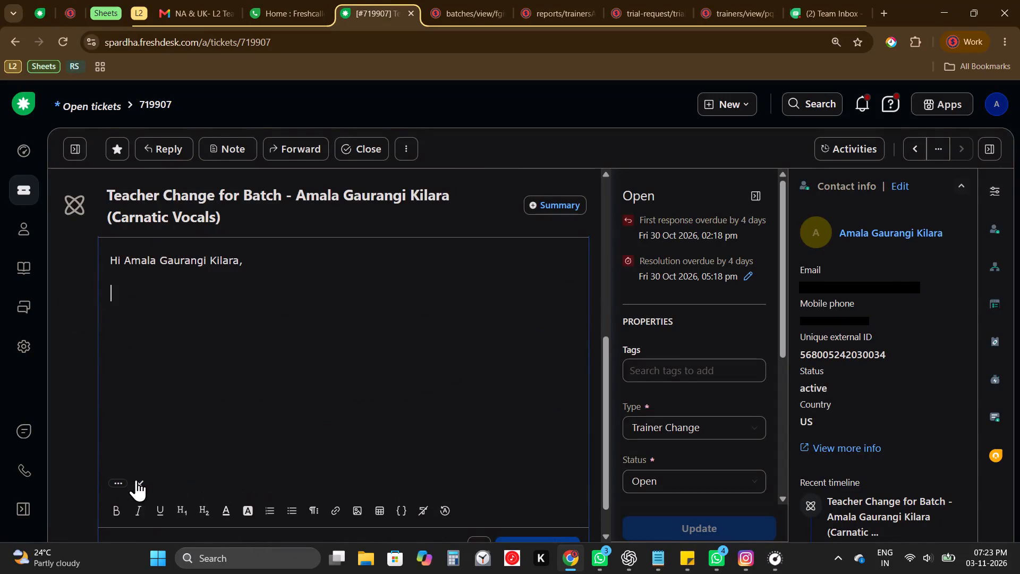
{"action": "left_click", "coordinate": [139, 482]}
{"action": "left_click", "coordinate": [218, 291]}
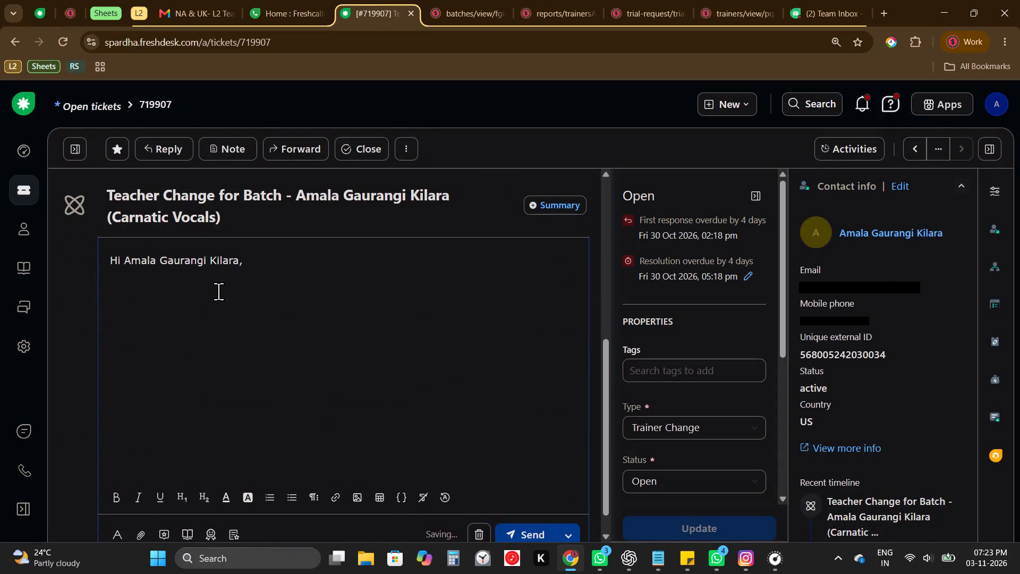
{"action": "key", "text": "ctrl+v"}
{"action": "left_click", "coordinate": [144, 290]}
{"action": "key", "text": "equal"}
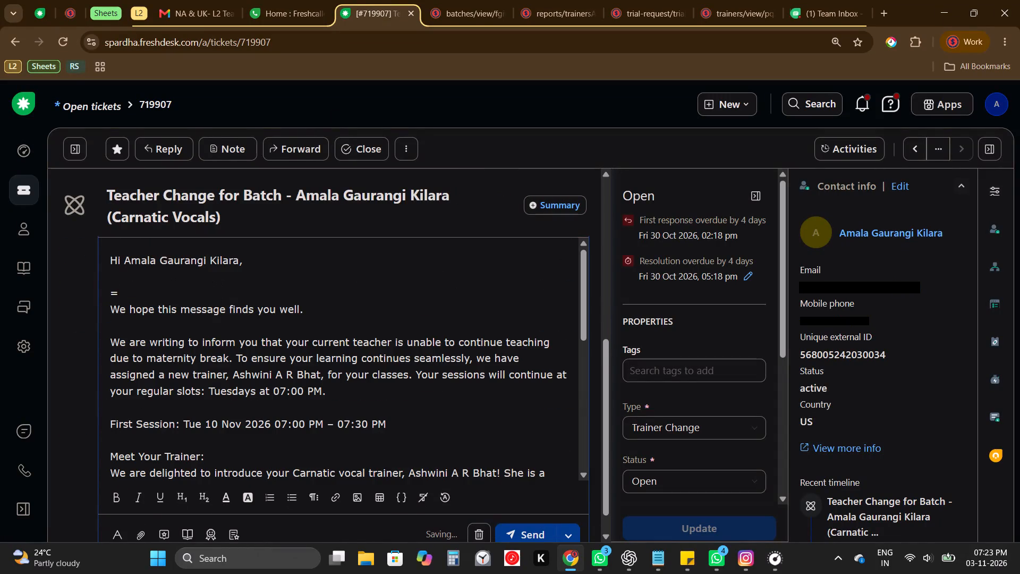
{"action": "key", "text": "BackSpace"}
{"action": "key", "text": "BackSpace"}
{"action": "key", "text": "Return"}
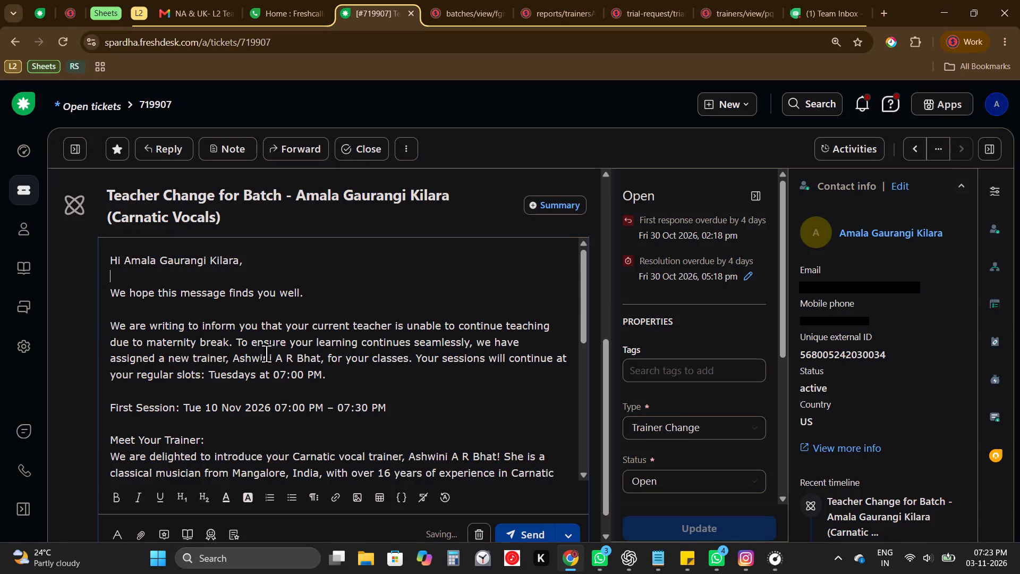
Bold the new trainer's name and the slot "Tuesdays at 07:00 PM" in the reply's opening paragraph.
{"action": "left_click", "coordinate": [258, 354]}
{"action": "left_click_drag", "start_coordinate": [258, 354], "coordinate": [305, 355]}
{"action": "key", "text": "ctrl+b"}
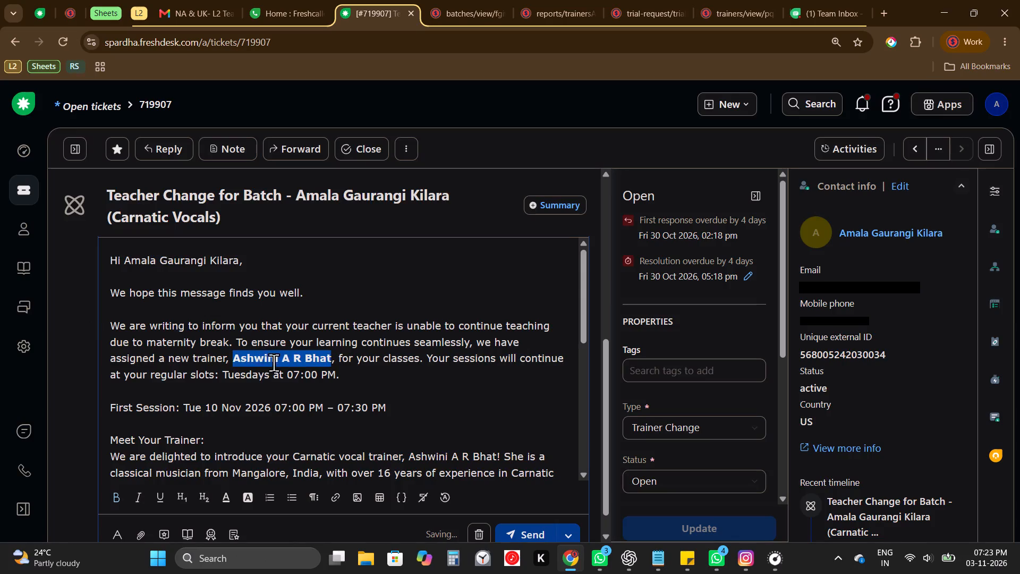
{"action": "left_click", "coordinate": [253, 374]}
{"action": "left_click_drag", "start_coordinate": [253, 374], "coordinate": [328, 370]}
{"action": "key", "text": "ctrl+b"}
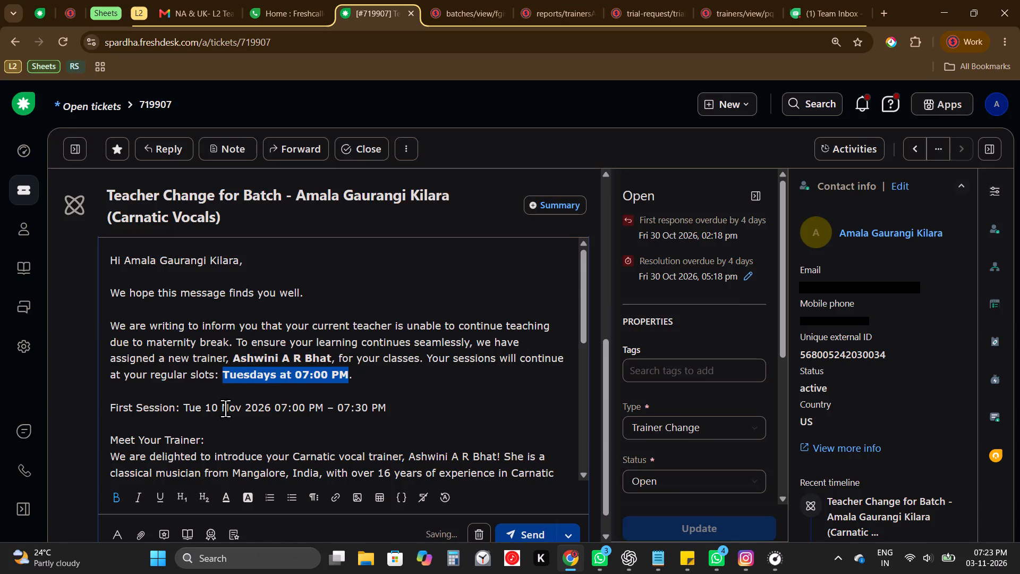
Bold the "Policy & Next Steps:" and "Meet Your Trainer:" headings in the reply.
{"action": "left_click_drag", "start_coordinate": [183, 413], "coordinate": [108, 411]}
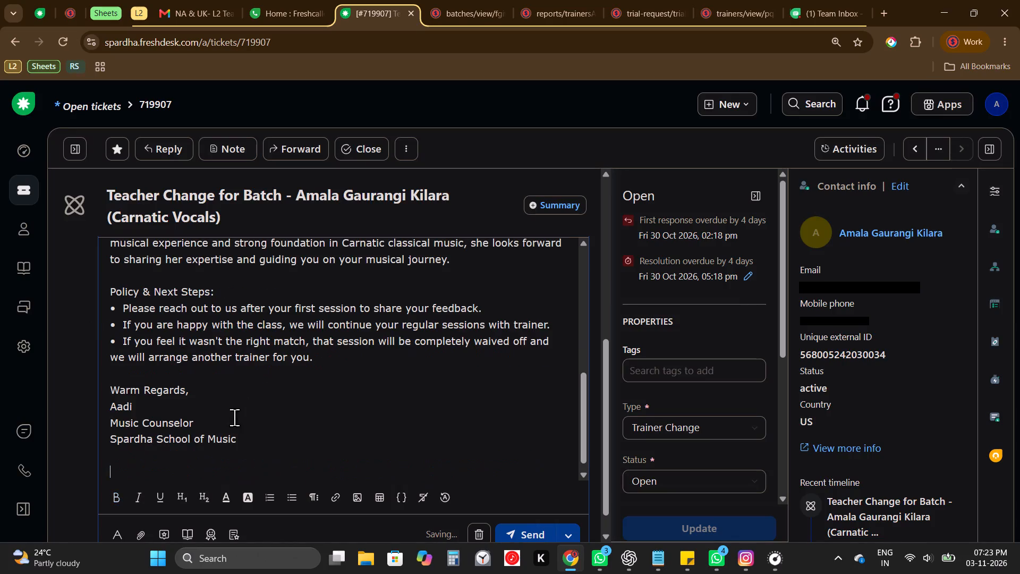
{"action": "key", "text": "ctrl+b"}
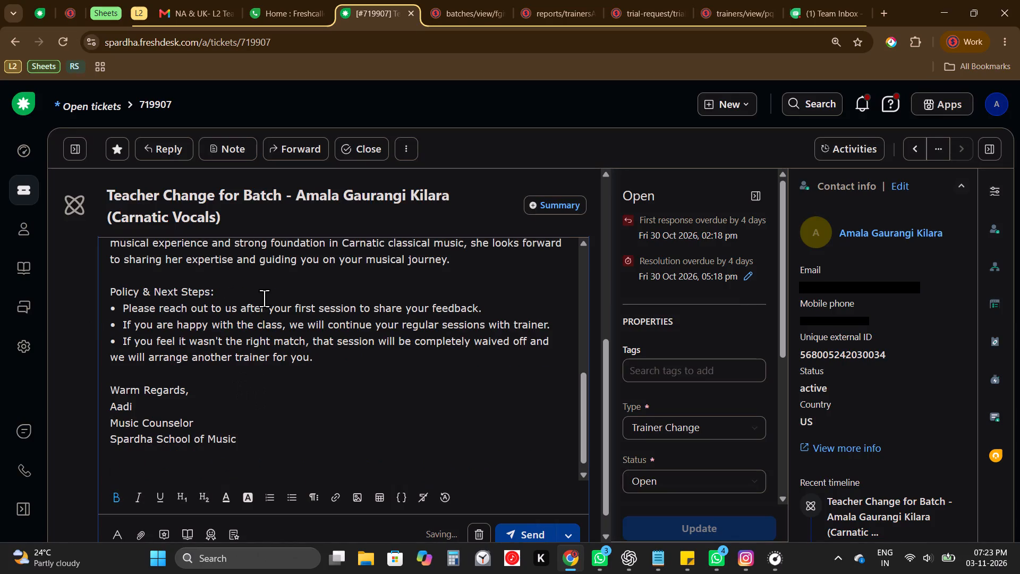
{"action": "triple_click", "coordinate": [264, 298]}
{"action": "key", "text": "ctrl+b"}
{"action": "scroll", "coordinate": [264, 298], "scroll_direction": "up", "scroll_amount": 2}
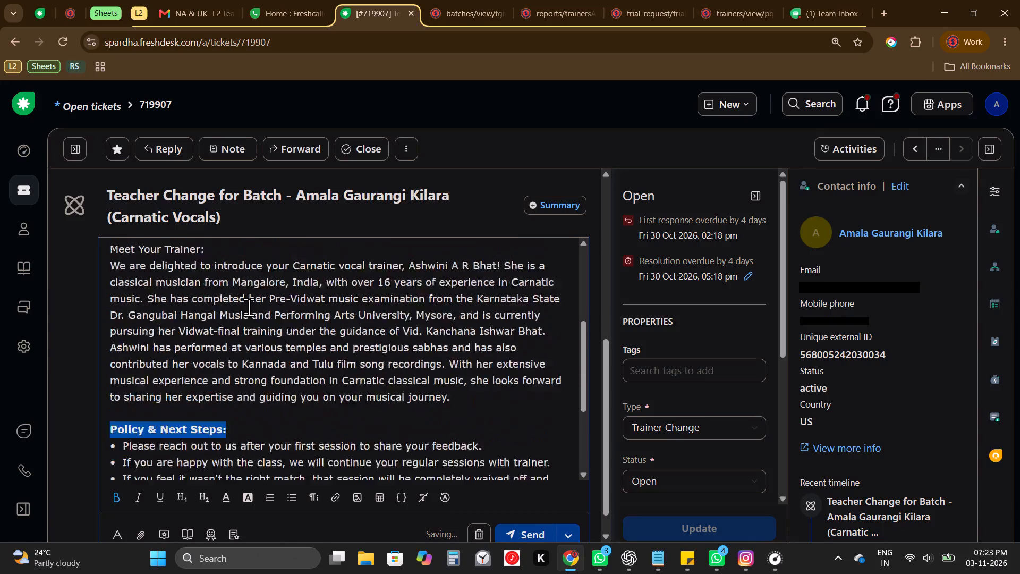
{"action": "scroll", "coordinate": [249, 307], "scroll_direction": "up", "scroll_amount": 1}
{"action": "triple_click", "coordinate": [285, 285]}
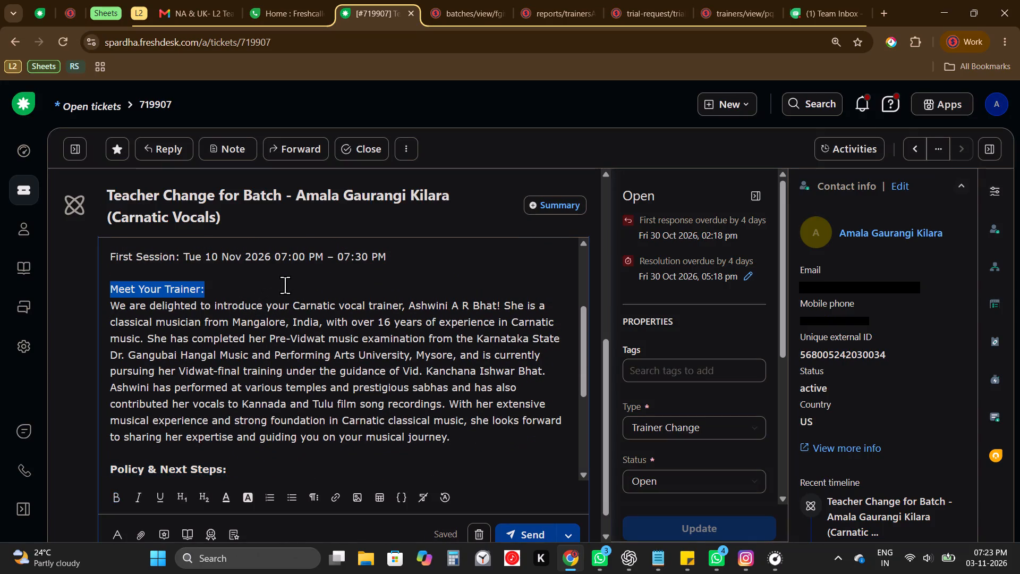
{"action": "key", "text": "ctrl+b"}
Bold only the "First Session:" label, leaving the date and time after it in regular weight.
{"action": "left_click", "coordinate": [182, 259]}
{"action": "left_click_drag", "start_coordinate": [182, 259], "coordinate": [130, 259]}
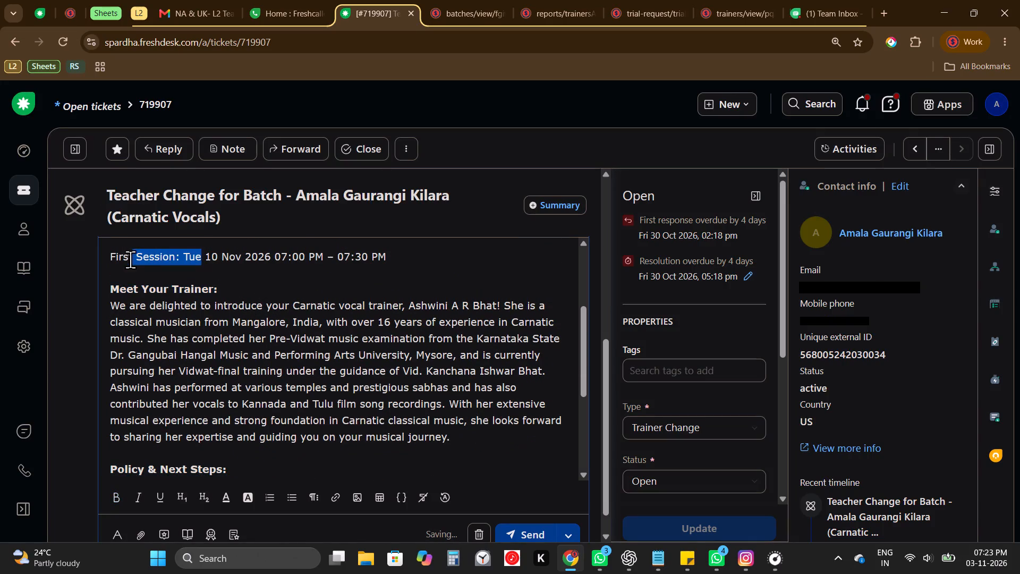
{"action": "left_click_drag", "start_coordinate": [130, 259], "coordinate": [131, 259]}
{"action": "double_click", "coordinate": [131, 259]}
{"action": "left_click", "coordinate": [129, 259]}
{"action": "left_click_drag", "start_coordinate": [129, 259], "coordinate": [181, 254]}
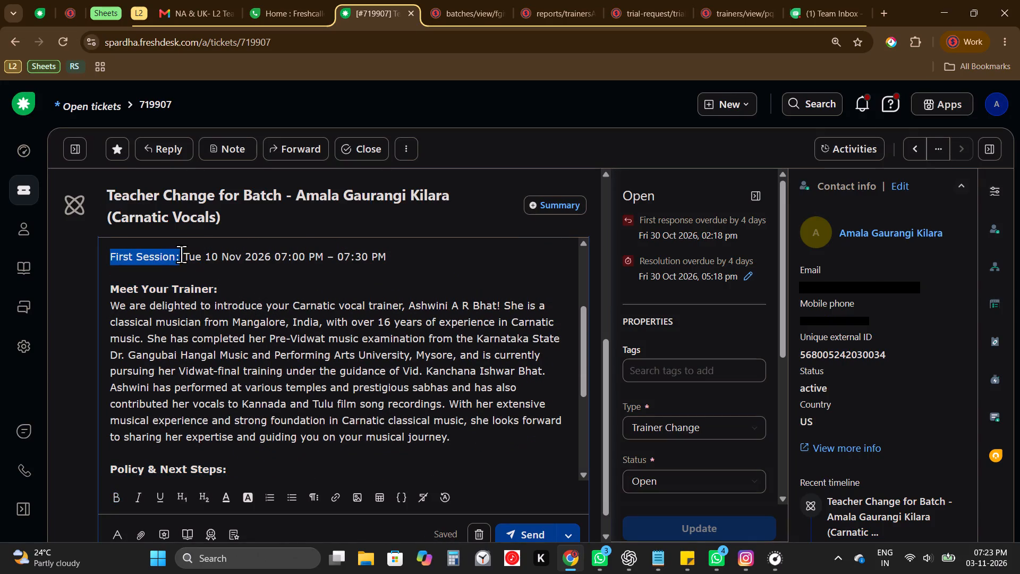
{"action": "left_click_drag", "start_coordinate": [181, 254], "coordinate": [176, 256]}
{"action": "key", "text": "ctrl+b"}
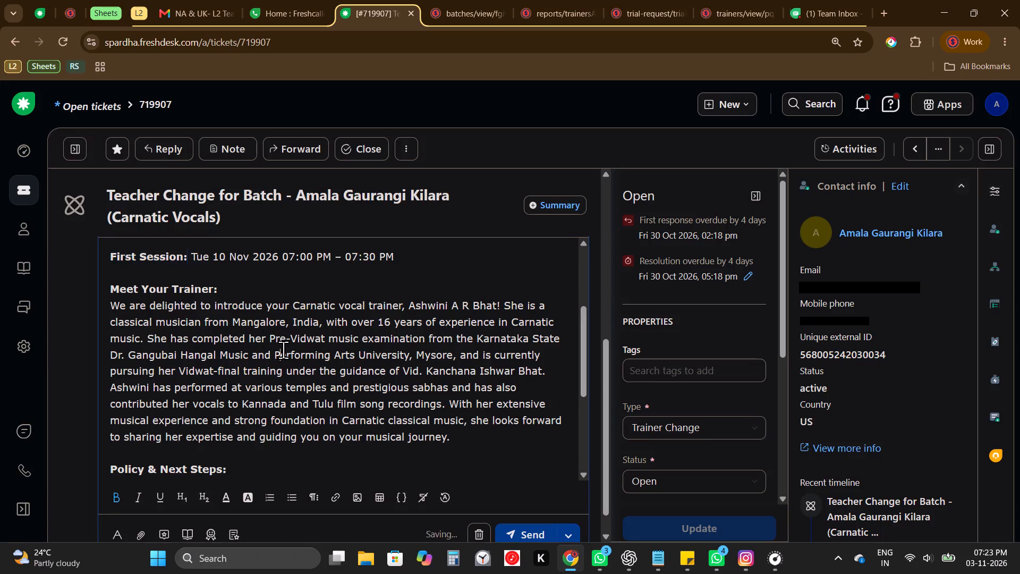
Review the formatted reply down to the signature and send it to the customer.
{"action": "left_click", "coordinate": [283, 350]}
{"action": "scroll", "coordinate": [283, 350], "scroll_direction": "down", "scroll_amount": 4}
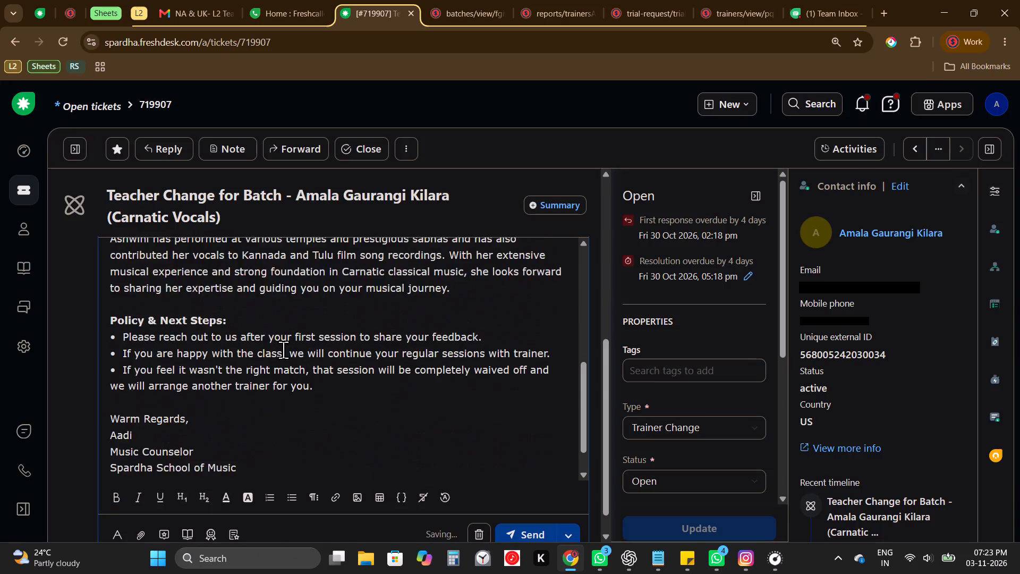
{"action": "scroll", "coordinate": [283, 350], "scroll_direction": "up", "scroll_amount": 7}
{"action": "scroll", "coordinate": [429, 404], "scroll_direction": "down", "scroll_amount": 2}
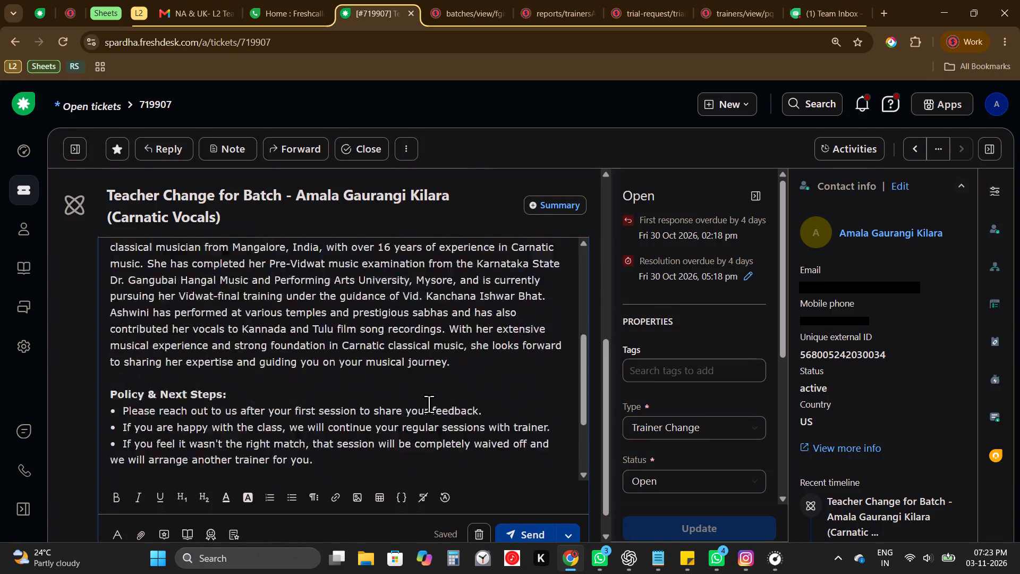
{"action": "scroll", "coordinate": [429, 404], "scroll_direction": "down", "scroll_amount": 2}
{"action": "left_click", "coordinate": [524, 499]}
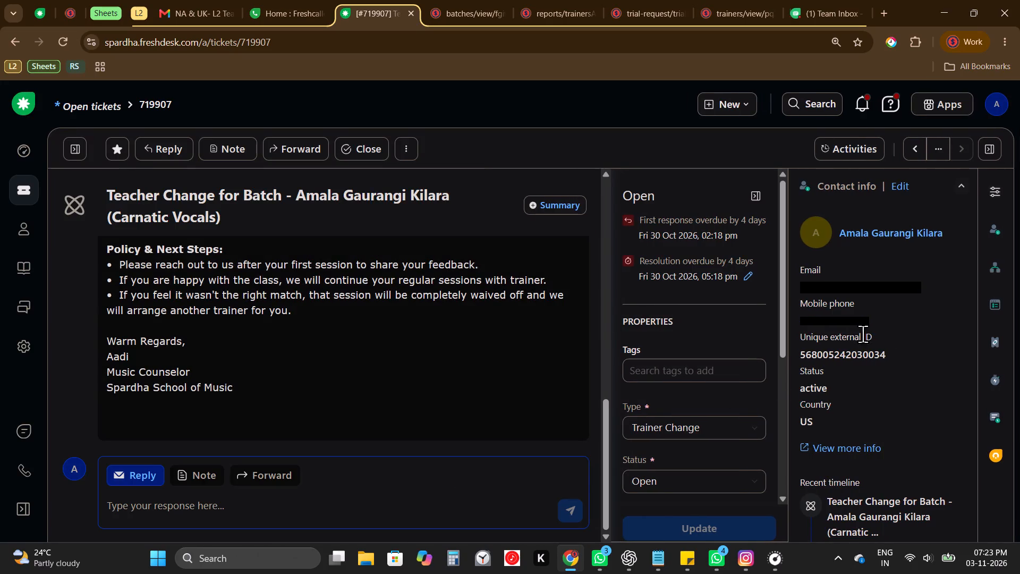
Copy the customer's mobile phone number from the contact info of ticket 719907.
{"action": "triple_click", "coordinate": [894, 322]}
{"action": "key", "text": "ctrl+c"}
{"action": "key", "text": "ctrl+c"}
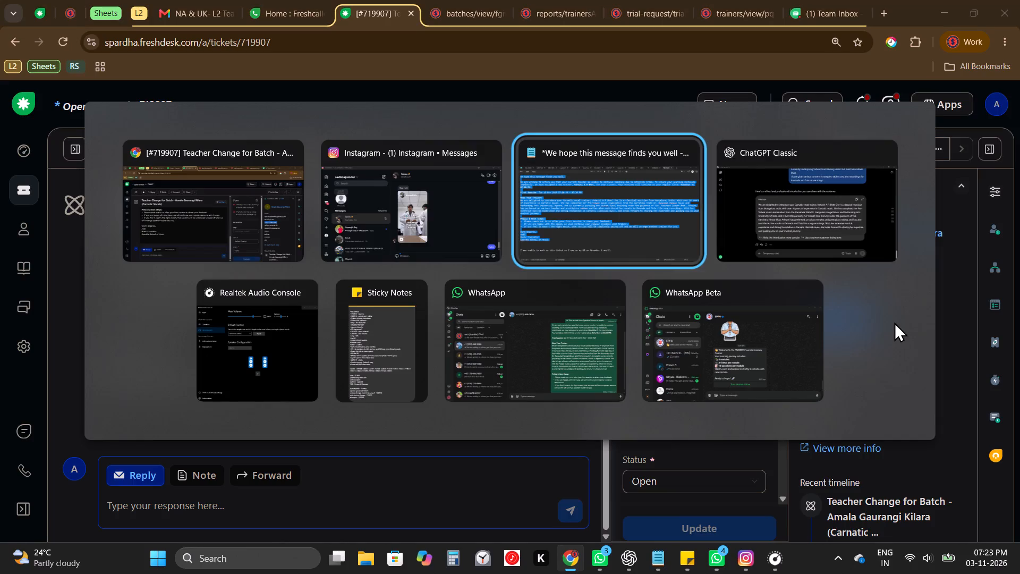
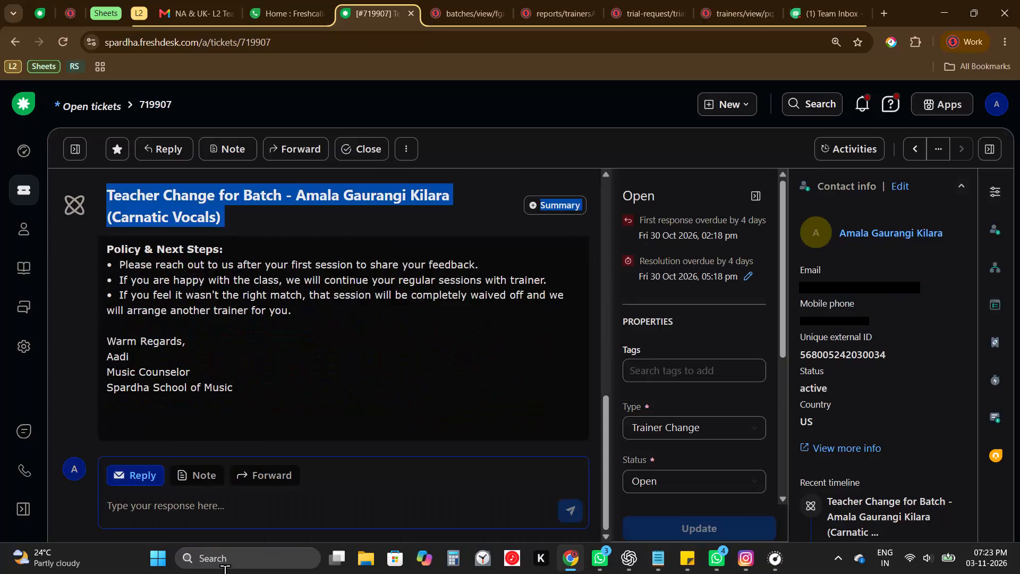
Copy the text of the sent teacher-change reply in the ticket conversation, through the "Warm Regards," line.
{"action": "key", "text": "ctrl+c"}
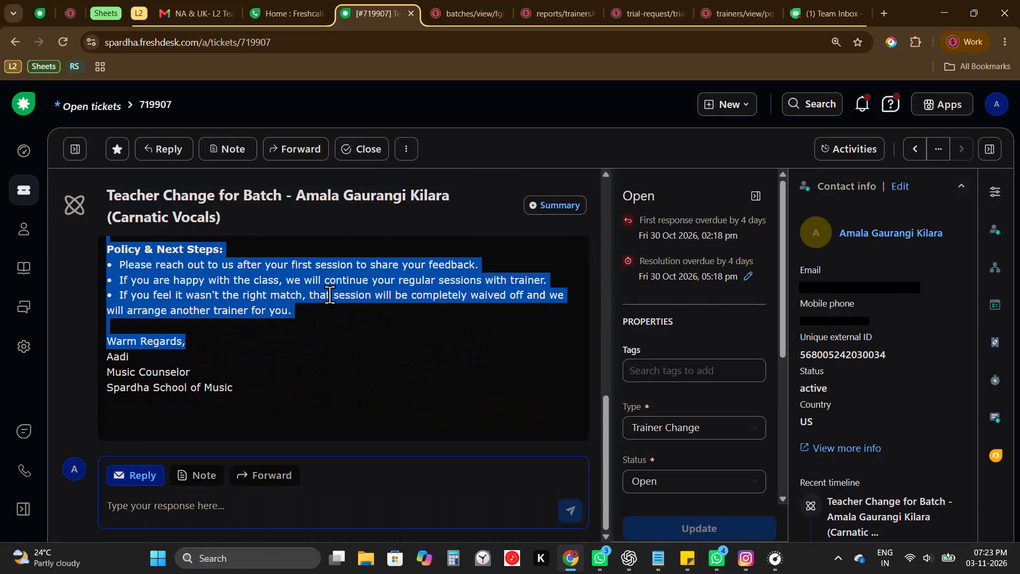
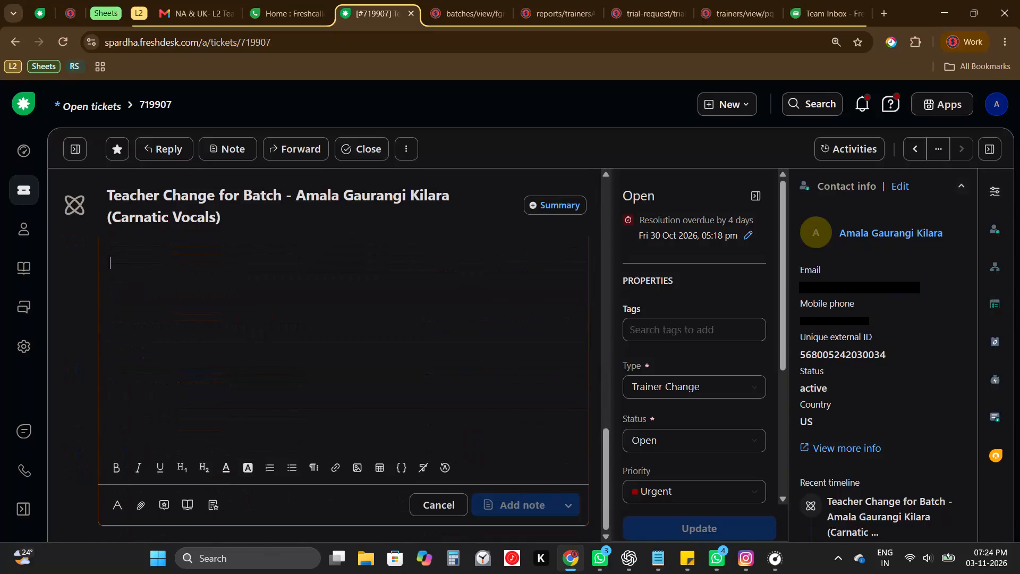
Paste the captured screenshot of the teacher-change chat message into the private note on ticket 719907.
{"action": "key", "text": "ctrl+v"}
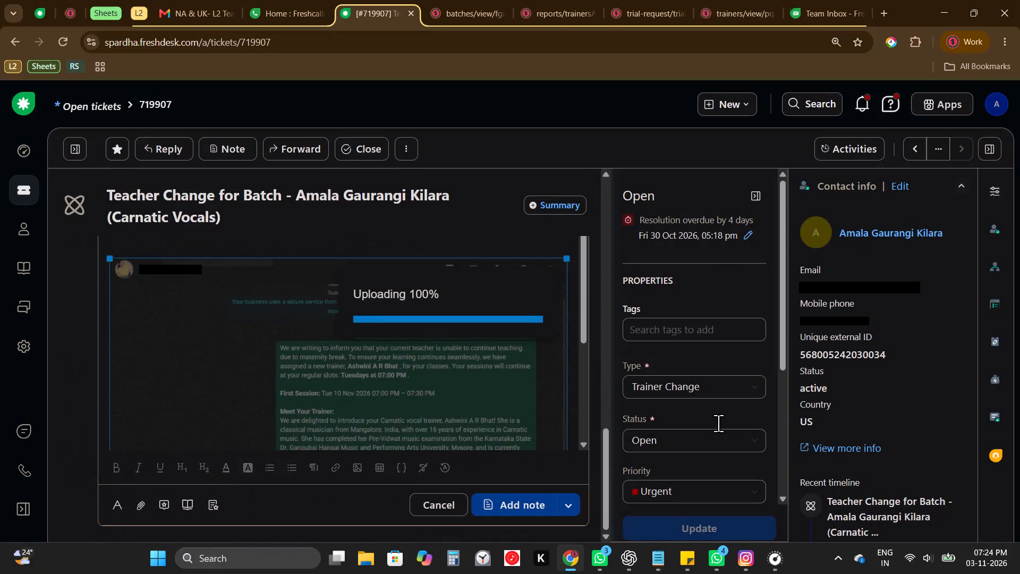
Capture the batch's November 2026 sessions table, from S.N. through Created by, and insert it above the chat screenshot in the ticket note.
{"action": "left_click", "coordinate": [473, 0]}
{"action": "scroll", "coordinate": [550, 443], "scroll_direction": "down", "scroll_amount": 3}
{"action": "left_click", "coordinate": [624, 422]}
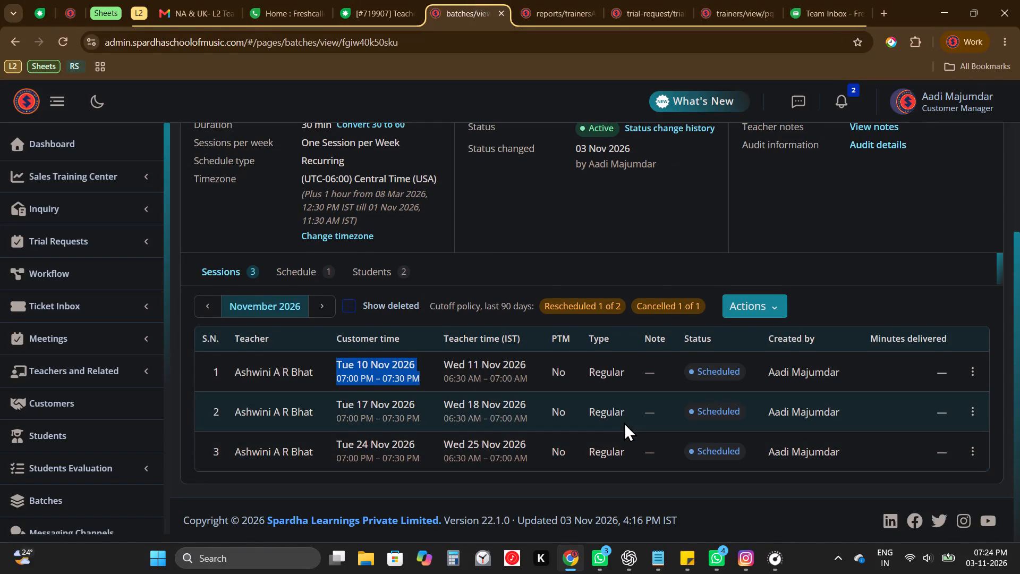
{"action": "key", "text": "Print"}
{"action": "left_click_drag", "start_coordinate": [195, 326], "coordinate": [866, 485]}
{"action": "key", "text": "ctrl+c"}
{"action": "left_click", "coordinate": [346, 0]}
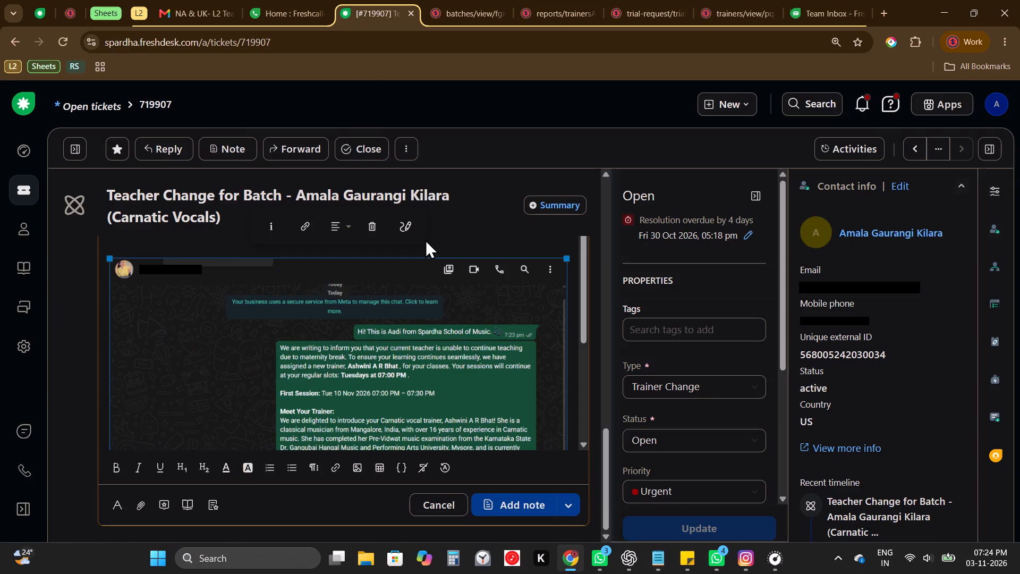
{"action": "scroll", "coordinate": [425, 239], "scroll_direction": "up", "scroll_amount": 2}
{"action": "scroll", "coordinate": [385, 332], "scroll_direction": "up", "scroll_amount": 1}
{"action": "key", "text": "ctrl+v"}
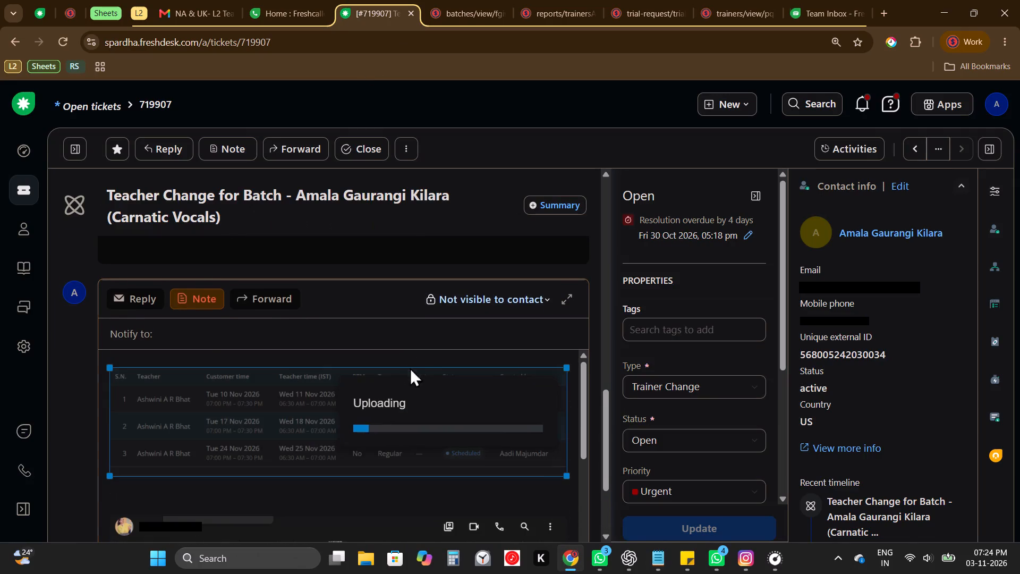
Copy the sticky-note lines from "The customer has been advised to reach out to us" through "Closing this ticket" into the ticket note.
{"action": "left_click", "coordinate": [680, 549]}
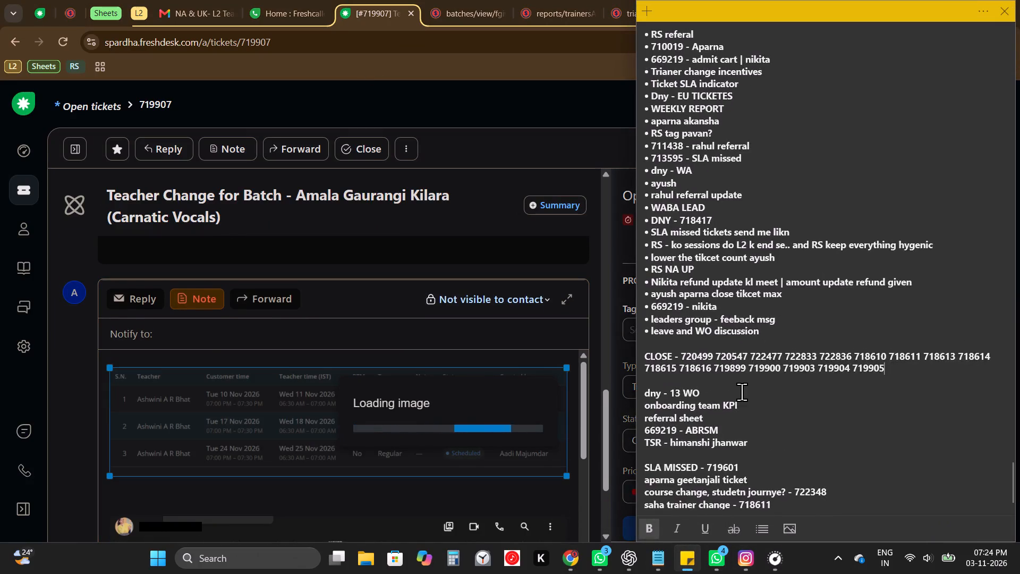
{"action": "scroll", "coordinate": [742, 392], "scroll_direction": "up", "scroll_amount": 13}
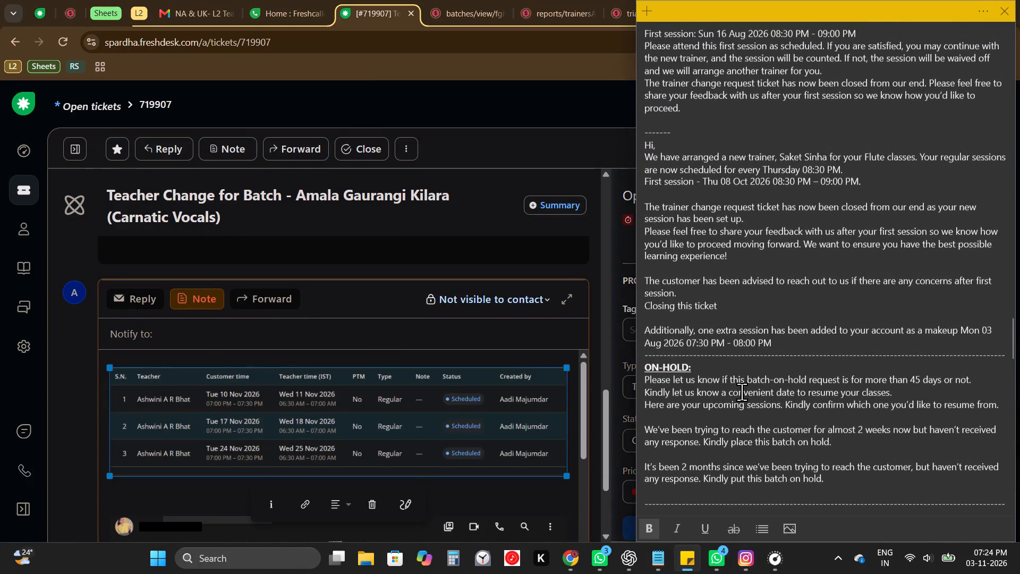
{"action": "double_click", "coordinate": [799, 303]}
{"action": "left_click_drag", "start_coordinate": [799, 303], "coordinate": [836, 285]}
{"action": "key", "text": "ctrl+c"}
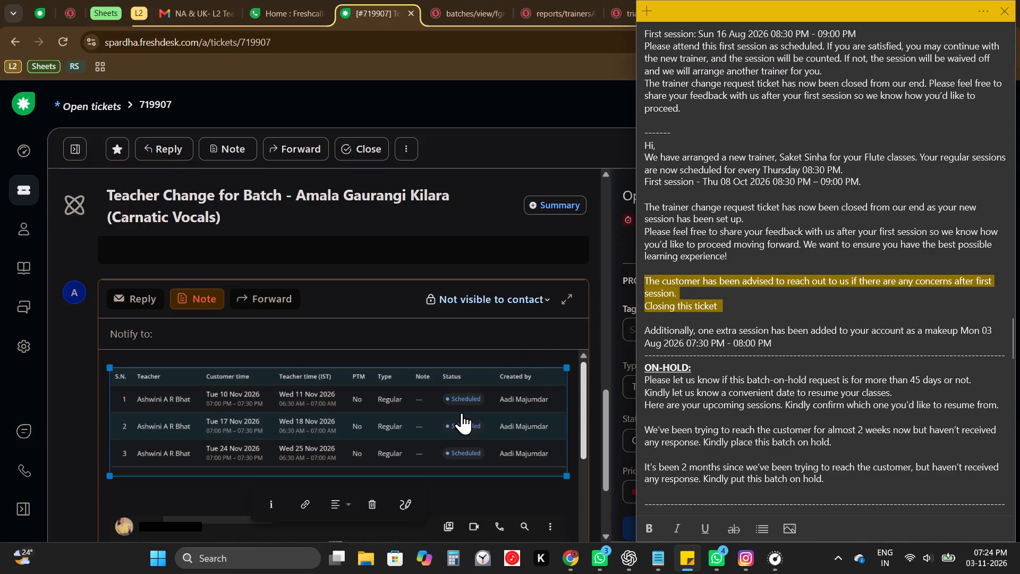
{"action": "left_click", "coordinate": [551, 350]}
{"action": "key", "text": "ctrl+v"}
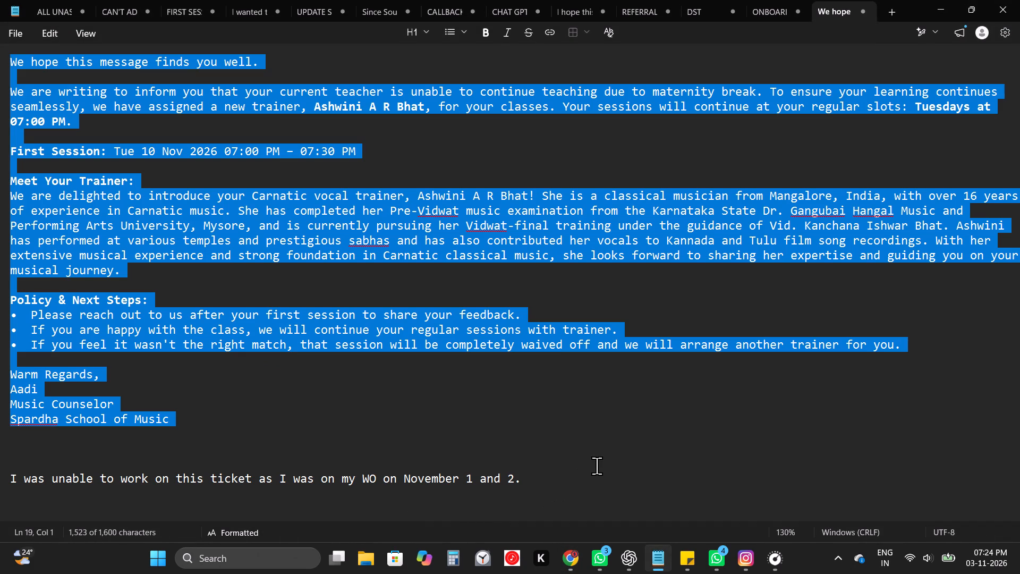
Copy the line explaining the WO on November 1 and 2 from the notes and paste it above the ticket note's first paragraph.
{"action": "triple_click", "coordinate": [597, 466]}
{"action": "left_click_drag", "start_coordinate": [597, 466], "coordinate": [584, 482]}
{"action": "triple_click", "coordinate": [584, 482]}
{"action": "key", "text": "ctrl+c"}
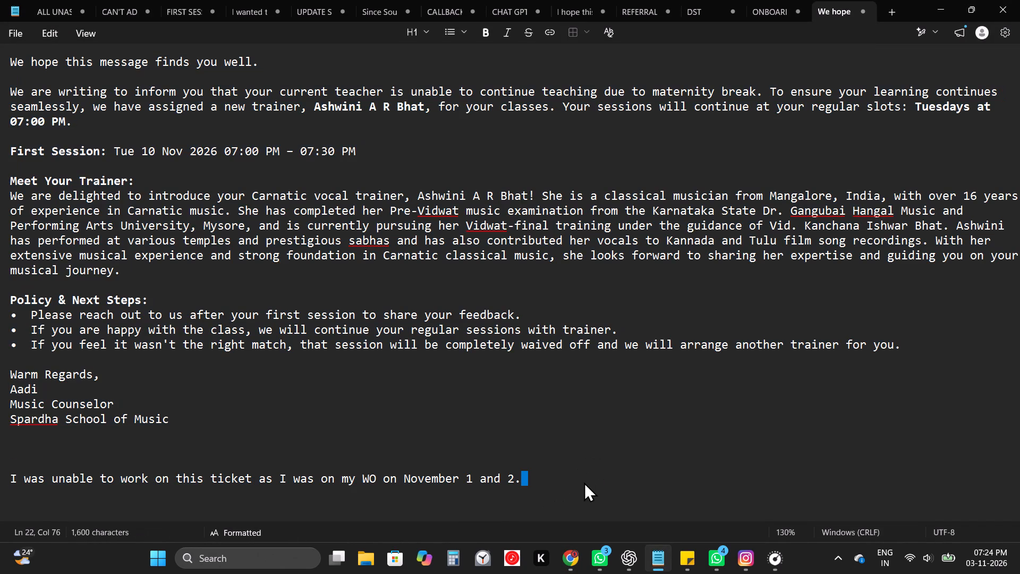
{"action": "key", "text": "Up"}
{"action": "key", "text": "Up"}
{"action": "key", "text": "Up"}
{"action": "key", "text": "Up"}
{"action": "key", "text": "ctrl+v"}
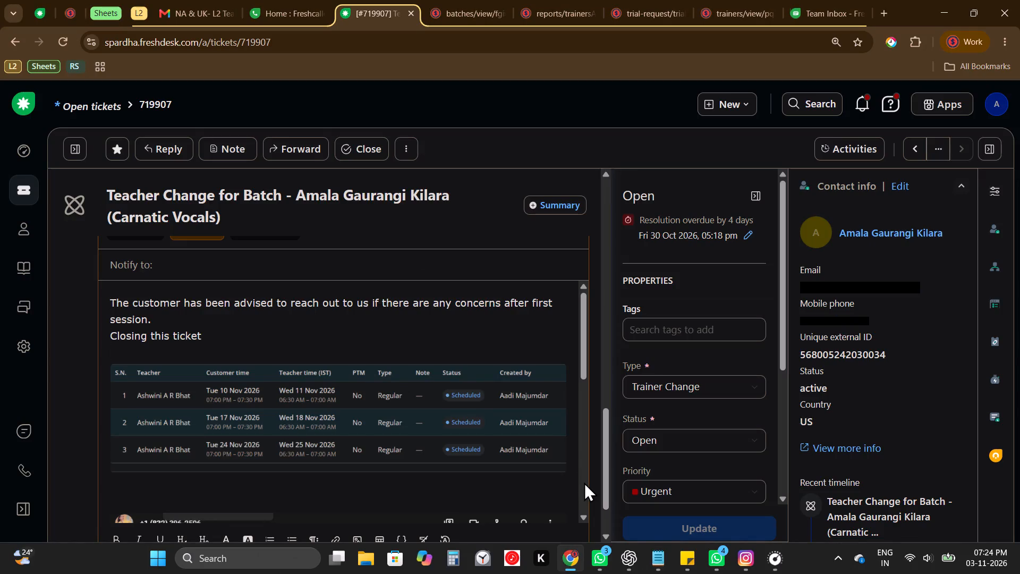
{"action": "key", "text": "Return"}
{"action": "key", "text": "Return"}
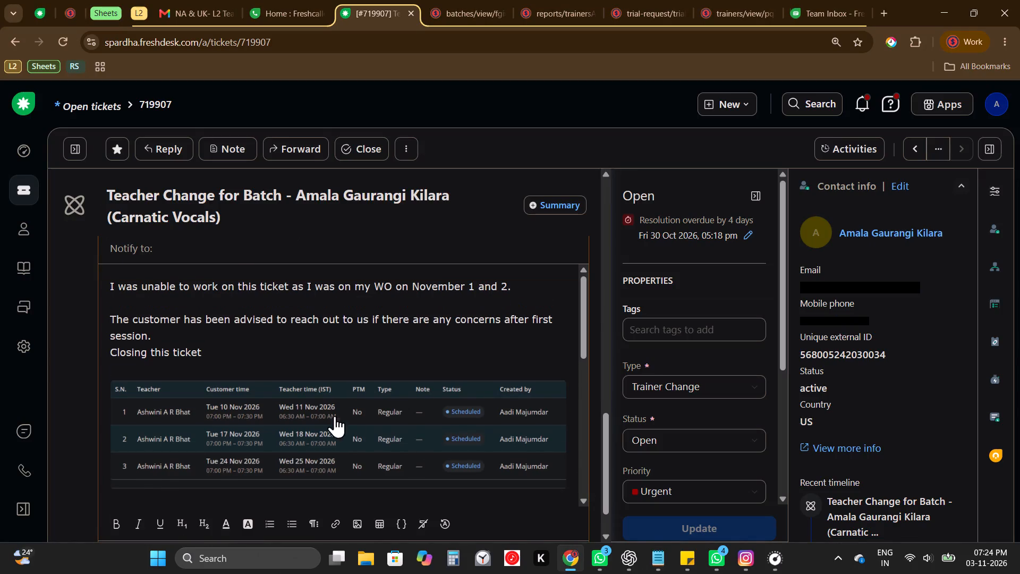
{"action": "triple_click", "coordinate": [462, 317]}
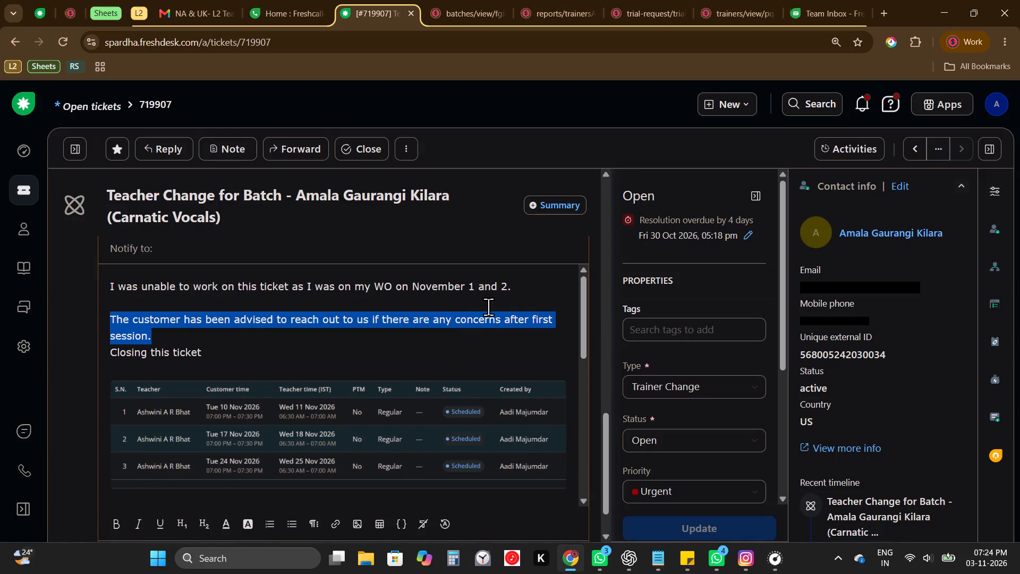
{"action": "triple_click", "coordinate": [488, 307]}
{"action": "triple_click", "coordinate": [509, 302]}
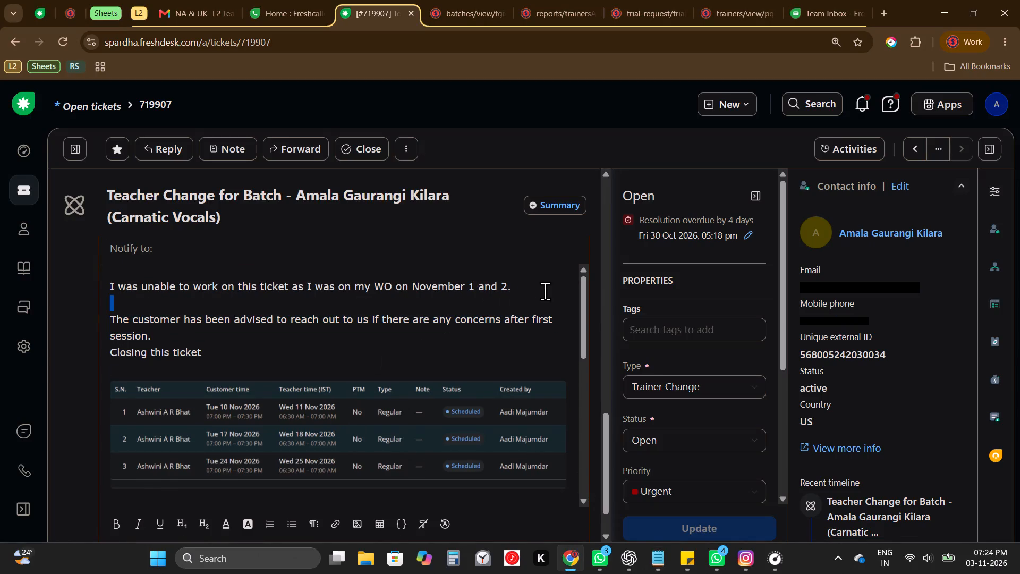
{"action": "scroll", "coordinate": [577, 286], "scroll_direction": "down", "scroll_amount": 7}
{"action": "left_click", "coordinate": [538, 516]}
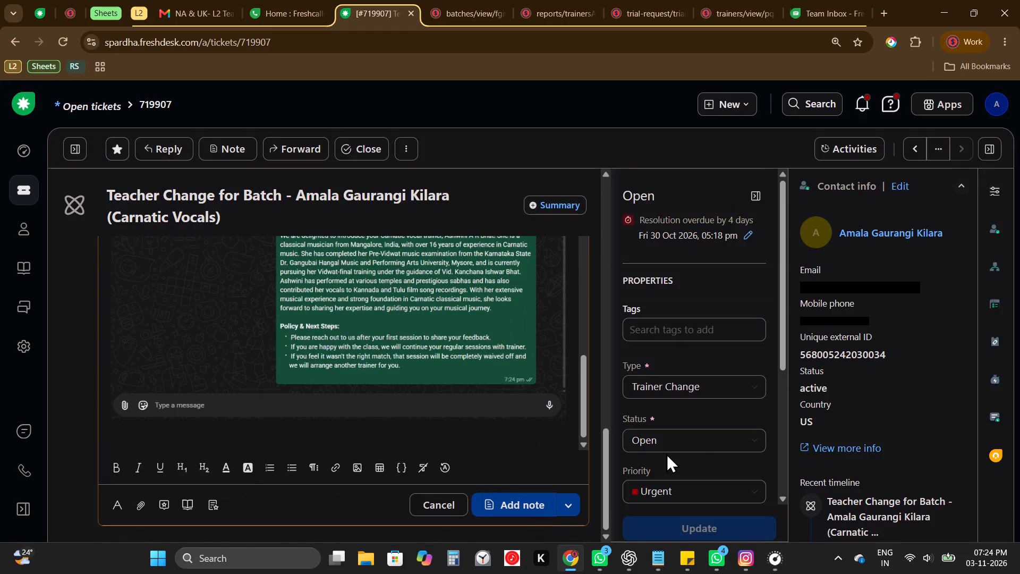
{"action": "left_click", "coordinate": [694, 441]}
{"action": "left_click", "coordinate": [725, 419]}
{"action": "left_click", "coordinate": [726, 532]}
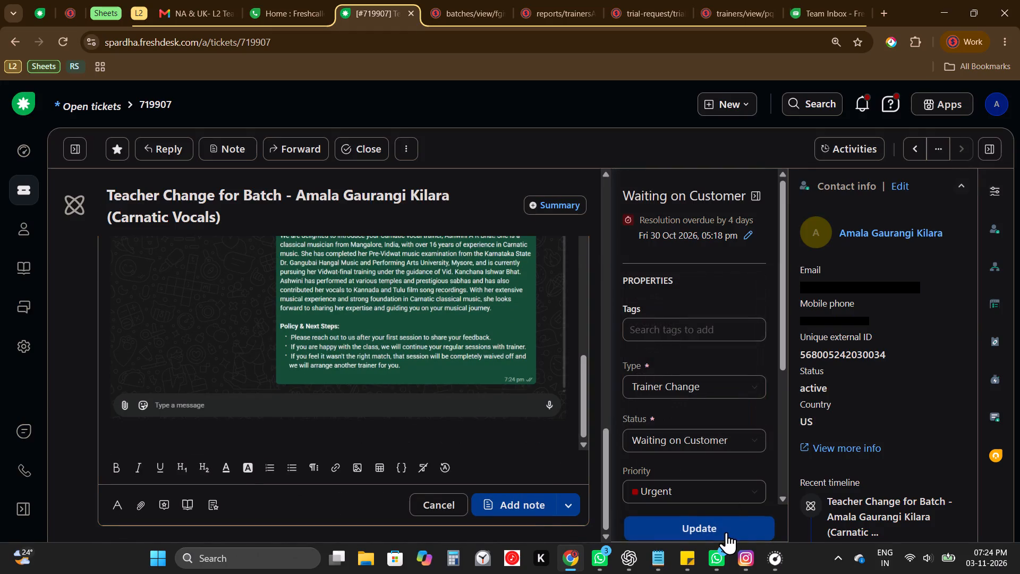
{"action": "left_click", "coordinate": [524, 504]}
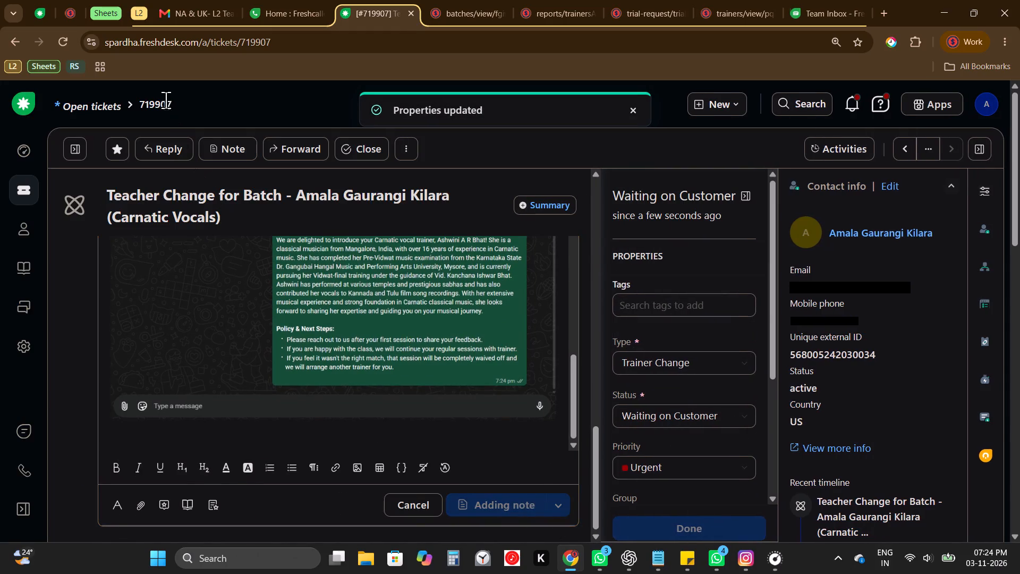
Append ticket number 719907 to the end of the CLOSE list in the sticky note.
{"action": "double_click", "coordinate": [164, 94]}
{"action": "key", "text": "ctrl+c"}
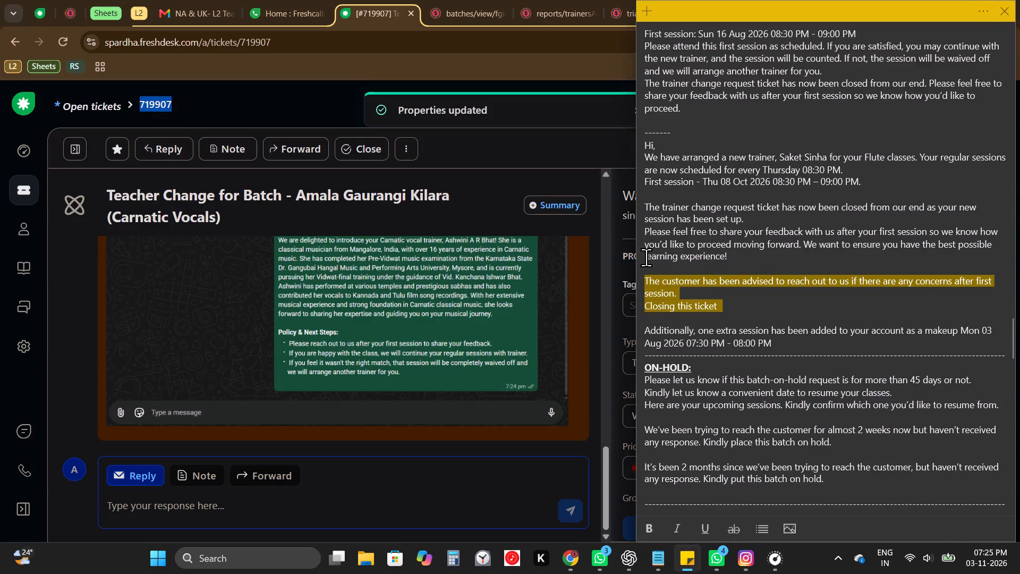
{"action": "scroll", "coordinate": [646, 257], "scroll_direction": "down", "scroll_amount": 13}
{"action": "left_click", "coordinate": [923, 341]}
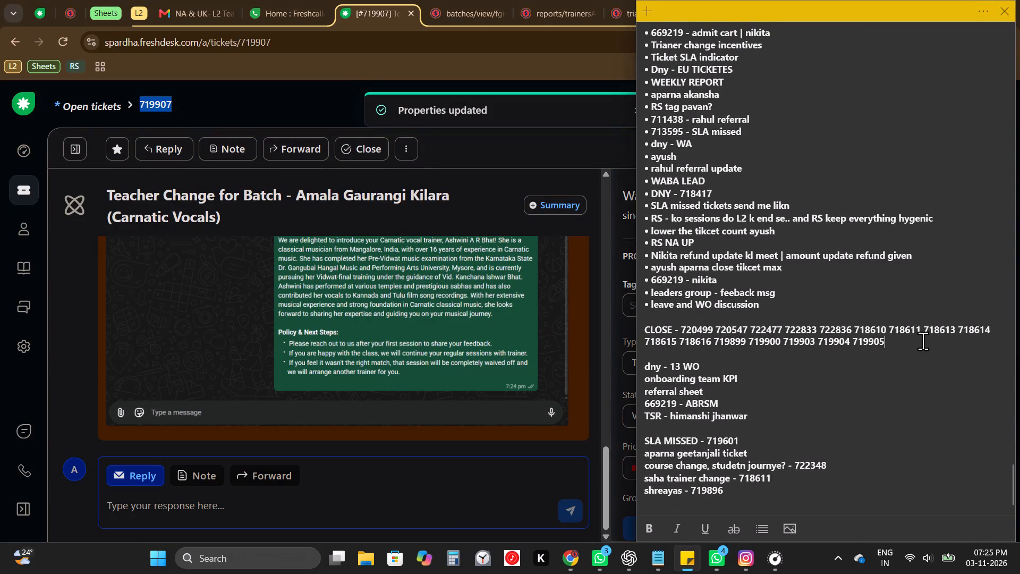
{"action": "key", "text": "space"}
{"action": "key", "text": "ctrl+v"}
Return to the helpdesk's list of own open tickets and open overdue teacher change ticket 719909.
{"action": "left_click", "coordinate": [18, 94]}
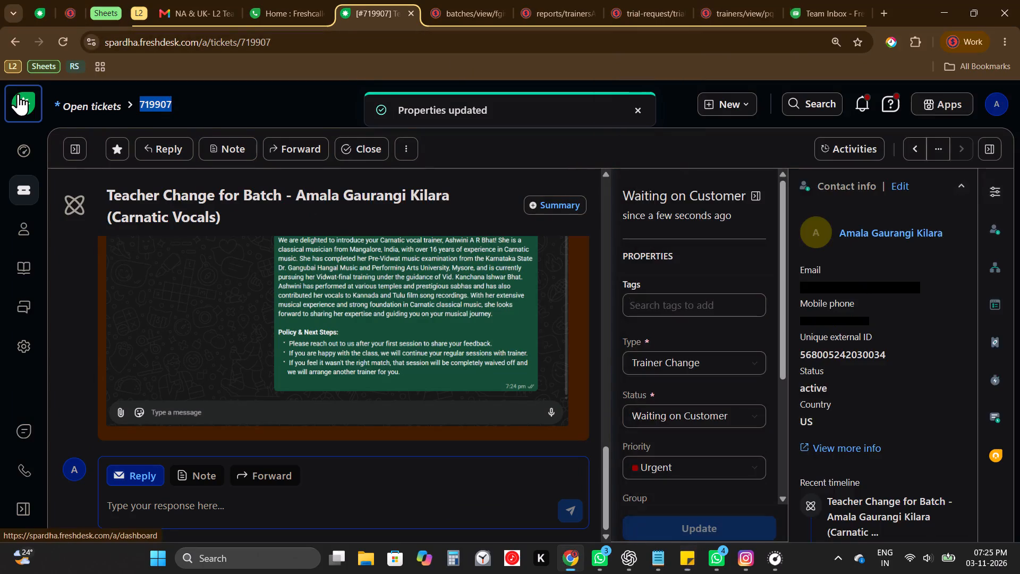
{"action": "left_click", "coordinate": [558, 223]}
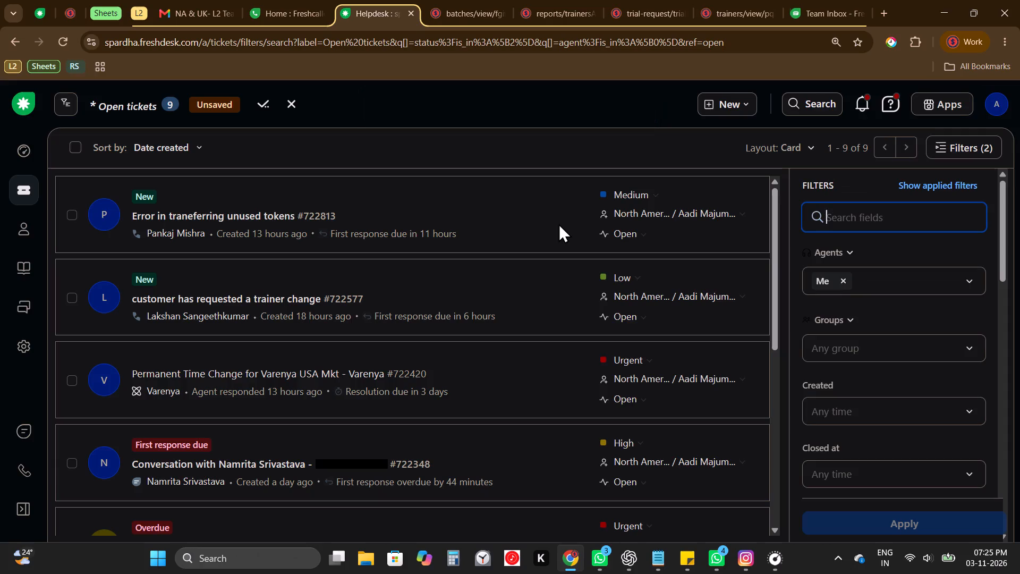
{"action": "scroll", "coordinate": [484, 343], "scroll_direction": "down", "scroll_amount": 2}
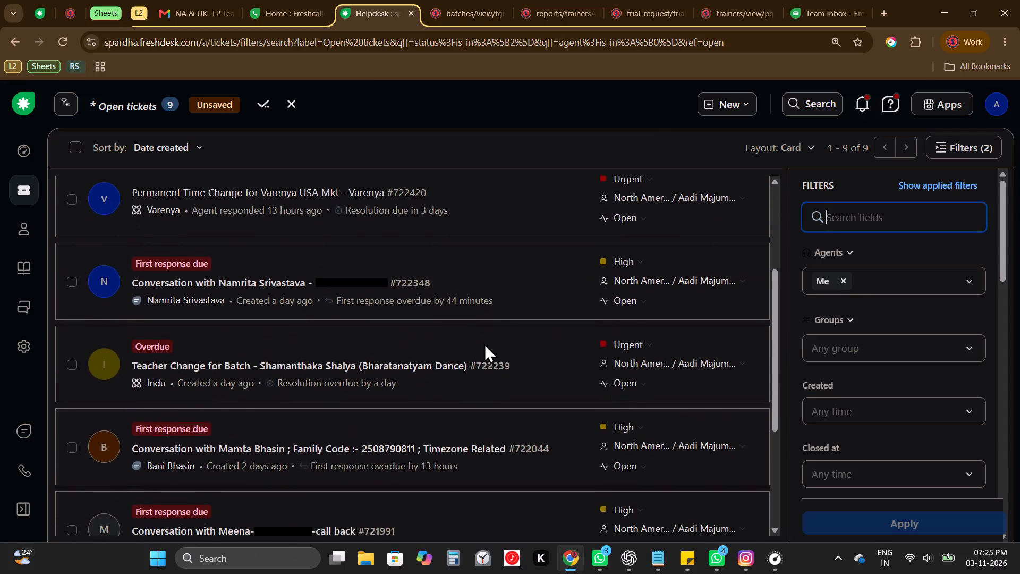
{"action": "scroll", "coordinate": [484, 343], "scroll_direction": "down", "scroll_amount": 4}
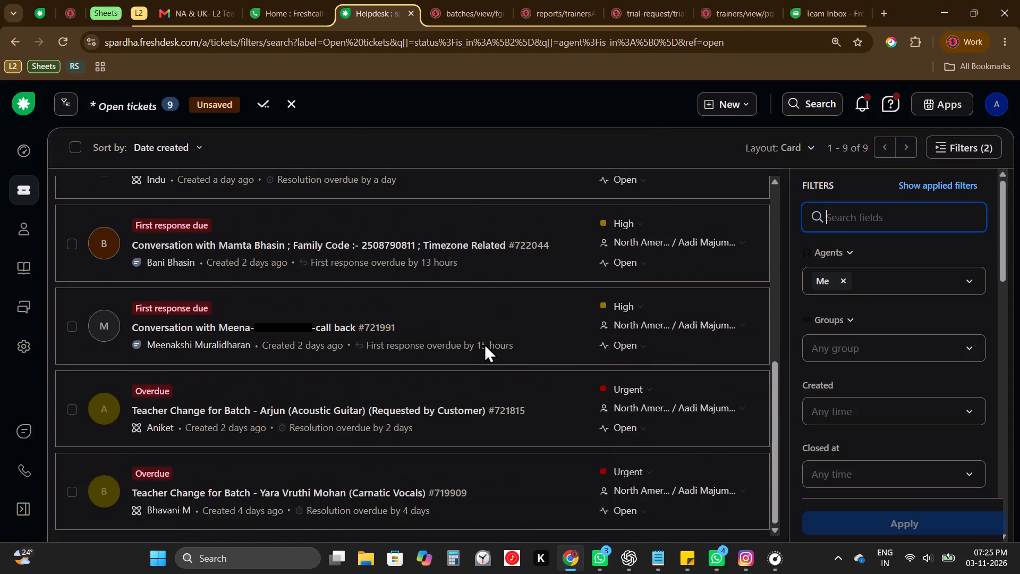
{"action": "left_click", "coordinate": [329, 502]}
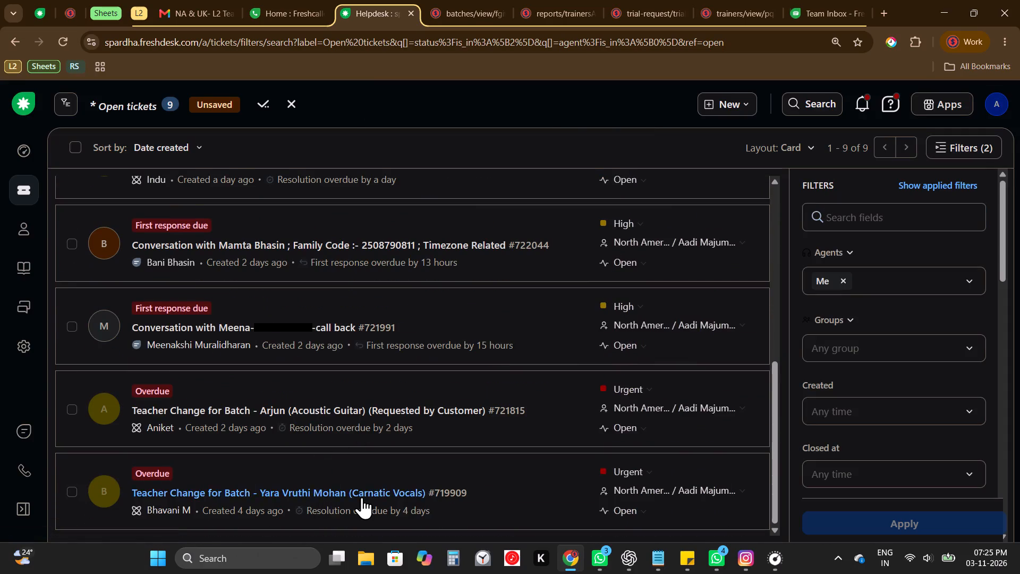
{"action": "left_click", "coordinate": [362, 497]}
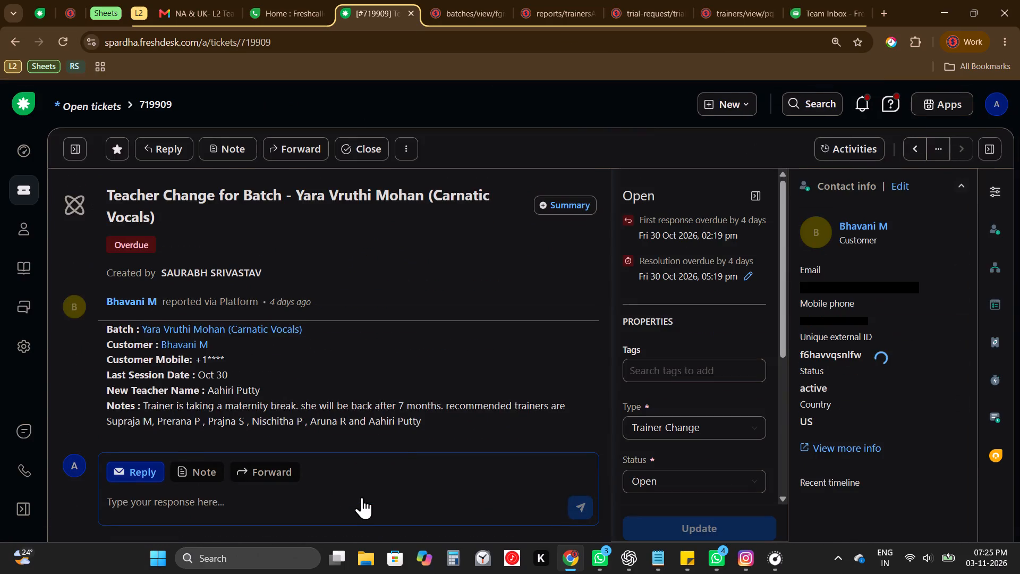
Open the batch linked in ticket 719909 and close the previous ticket's batch page.
{"action": "left_click", "coordinate": [290, 335]}
{"action": "left_click", "coordinate": [542, 18]}
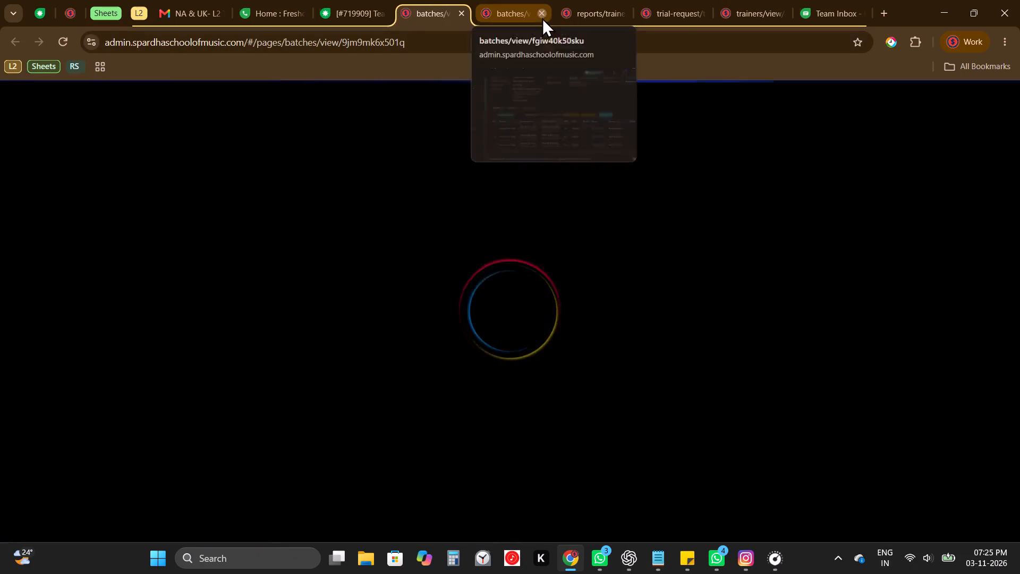
Copy the batch's timezone, (UTC-08:00) Pacific Time (USA), into the trainer allocation report's timezone filter.
{"action": "triple_click", "coordinate": [423, 217]}
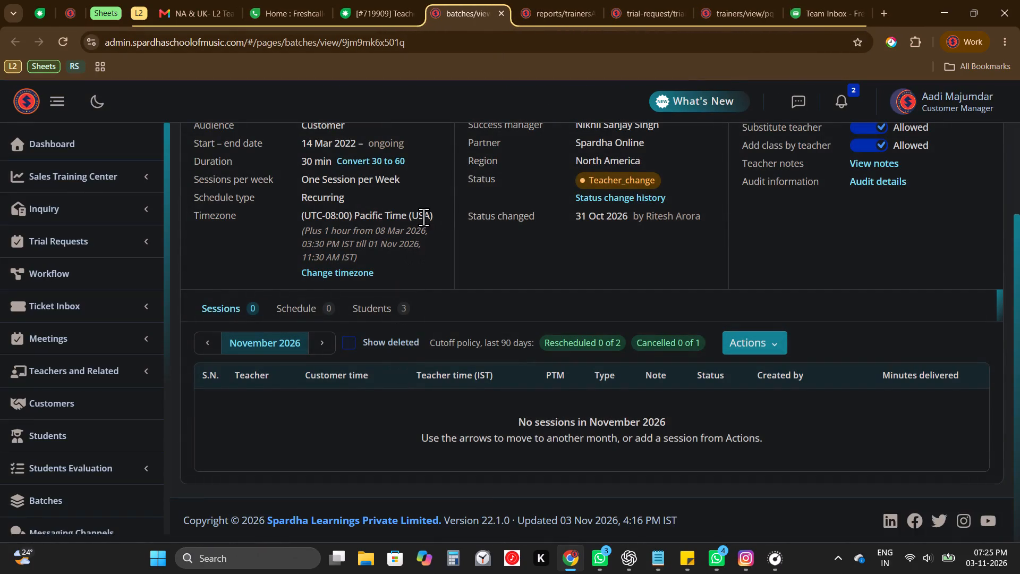
{"action": "key", "text": "ctrl+c"}
{"action": "left_click", "coordinate": [561, 0]}
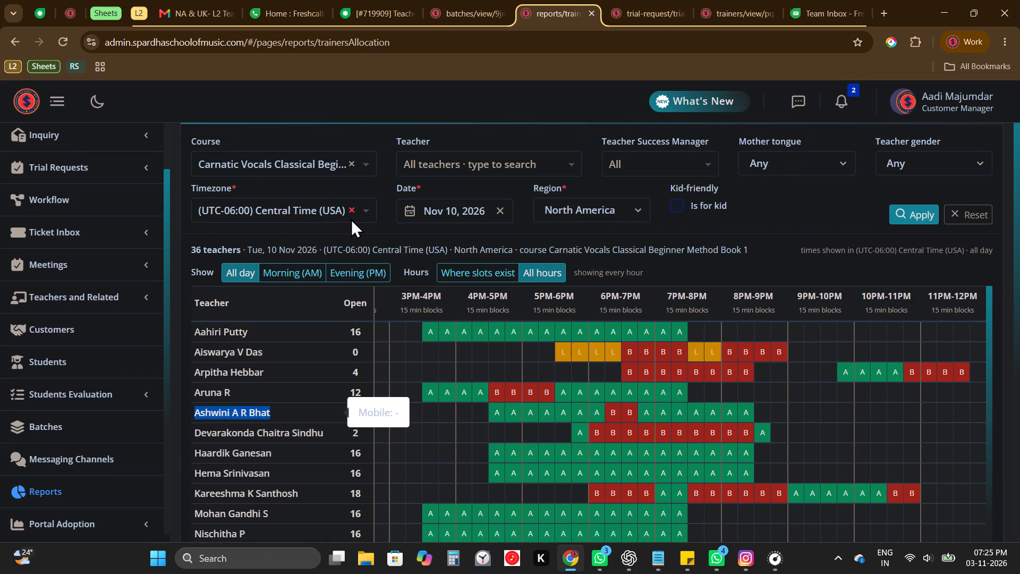
{"action": "left_click", "coordinate": [351, 218]}
{"action": "key", "text": "ctrl+v"}
{"action": "key", "text": "ctrl+Return"}
Review the batch's October 2026 sessions for the regular weekday and time slot.
{"action": "left_click", "coordinate": [441, 0]}
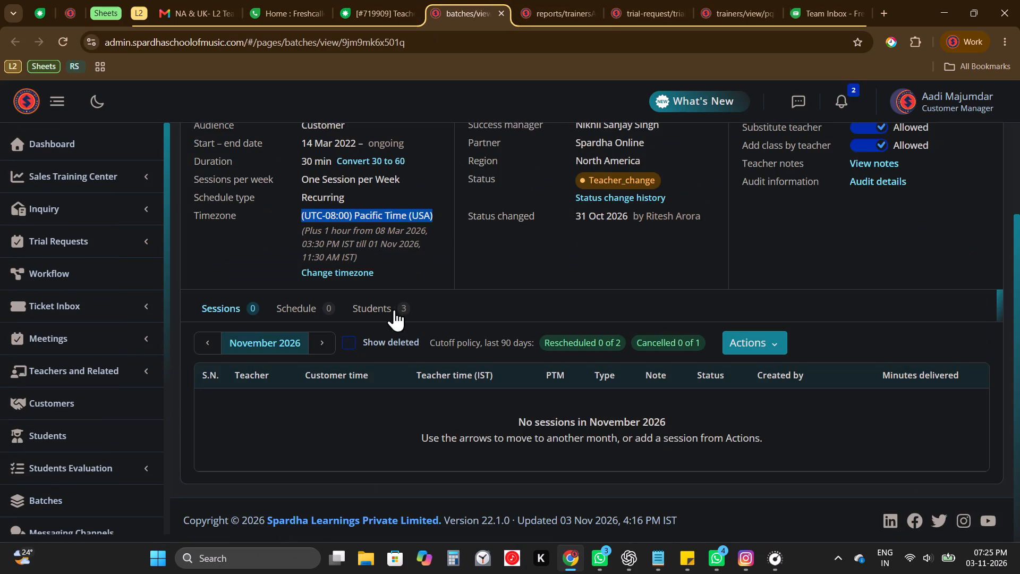
{"action": "left_click", "coordinate": [213, 349]}
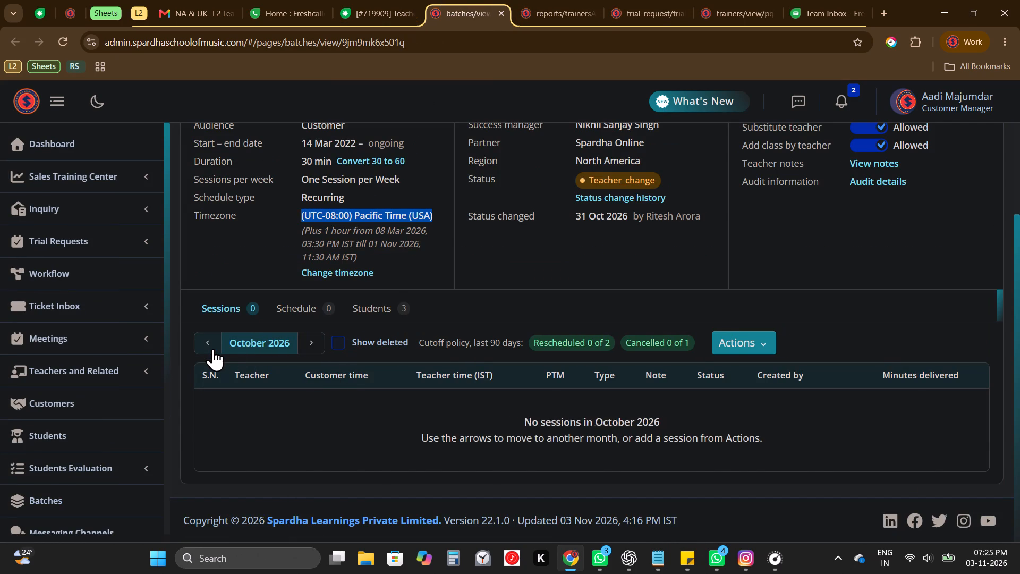
{"action": "scroll", "coordinate": [410, 456], "scroll_direction": "down", "scroll_amount": 1}
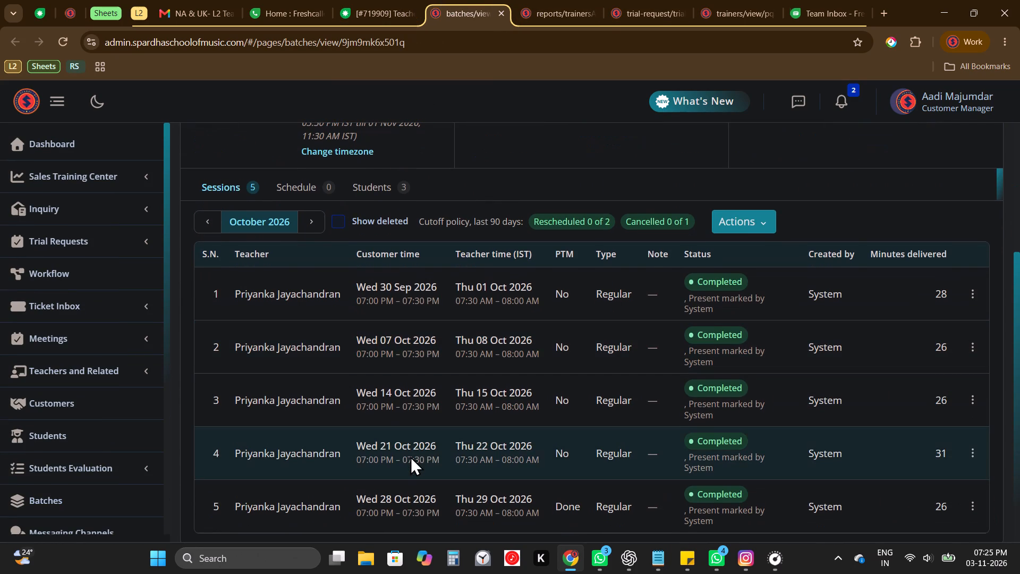
{"action": "scroll", "coordinate": [410, 456], "scroll_direction": "down", "scroll_amount": 1}
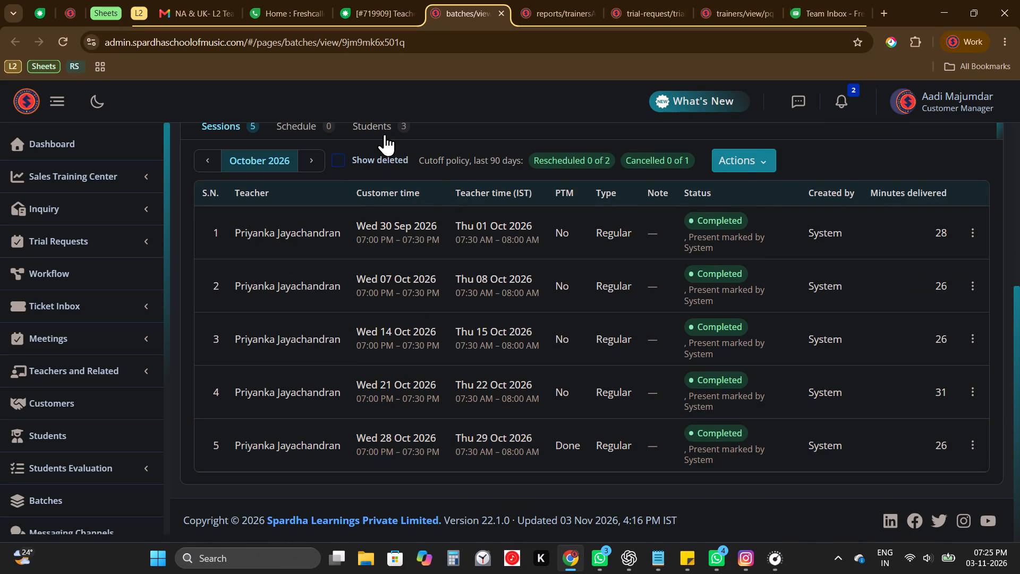
Copy the student's active course, Carnatic Vocal Classical Advance Method Book 3, into the trainer allocation report's course filter.
{"action": "left_click", "coordinate": [386, 133]}
{"action": "triple_click", "coordinate": [590, 360]}
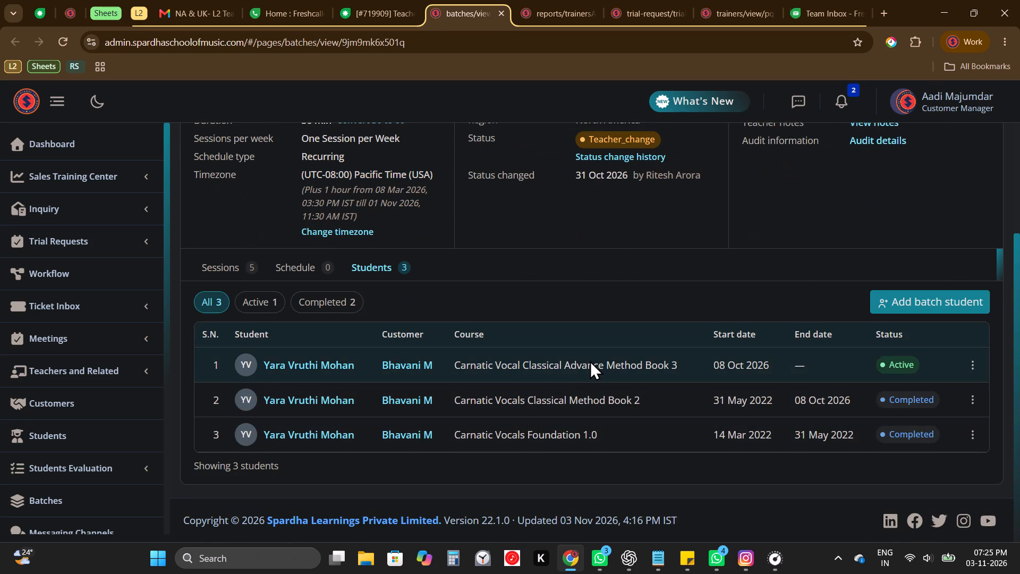
{"action": "key", "text": "ctrl+c"}
{"action": "left_click", "coordinate": [564, 0]}
{"action": "left_click", "coordinate": [354, 162]}
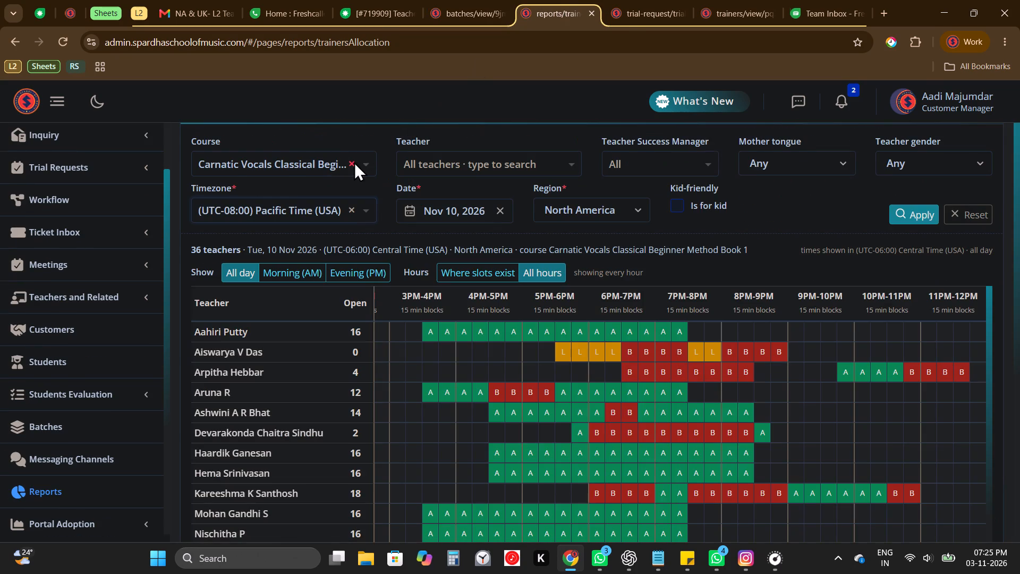
{"action": "key", "text": "ctrl+v"}
{"action": "key", "text": "Return"}
Set the allocation report's date to Nov 4, 2026 and apply the filters.
{"action": "left_click", "coordinate": [460, 220]}
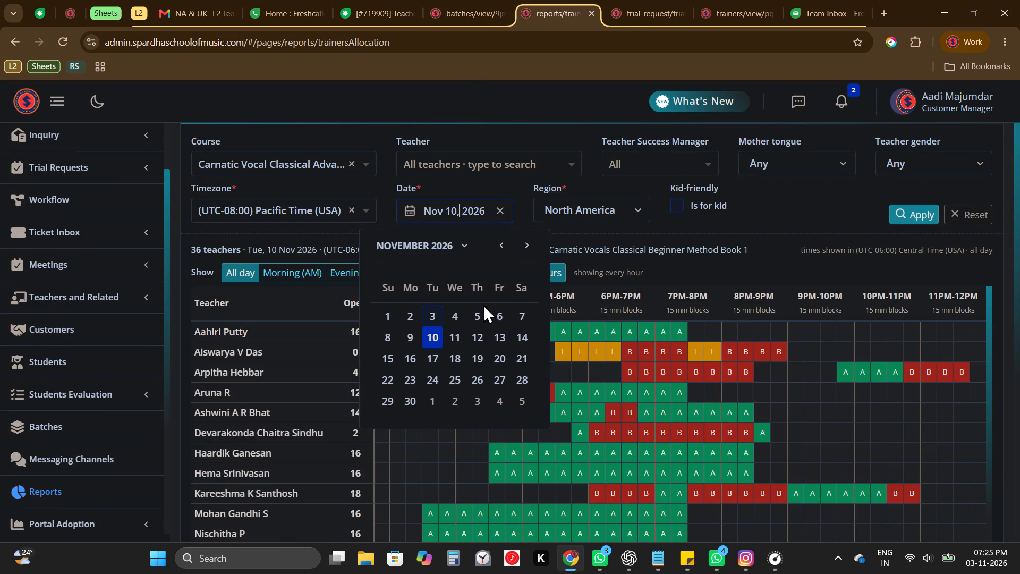
{"action": "left_click", "coordinate": [457, 318]}
{"action": "left_click", "coordinate": [924, 220]}
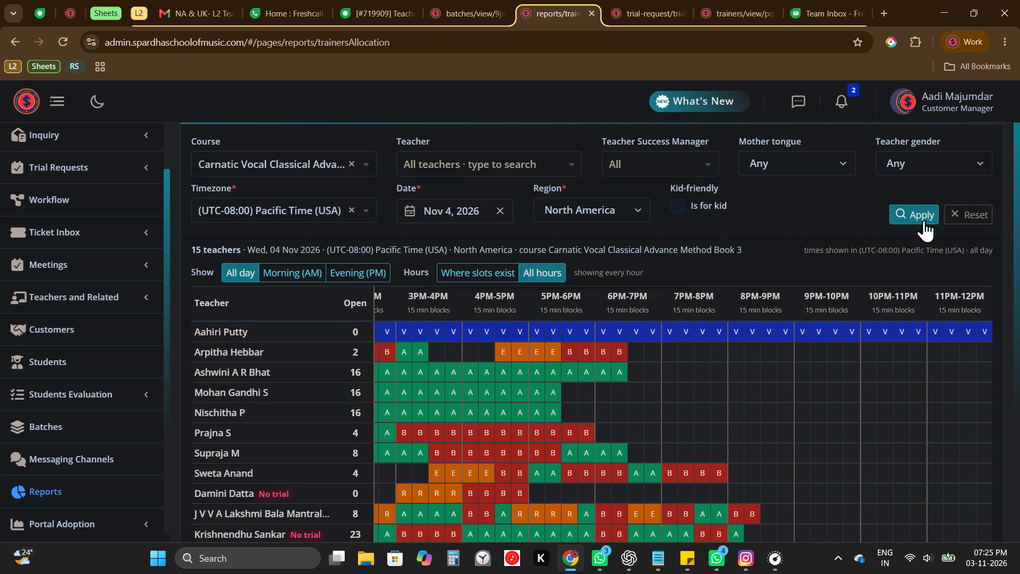
{"action": "left_click", "coordinate": [919, 222]}
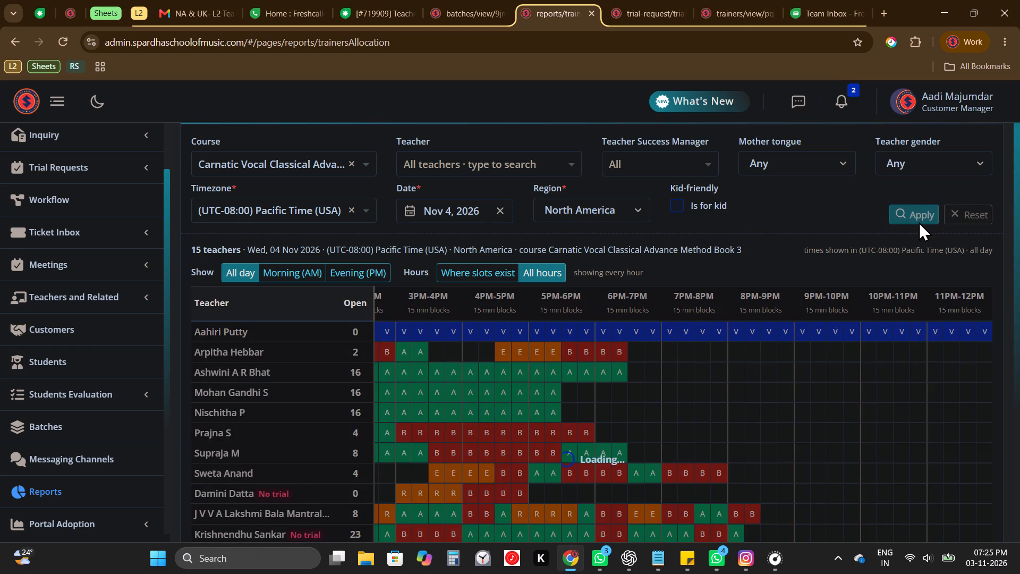
Examine which teachers are available at the batch's regular slot, rechecking the slot against its October 2026 sessions.
{"action": "scroll", "coordinate": [833, 372], "scroll_direction": "left", "scroll_amount": 1}
{"action": "scroll", "coordinate": [833, 372], "scroll_direction": "down", "scroll_amount": 2}
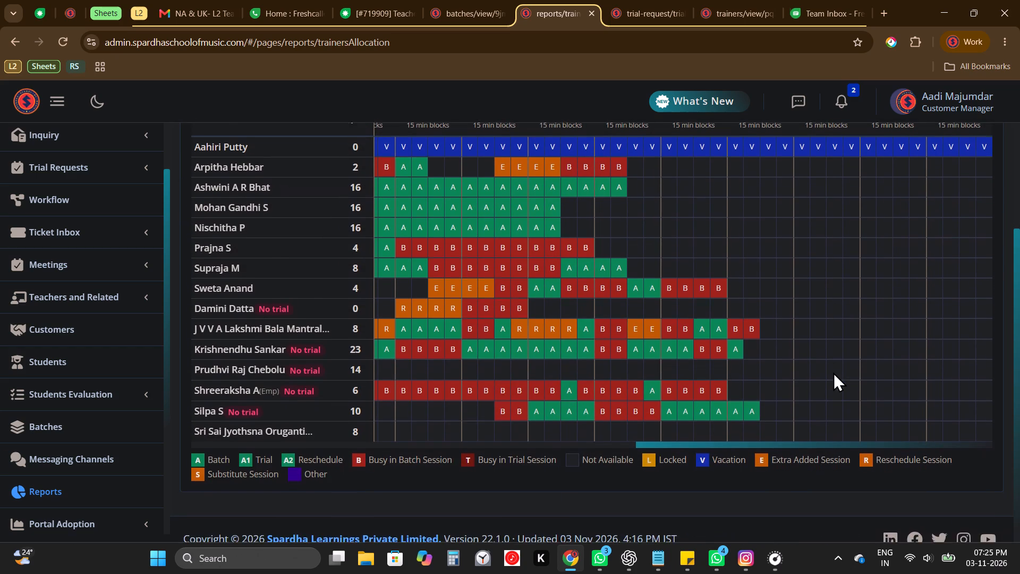
{"action": "scroll", "coordinate": [833, 372], "scroll_direction": "up", "scroll_amount": 1}
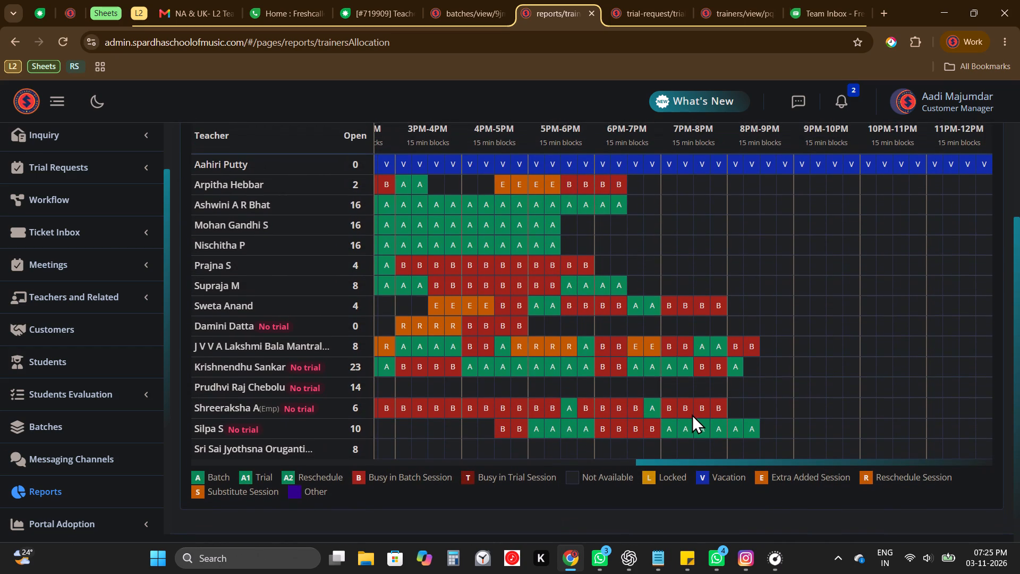
{"action": "scroll", "coordinate": [692, 414], "scroll_direction": "up", "scroll_amount": 4}
{"action": "left_click", "coordinate": [432, 0]}
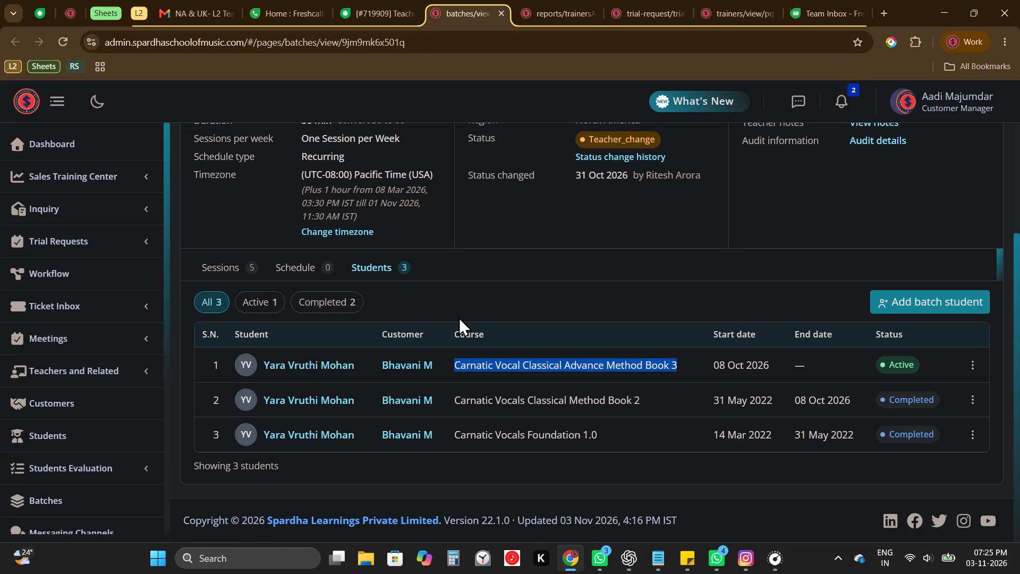
{"action": "left_click", "coordinate": [240, 258]}
{"action": "scroll", "coordinate": [504, 258], "scroll_direction": "down", "scroll_amount": 1}
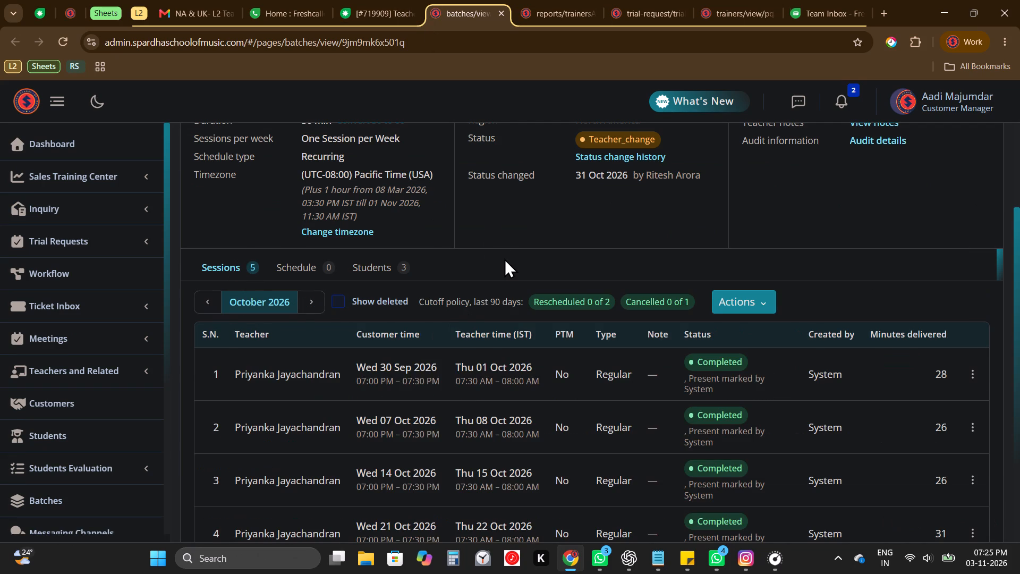
{"action": "left_click", "coordinate": [413, 1]}
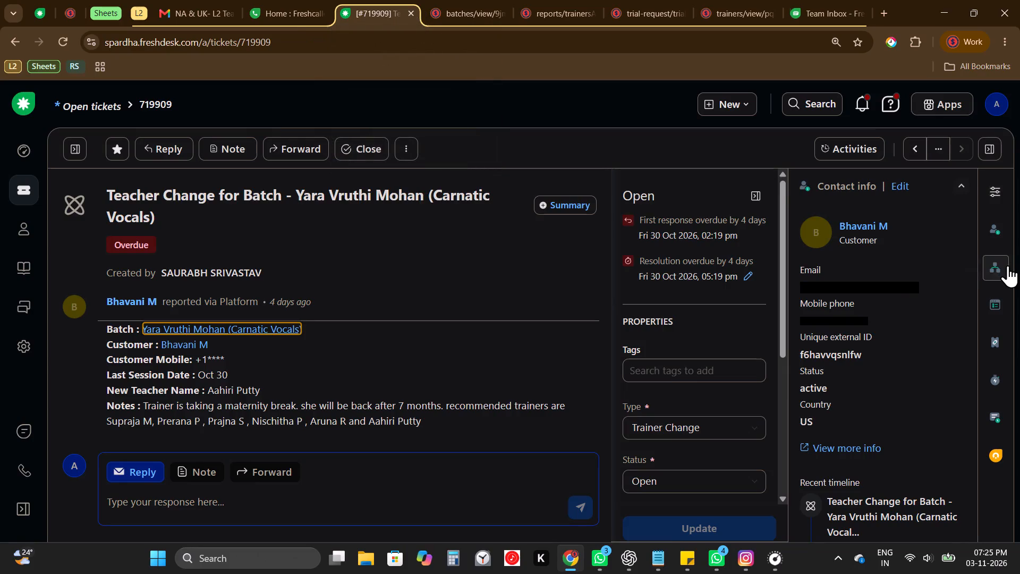
{"action": "left_click", "coordinate": [1008, 265]}
{"action": "left_click", "coordinate": [854, 269]}
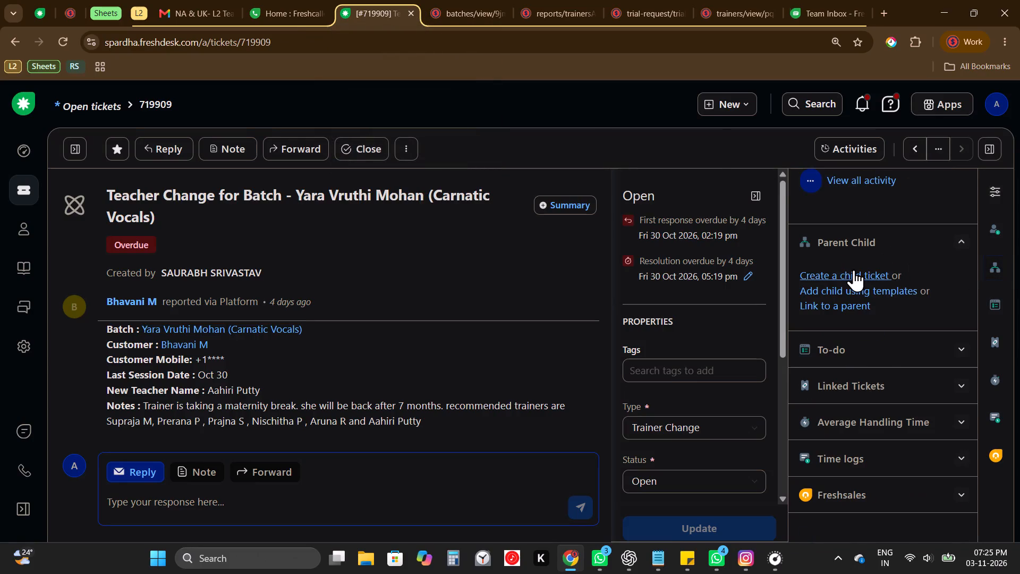
{"action": "scroll", "coordinate": [738, 378], "scroll_direction": "down", "scroll_amount": 5}
{"action": "left_click", "coordinate": [877, 381]}
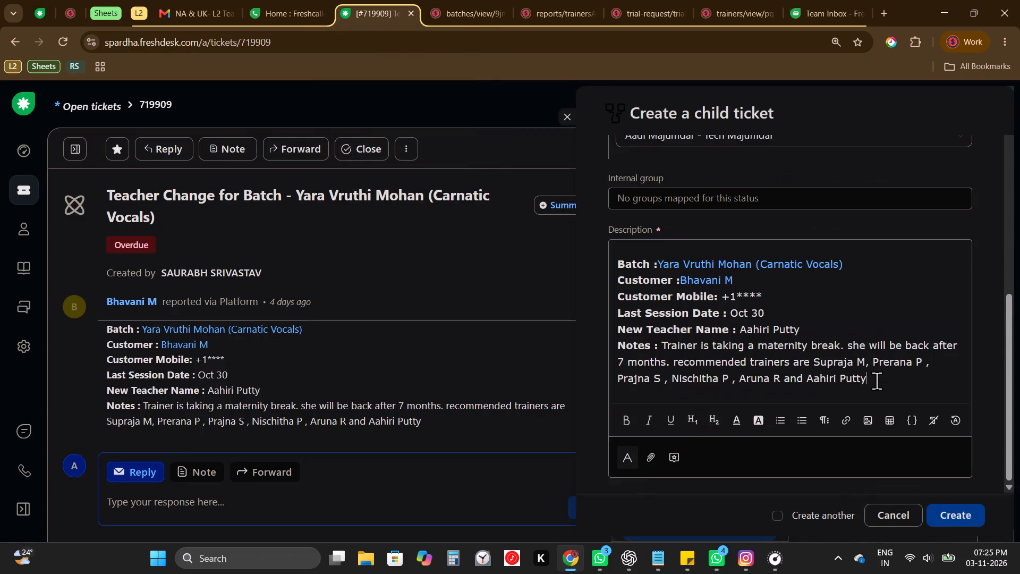
{"action": "key", "text": "Return"}
{"action": "key", "text": "shift+a"}
{"action": "key", "text": "BackSpace"}
{"action": "key", "text": "Return"}
{"action": "type", "text": "Avail"}
{"action": "key", "text": "Up"}
{"action": "key", "text": "Right"}
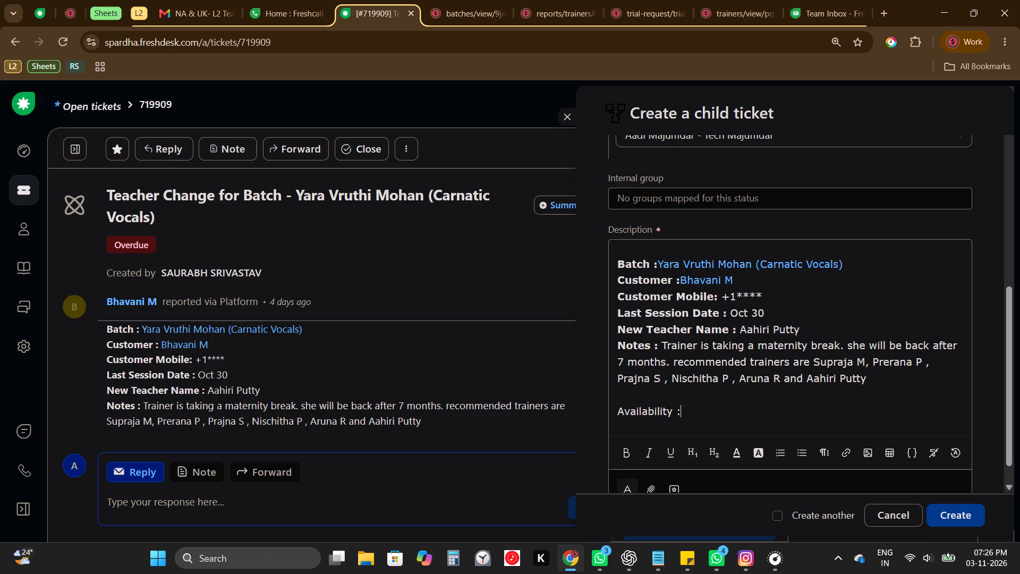
{"action": "key", "text": "BackSpace"}
{"action": "key", "text": "bracketleft"}
{"action": "key", "text": "BackSpace"}
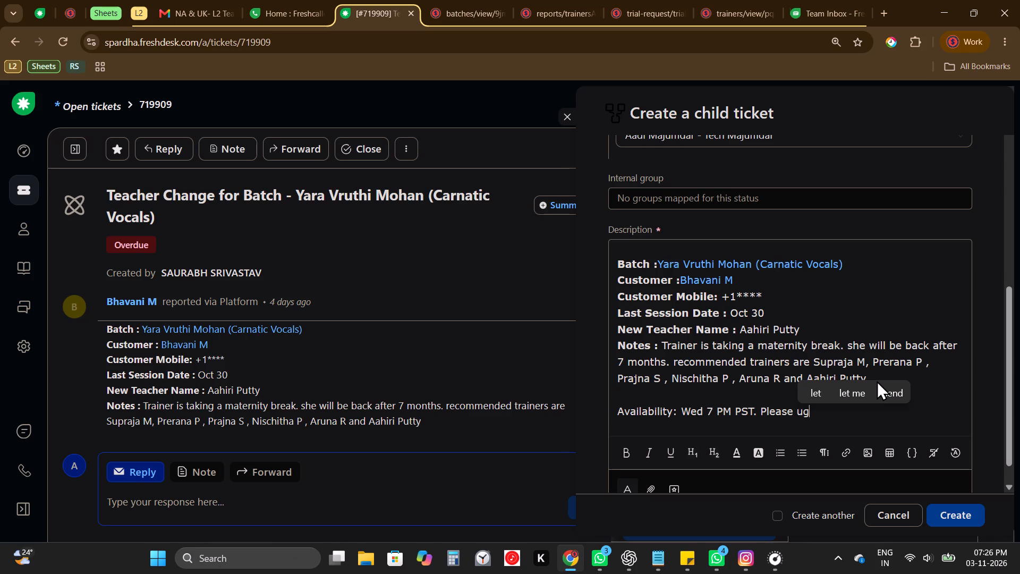
Complete the availability line with "Please suggest a trainer." and recheck the slot against the batch's October 2026 sessions.
{"action": "key", "text": "BackSpace"}
{"action": "key", "text": "BackSpace"}
{"action": "key", "text": "BackSpace"}
{"action": "type", "text": "suggest a"}
{"action": "key", "text": "space"}
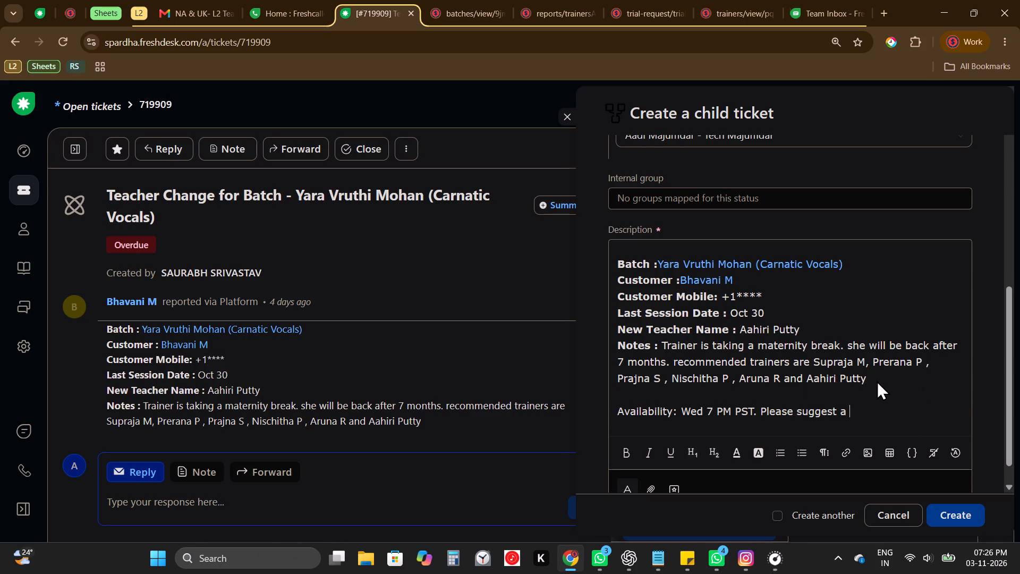
{"action": "type", "text": "trainer."}
{"action": "key", "text": "space"}
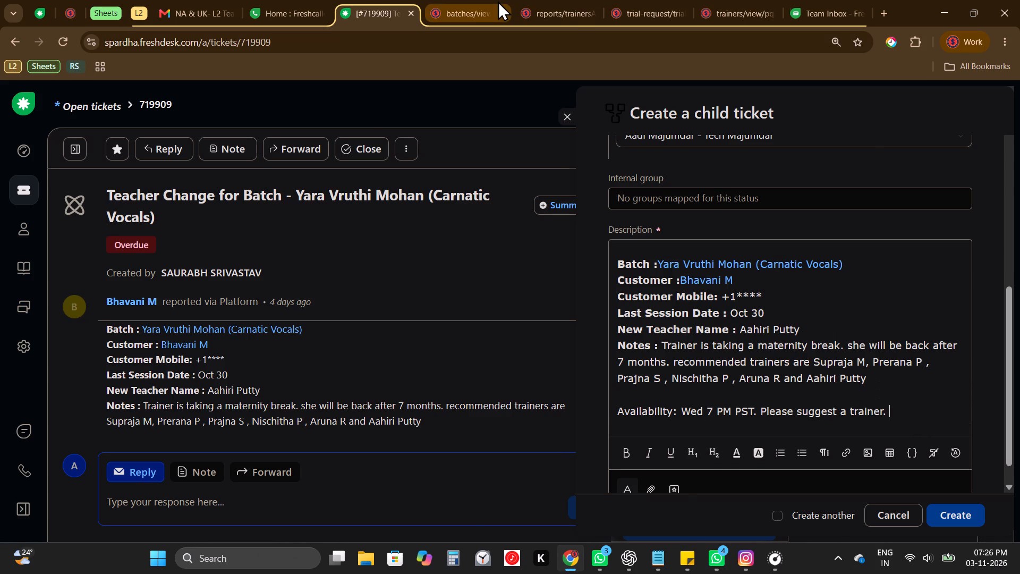
{"action": "left_click", "coordinate": [498, 1]}
{"action": "left_click", "coordinate": [574, 277]}
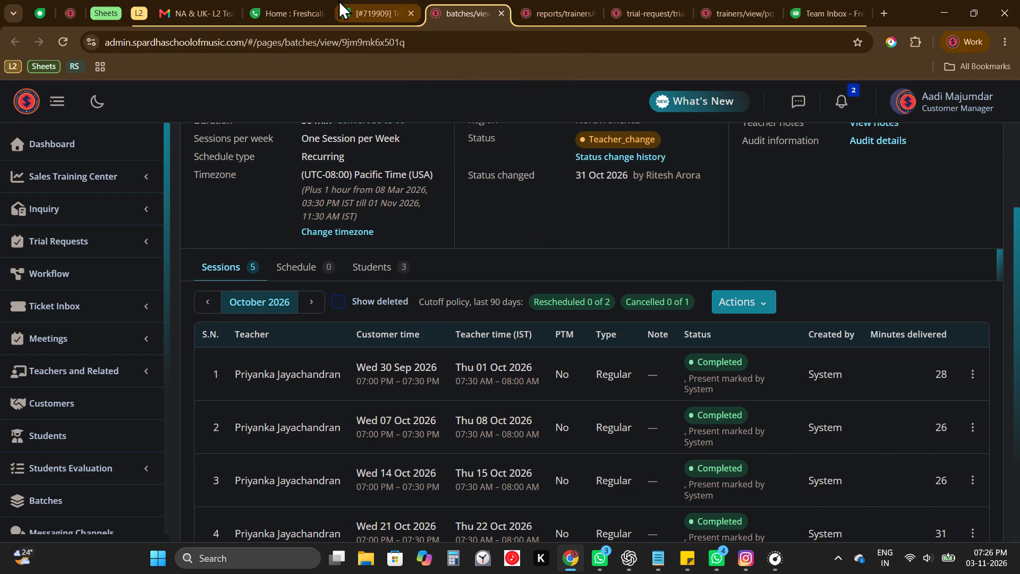
{"action": "left_click", "coordinate": [338, 0]}
Set the child ticket's group to TSM and create the ticket.
{"action": "scroll", "coordinate": [906, 360], "scroll_direction": "up", "scroll_amount": 1}
{"action": "scroll", "coordinate": [906, 352], "scroll_direction": "down", "scroll_amount": 2}
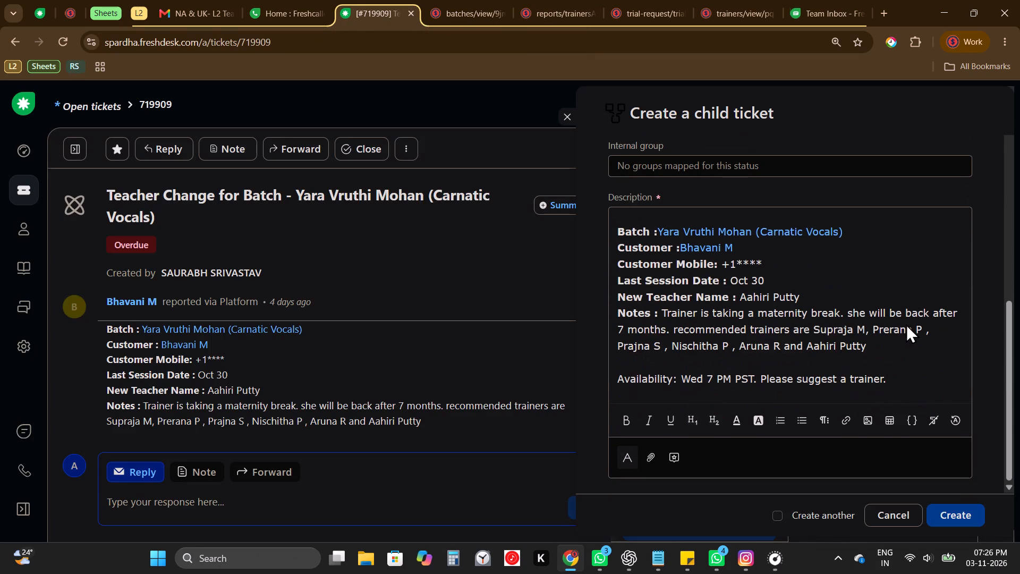
{"action": "scroll", "coordinate": [754, 256], "scroll_direction": "up", "scroll_amount": 5}
{"action": "scroll", "coordinate": [754, 256], "scroll_direction": "down", "scroll_amount": 1}
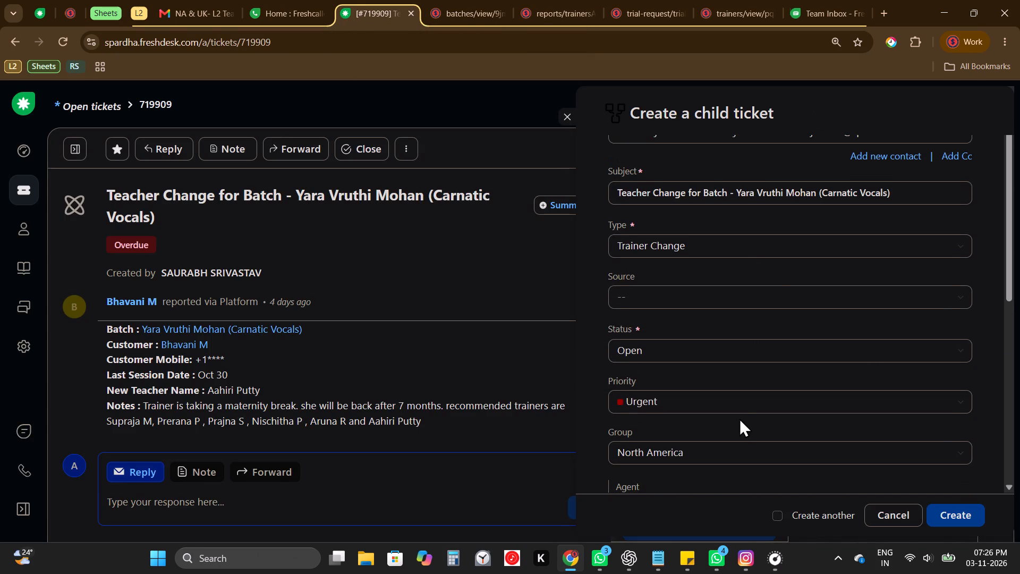
{"action": "left_click", "coordinate": [737, 442]}
{"action": "type", "text": "tsm"}
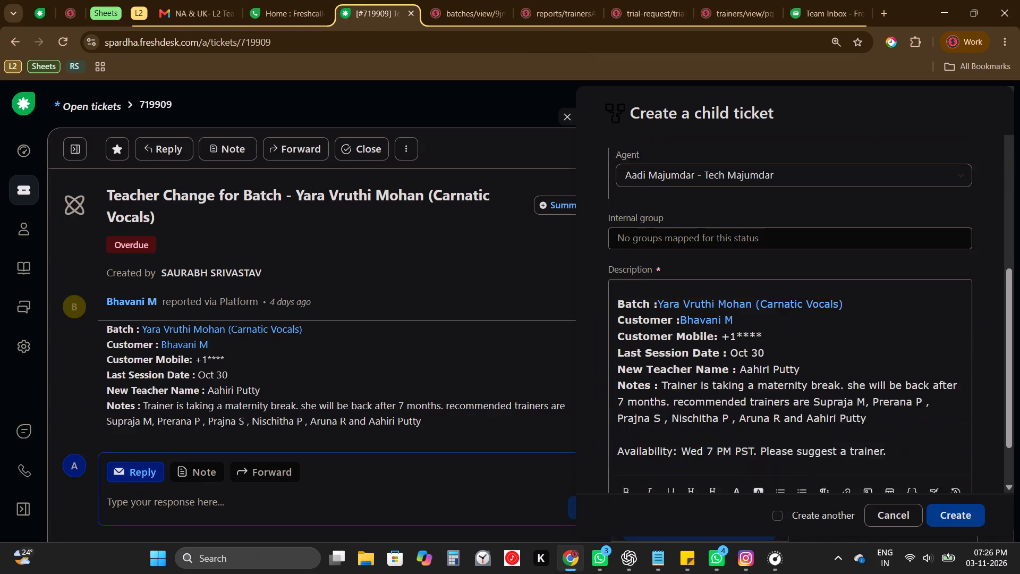
{"action": "left_click", "coordinate": [966, 529]}
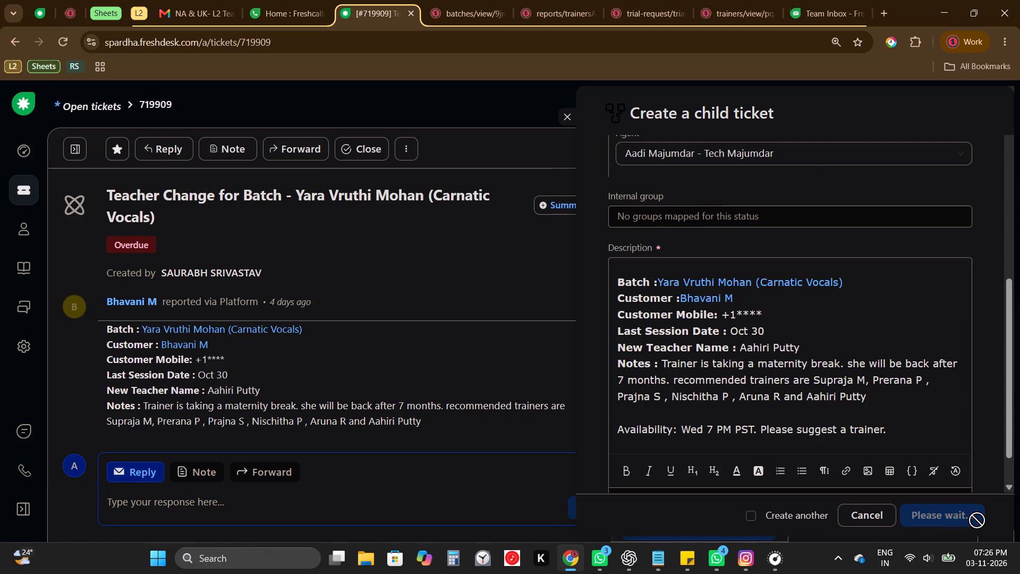
Open a note on ticket 719909 and paste in the line copied from the prepared Notepad text.
{"action": "left_click", "coordinate": [218, 482]}
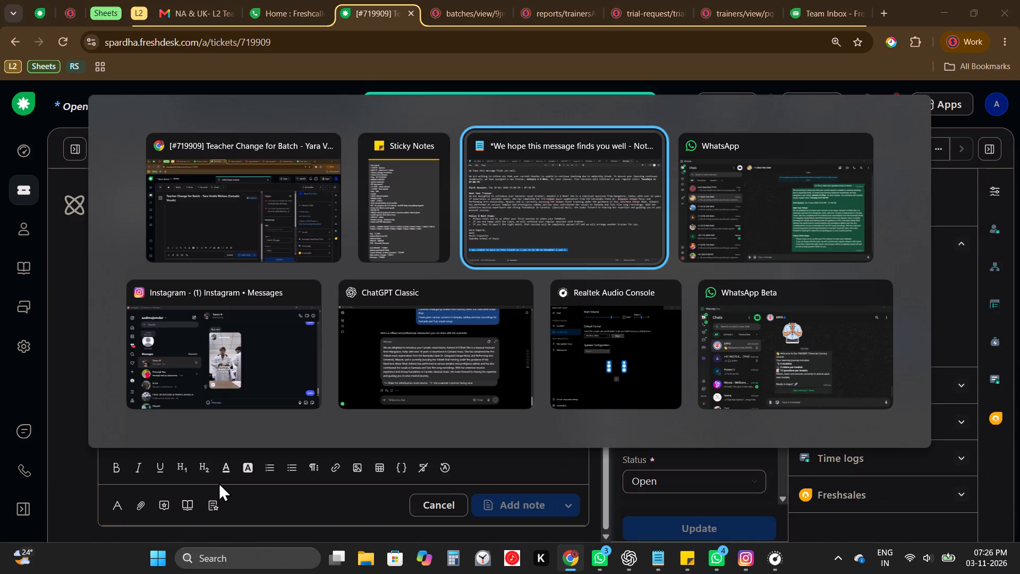
{"action": "key", "text": "ctrl+c"}
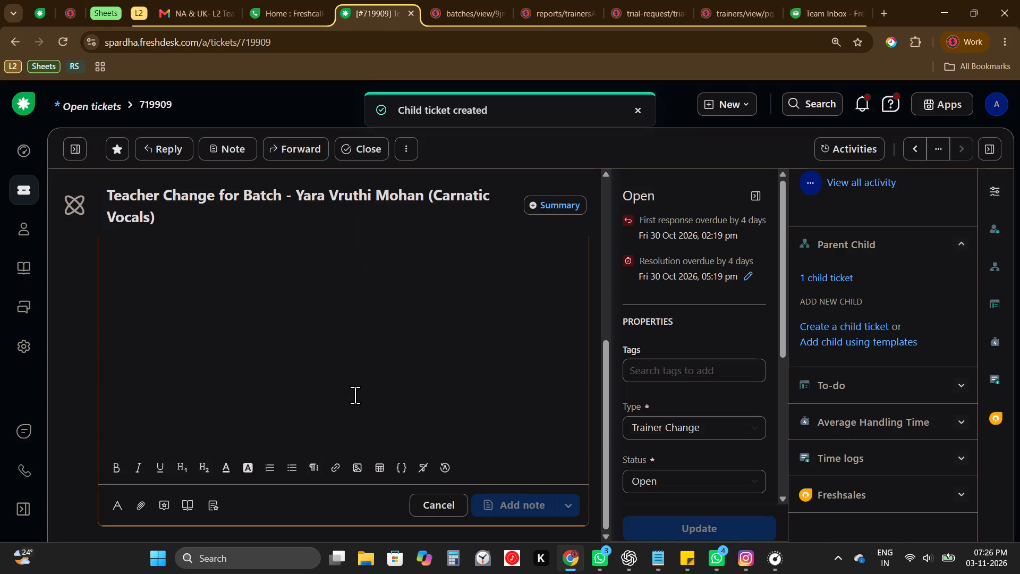
{"action": "left_click", "coordinate": [355, 395]}
{"action": "left_click", "coordinate": [355, 395]}
{"action": "scroll", "coordinate": [355, 395], "scroll_direction": "up", "scroll_amount": 1}
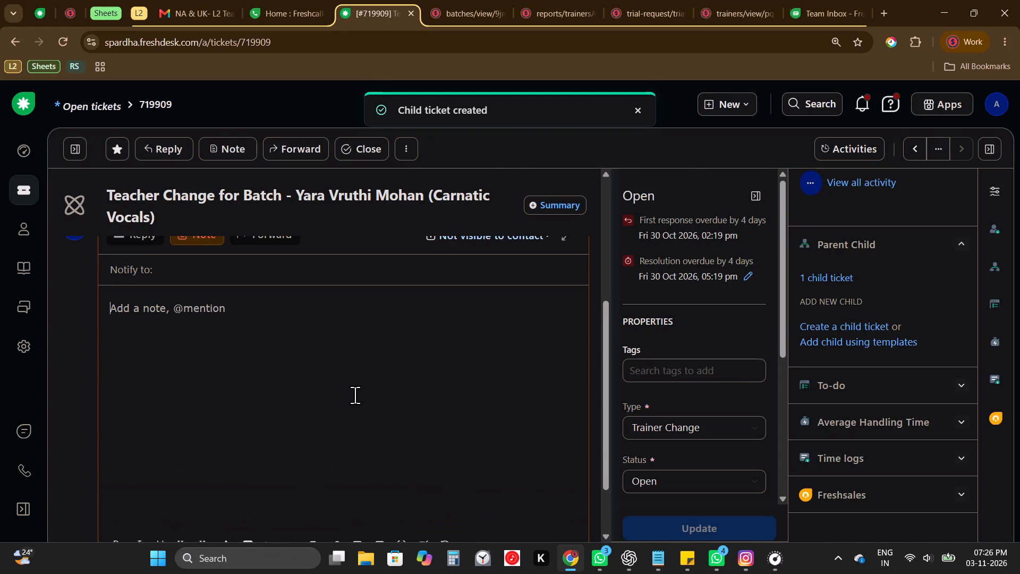
{"action": "left_click", "coordinate": [355, 395]}
{"action": "key", "text": "ctrl+v"}
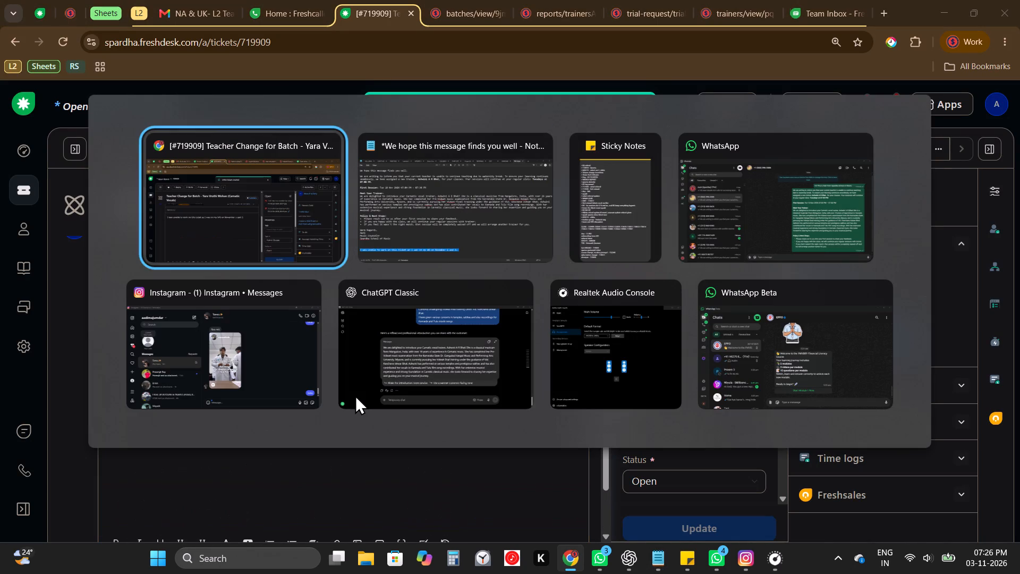
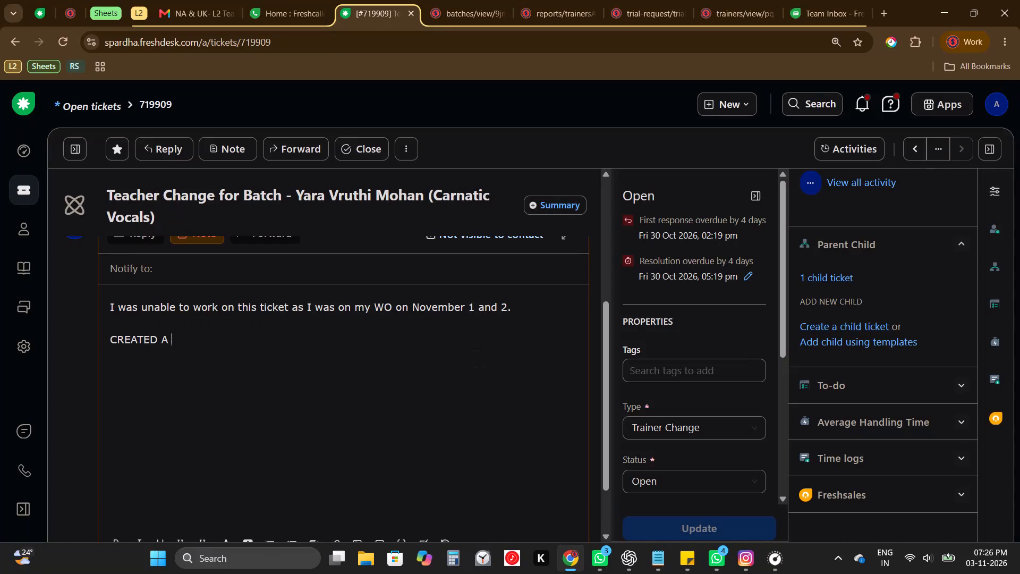
Complete the note on ticket 719909 with the line "CREATED A CHILD TICKET." and add it to the ticket.
{"action": "key", "text": "BackSpace"}
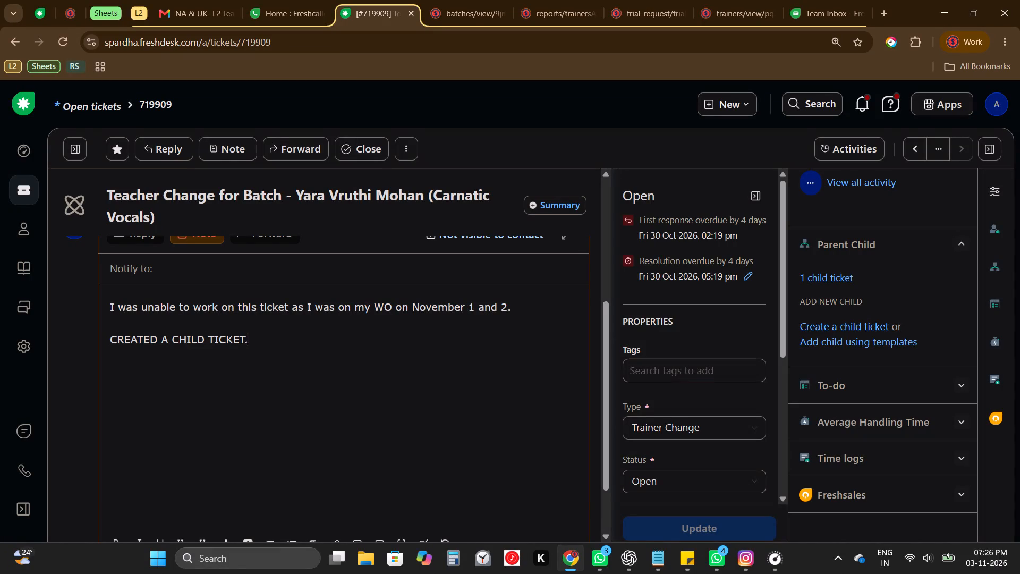
{"action": "scroll", "coordinate": [465, 411], "scroll_direction": "down", "scroll_amount": 3}
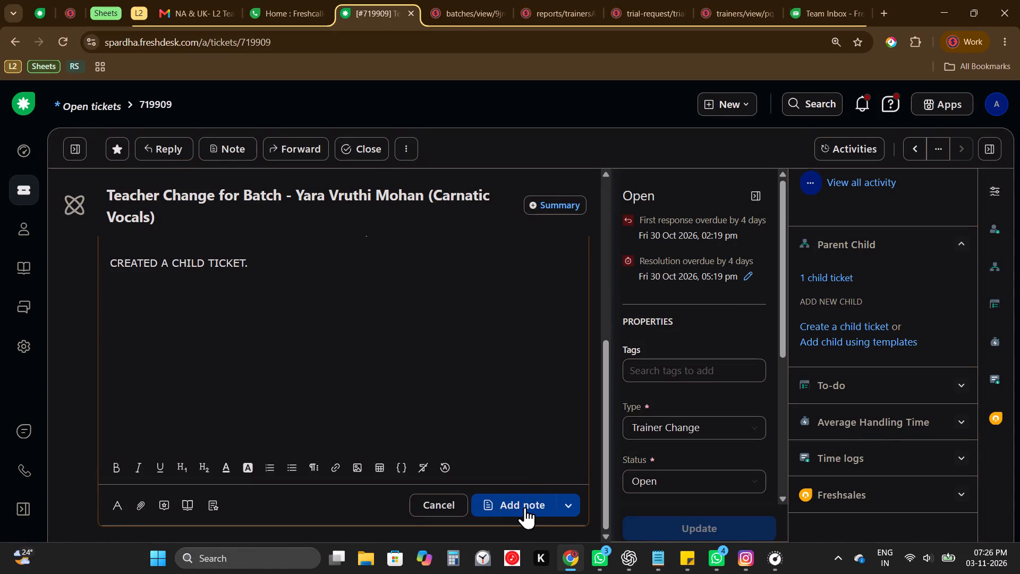
{"action": "left_click", "coordinate": [525, 507]}
{"action": "left_click", "coordinate": [674, 482]}
{"action": "left_click", "coordinate": [708, 458]}
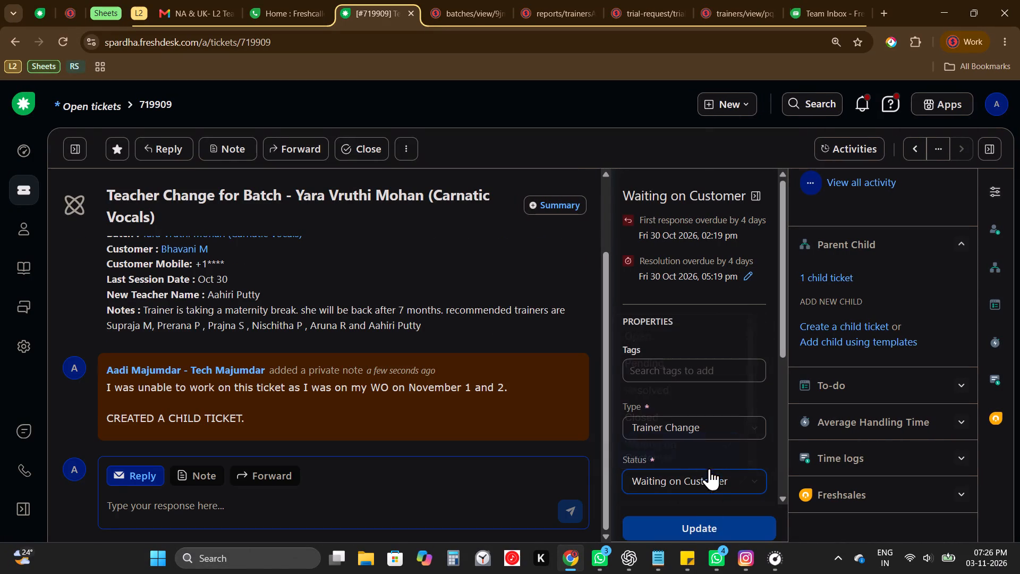
{"action": "left_click", "coordinate": [718, 533]}
{"action": "left_click", "coordinate": [924, 145]}
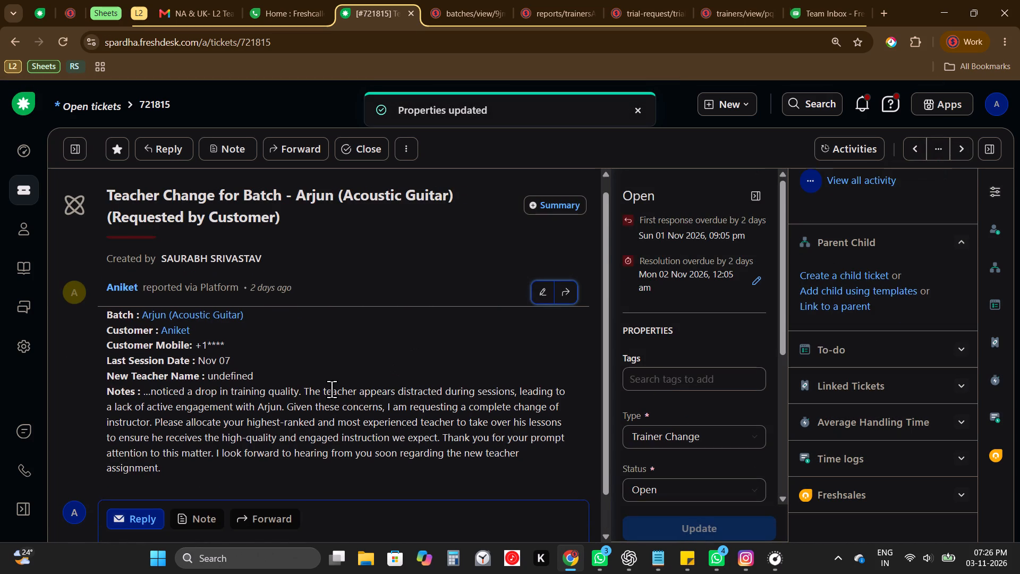
{"action": "left_click", "coordinate": [167, 351]}
{"action": "left_click_drag", "start_coordinate": [167, 351], "coordinate": [344, 356]}
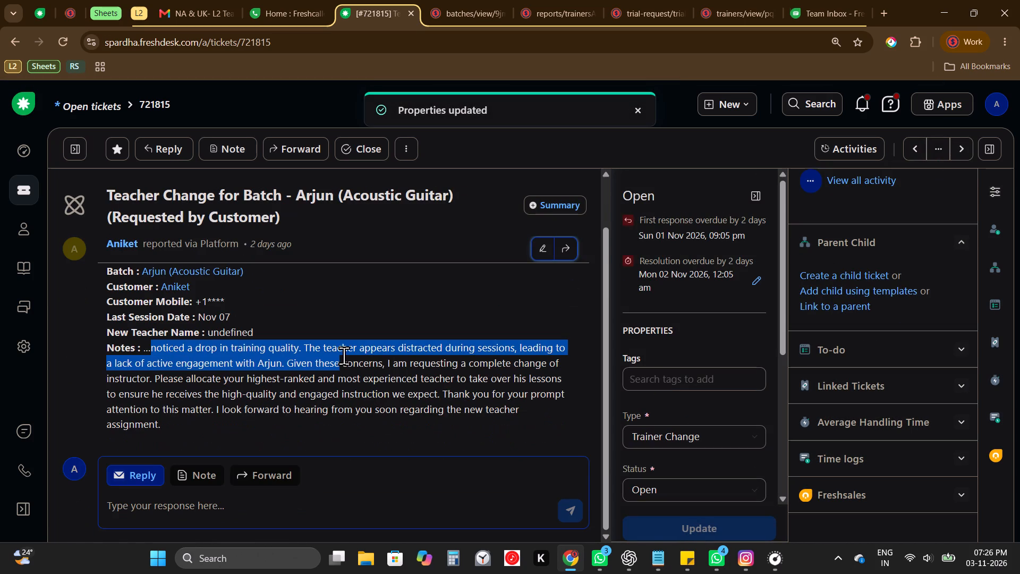
{"action": "left_click", "coordinate": [323, 344]}
{"action": "left_click_drag", "start_coordinate": [323, 344], "coordinate": [429, 362]}
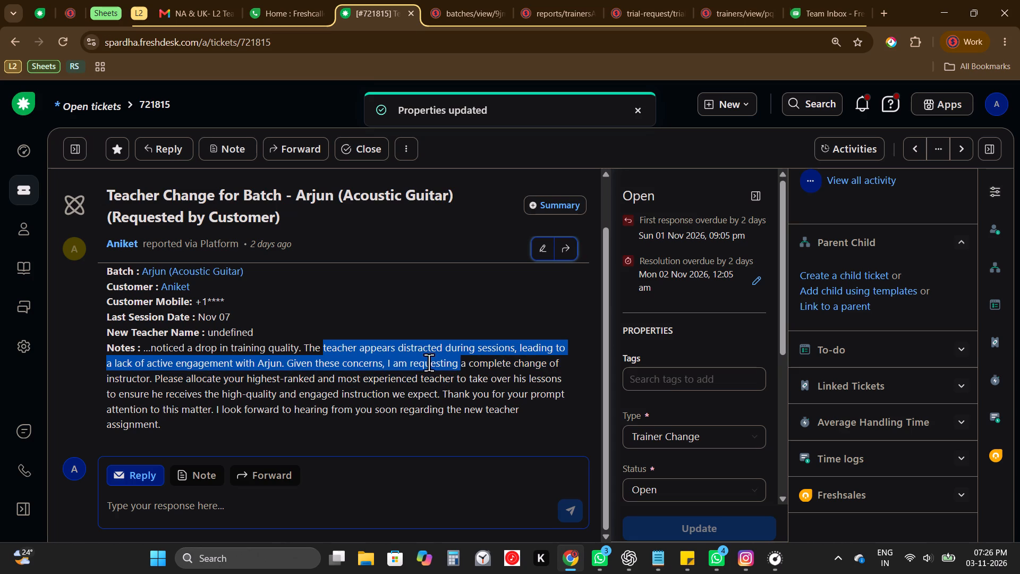
{"action": "left_click_drag", "start_coordinate": [429, 362], "coordinate": [173, 386]}
{"action": "left_click", "coordinate": [173, 386]}
{"action": "left_click_drag", "start_coordinate": [173, 386], "coordinate": [489, 386]}
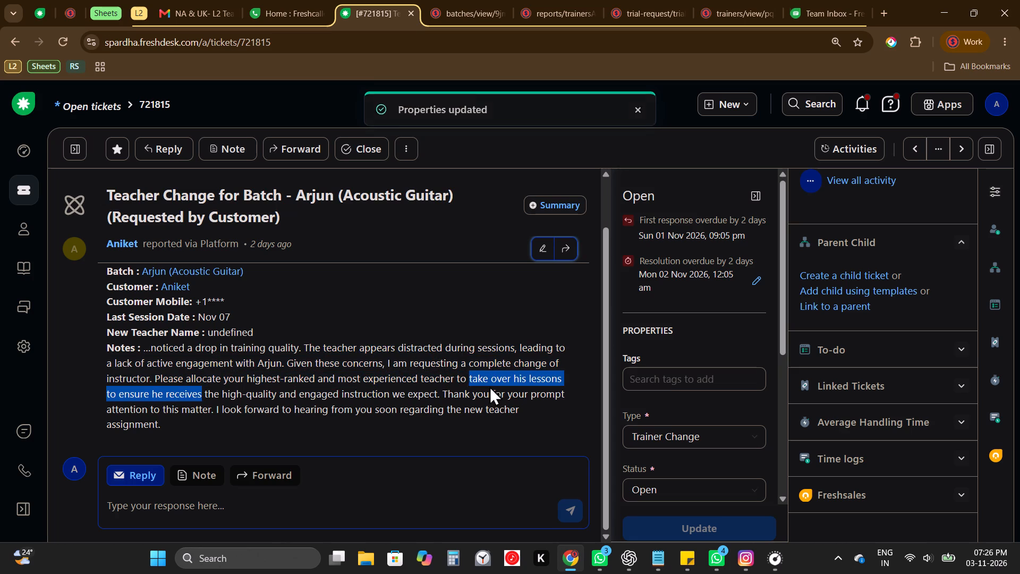
{"action": "left_click_drag", "start_coordinate": [489, 386], "coordinate": [532, 433]}
{"action": "left_click", "coordinate": [532, 433]}
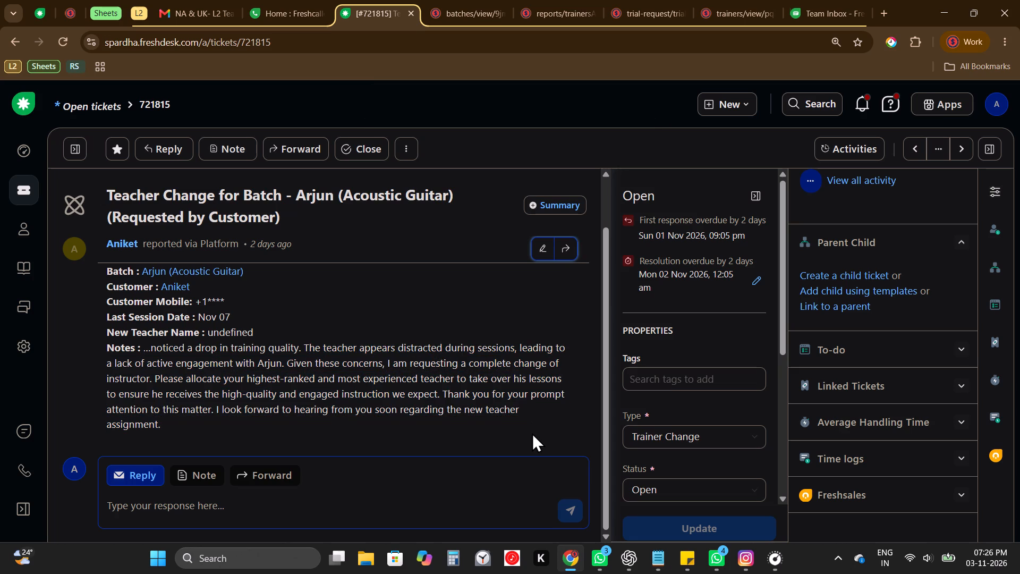
{"action": "scroll", "coordinate": [404, 376], "scroll_direction": "up", "scroll_amount": 1}
{"action": "left_click", "coordinate": [212, 333]}
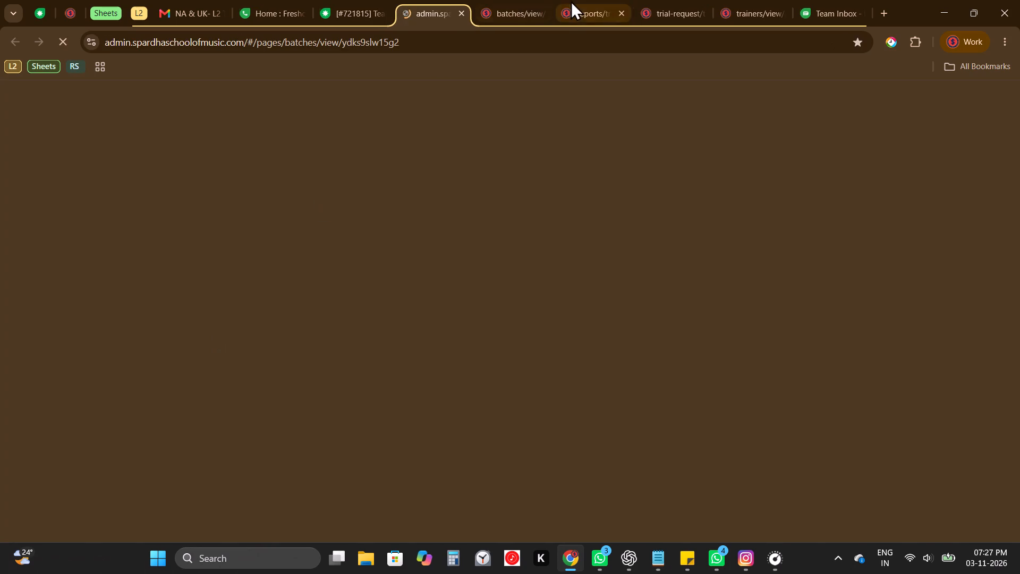
{"action": "left_click", "coordinate": [545, 15]}
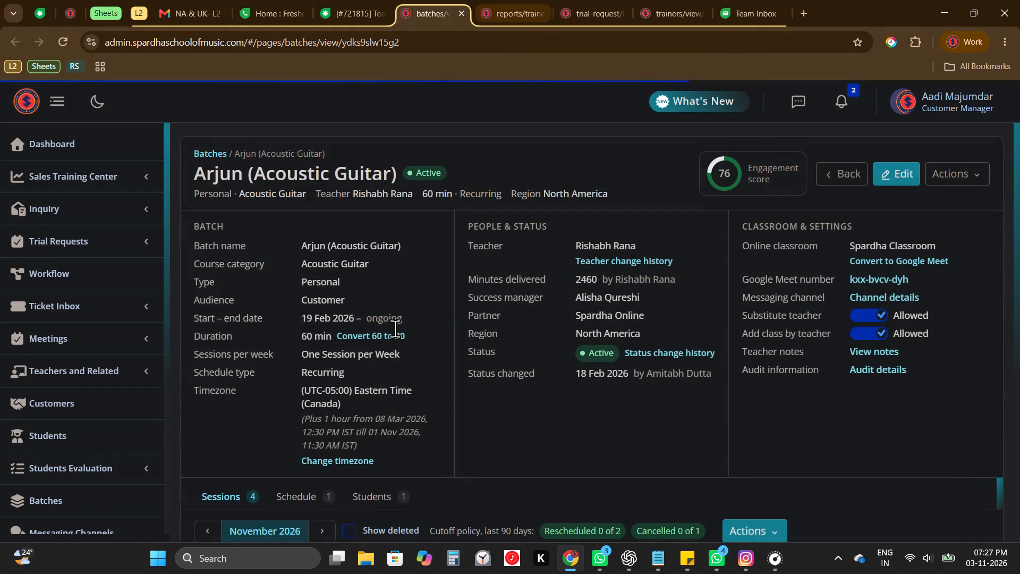
Copy the batch's timezone into the Teachers Allocation report, setting it to (UTC-05:00) Eastern Time (Canada).
{"action": "triple_click", "coordinate": [389, 395]}
{"action": "key", "text": "ctrl+c"}
{"action": "key", "text": "ctrl+c"}
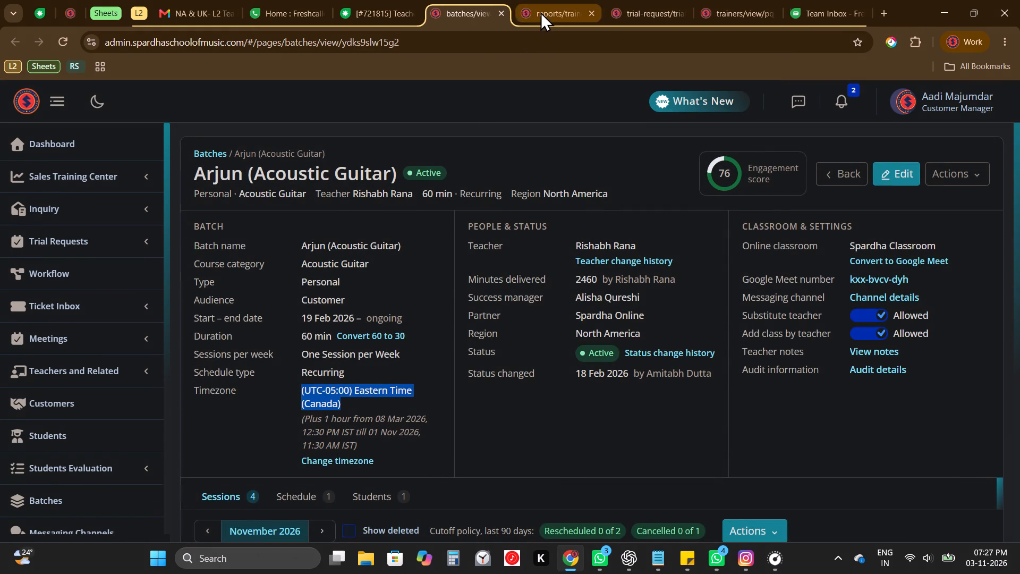
{"action": "left_click", "coordinate": [540, 12]}
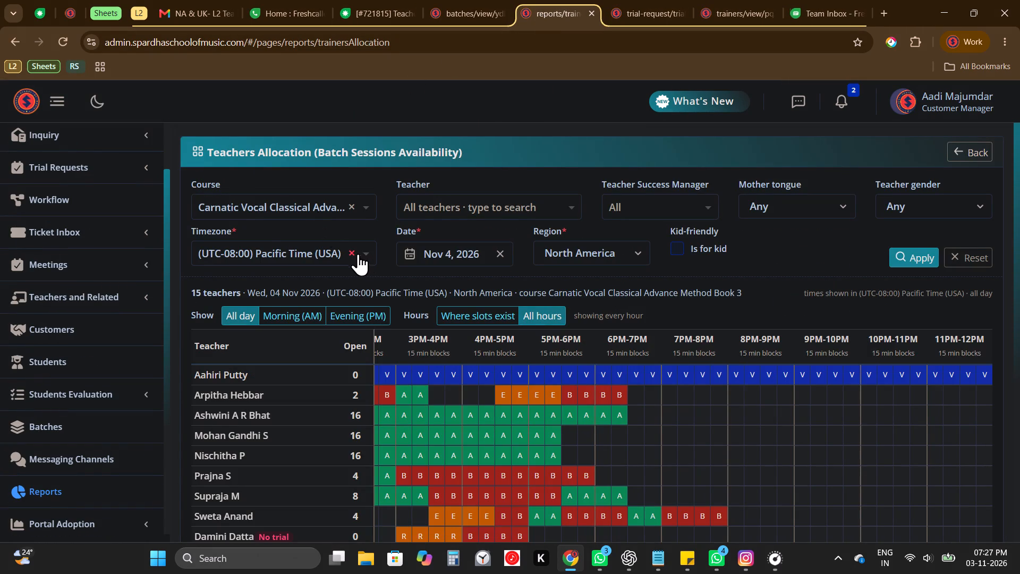
{"action": "left_click", "coordinate": [358, 254]}
{"action": "key", "text": "ctrl+v"}
{"action": "key", "text": "ctrl+Return"}
Examine the batch's November and October 2026 sessions for their days, customer times and statuses.
{"action": "left_click", "coordinate": [462, 0]}
{"action": "scroll", "coordinate": [299, 444], "scroll_direction": "down", "scroll_amount": 2}
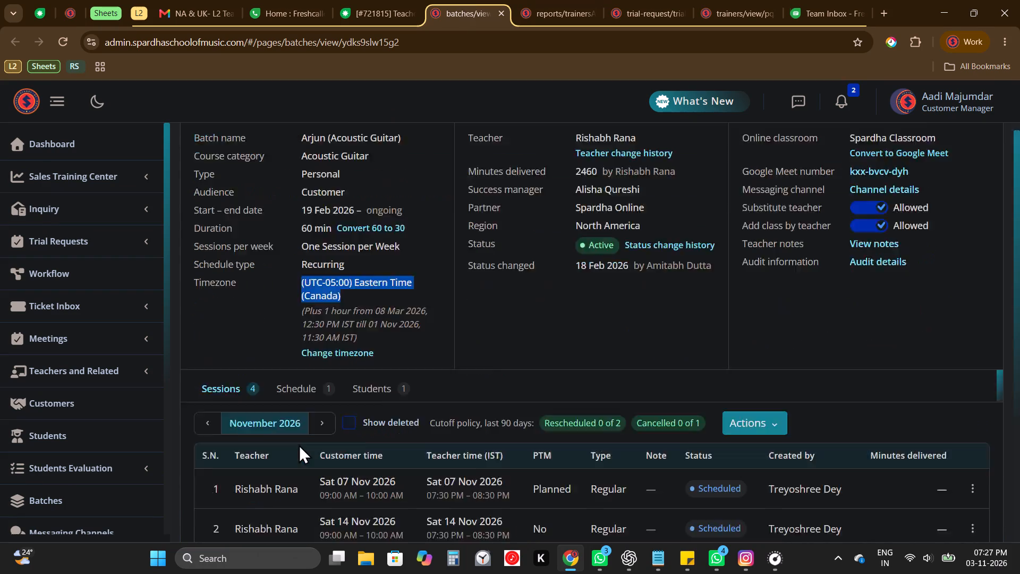
{"action": "scroll", "coordinate": [299, 444], "scroll_direction": "down", "scroll_amount": 1}
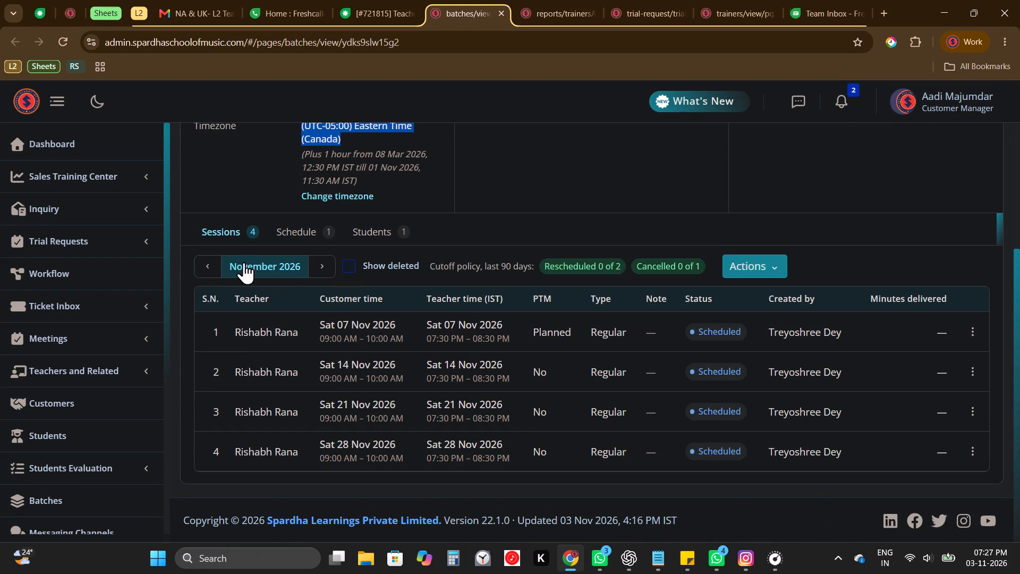
{"action": "left_click", "coordinate": [205, 256]}
{"action": "scroll", "coordinate": [409, 425], "scroll_direction": "down", "scroll_amount": 3}
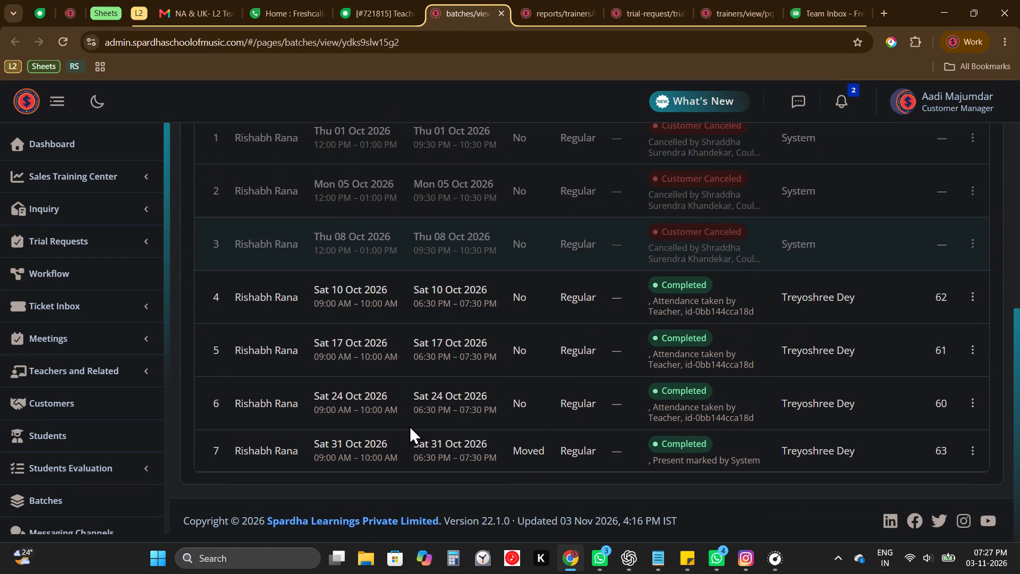
{"action": "scroll", "coordinate": [409, 425], "scroll_direction": "up", "scroll_amount": 1}
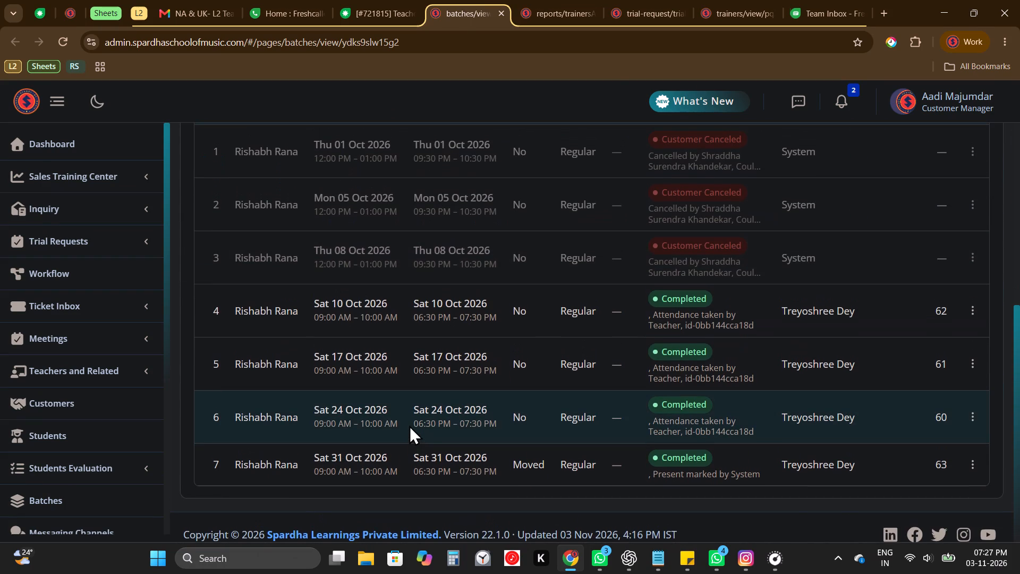
{"action": "scroll", "coordinate": [409, 425], "scroll_direction": "up", "scroll_amount": 2}
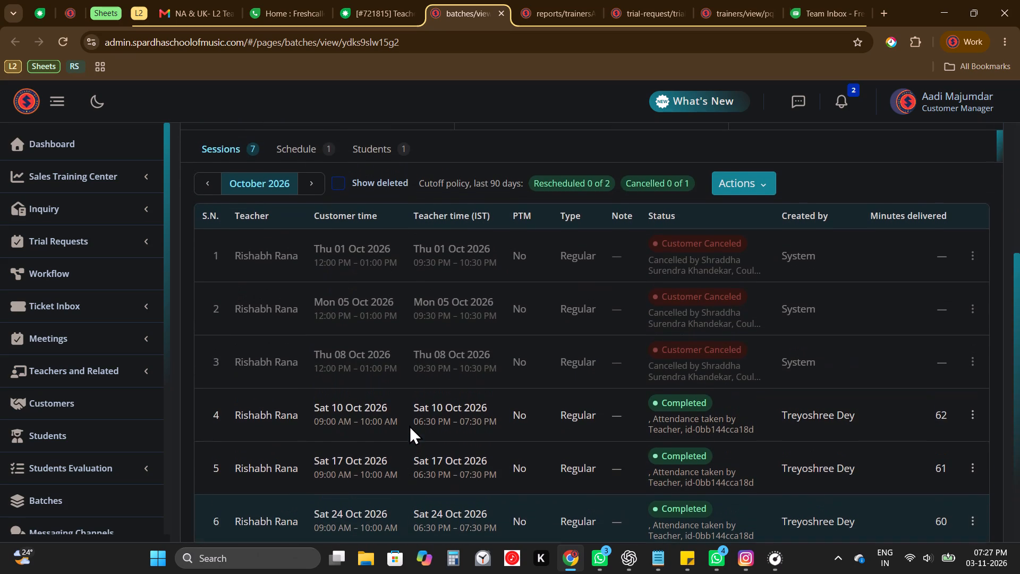
{"action": "left_click", "coordinate": [314, 190]}
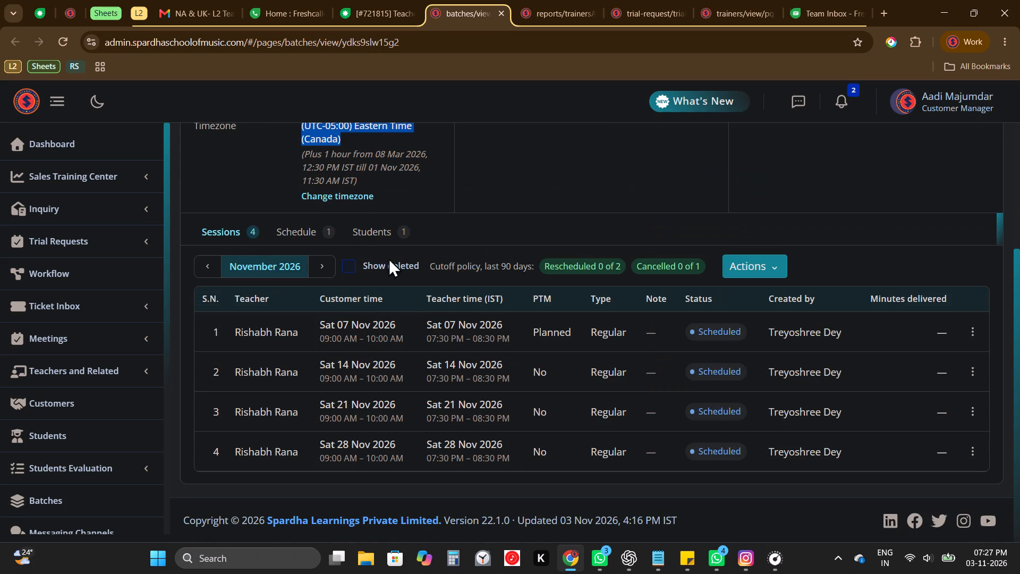
{"action": "left_click", "coordinate": [526, 0]}
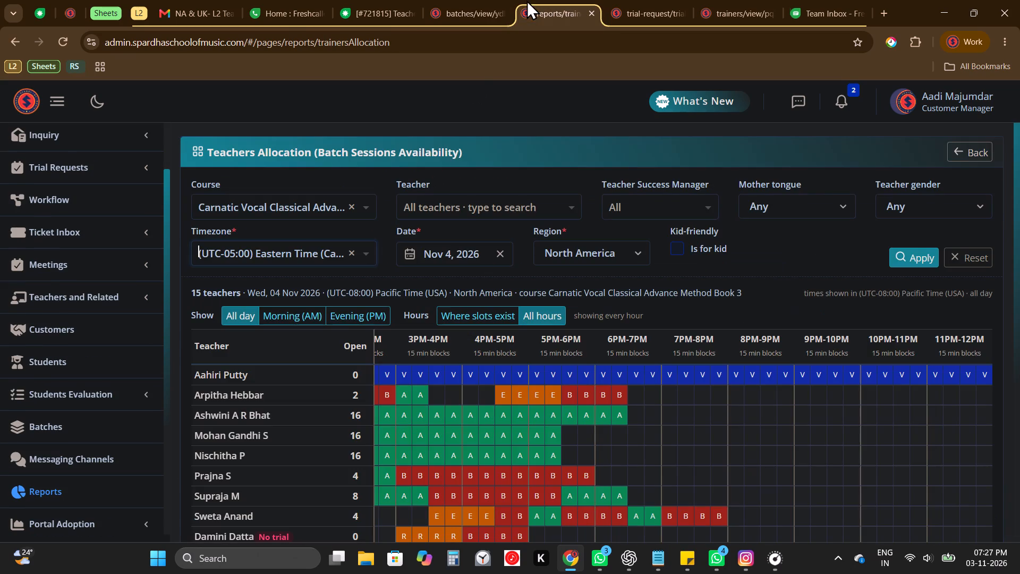
Copy the student's course from the batch and set the allocation report's course to Spardha Guitar Foundation 2024.
{"action": "left_click", "coordinate": [448, 0]}
{"action": "left_click", "coordinate": [415, 229]}
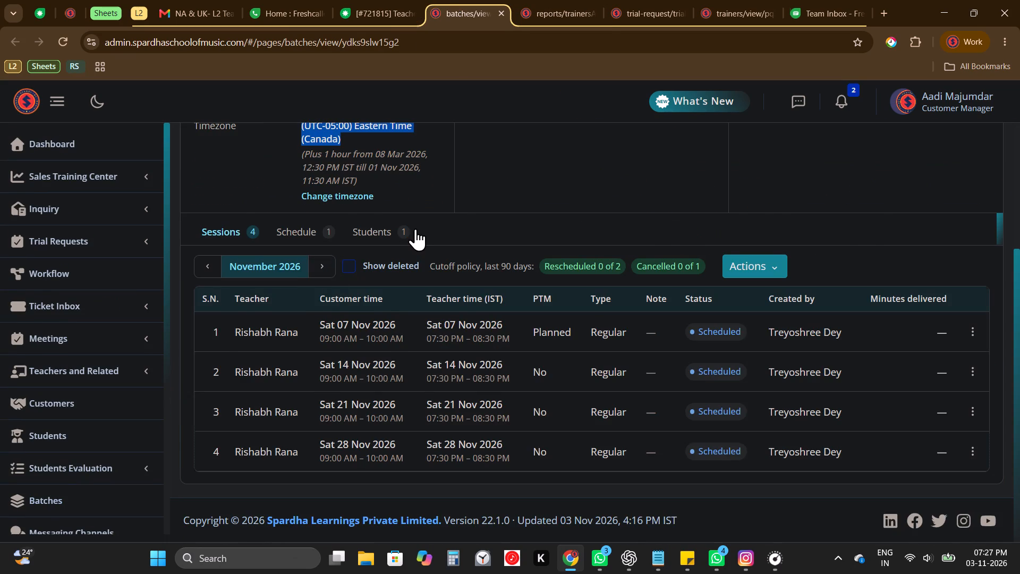
{"action": "triple_click", "coordinate": [540, 424]}
{"action": "key", "text": "ctrl+c"}
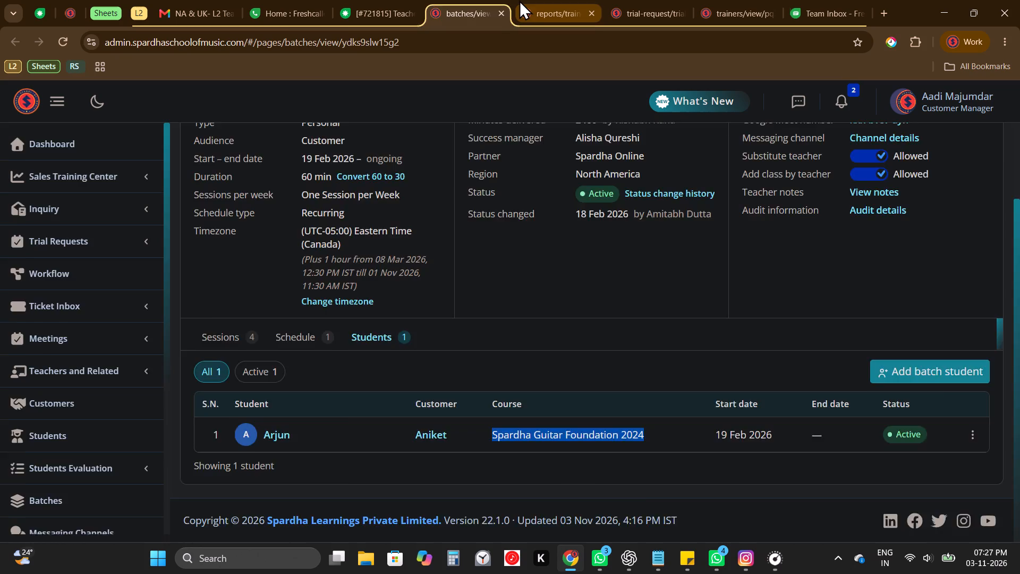
{"action": "left_click", "coordinate": [519, 0]}
{"action": "left_click", "coordinate": [297, 201]}
{"action": "key", "text": "ctrl+v"}
{"action": "key", "text": "Return"}
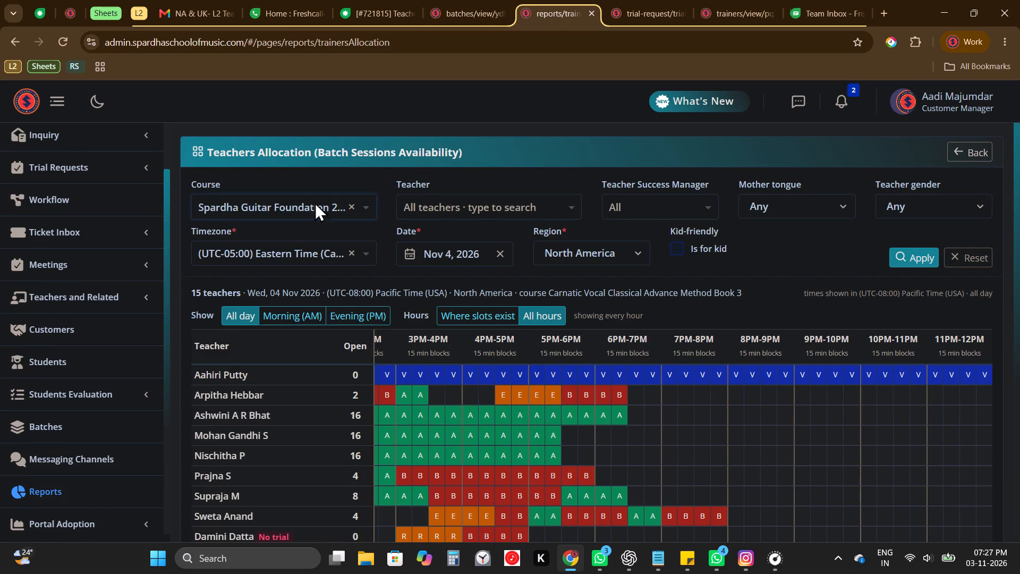
Set the allocation report's date to Nov 7, 2026 and apply the filters.
{"action": "left_click", "coordinate": [458, 258]}
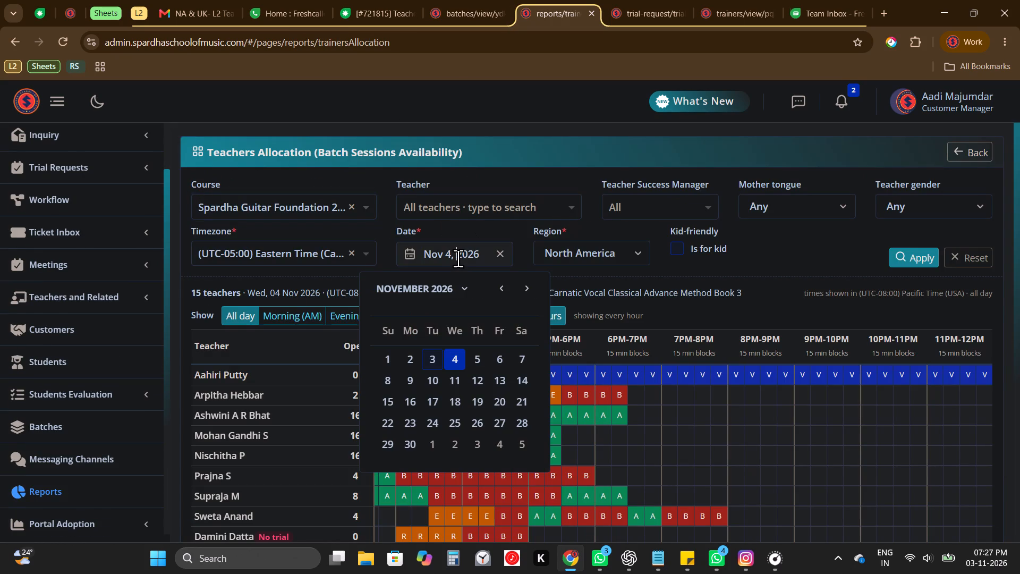
{"action": "left_click", "coordinate": [521, 357]}
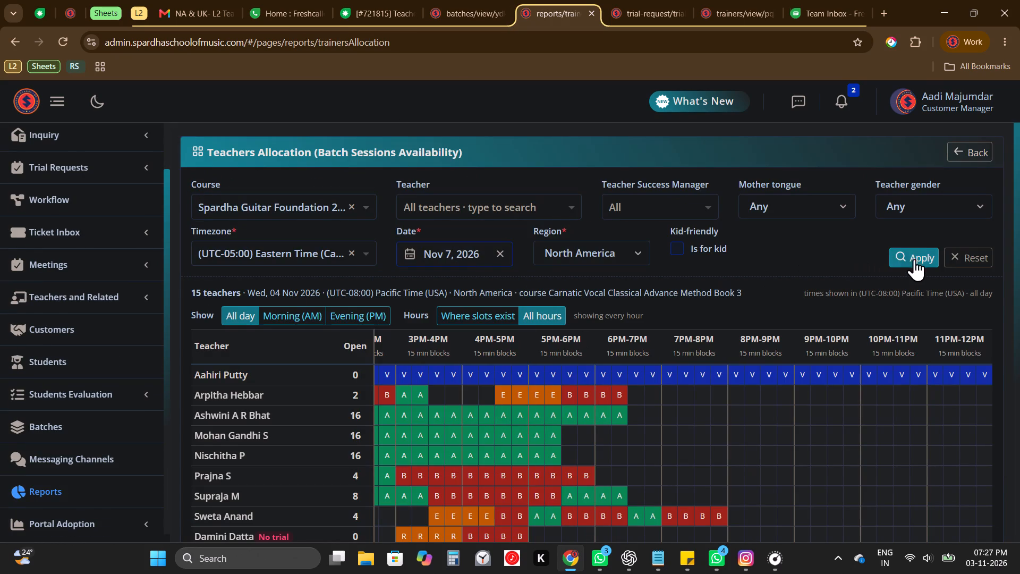
{"action": "left_click", "coordinate": [917, 257]}
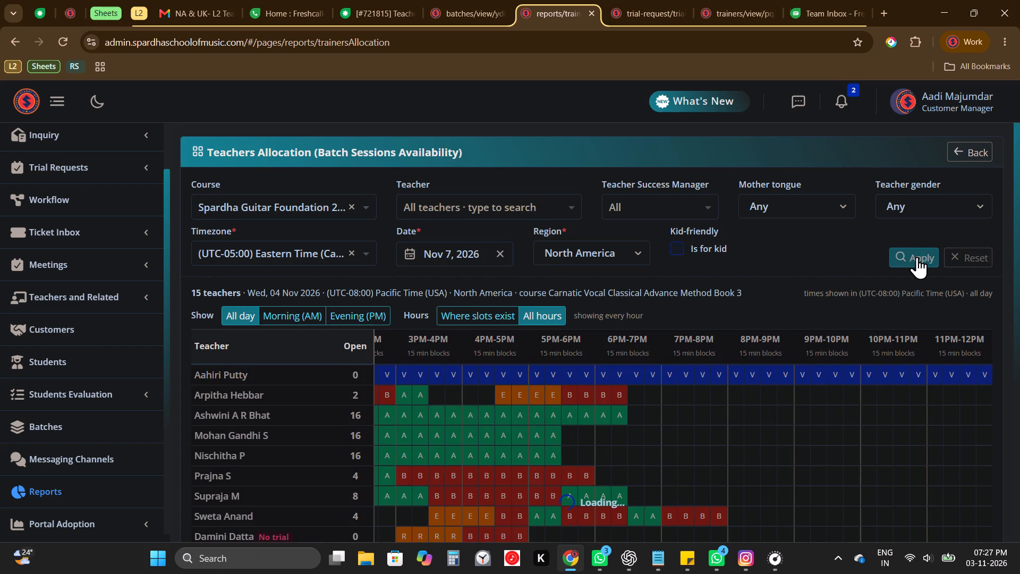
Compare the guitar teachers' availability on Nov 7 with the batch's scheduled November session time.
{"action": "scroll", "coordinate": [779, 444], "scroll_direction": "left", "scroll_amount": 2}
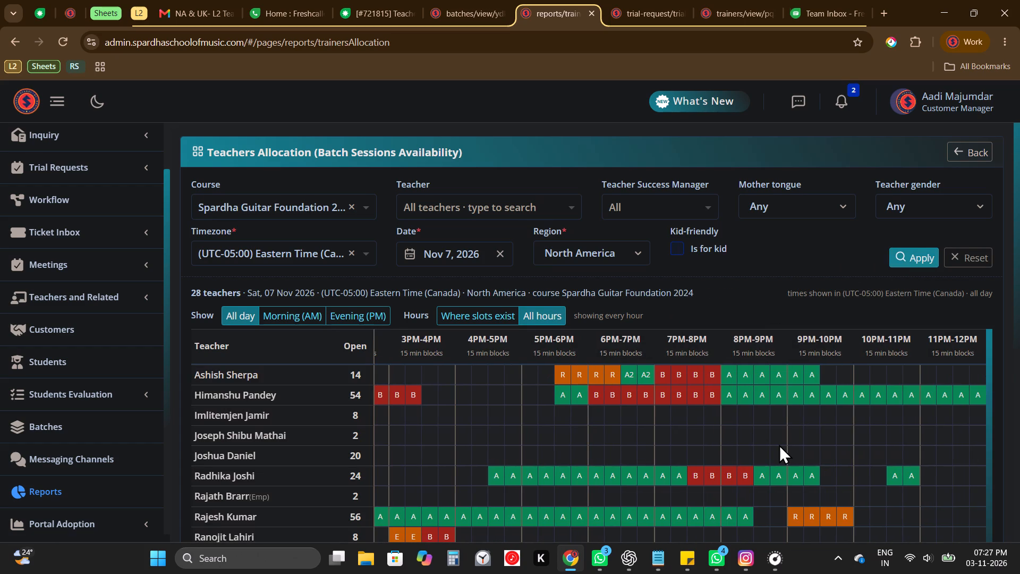
{"action": "left_click", "coordinate": [505, 0]}
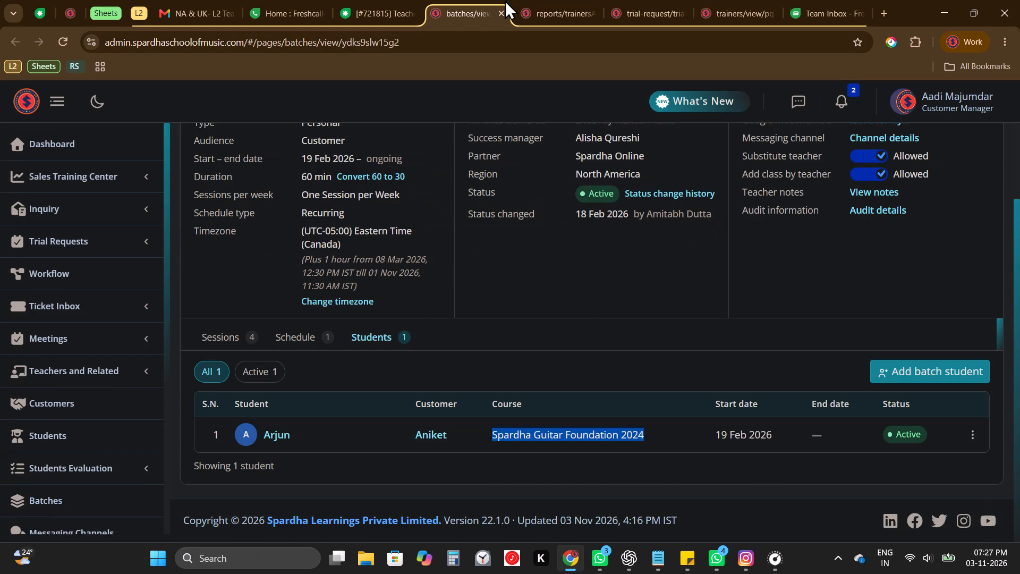
{"action": "left_click", "coordinate": [248, 335]}
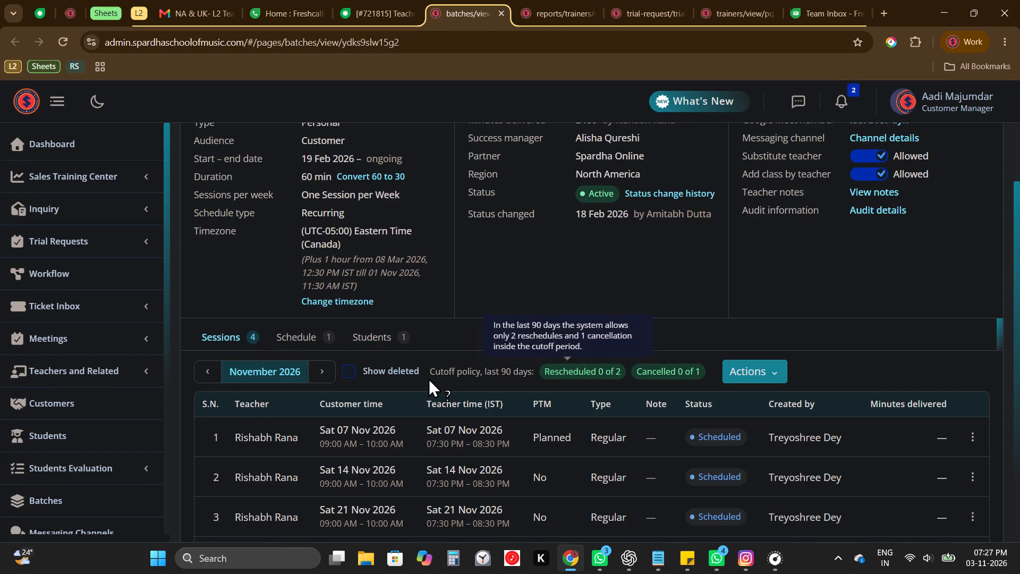
{"action": "left_click", "coordinate": [546, 0]}
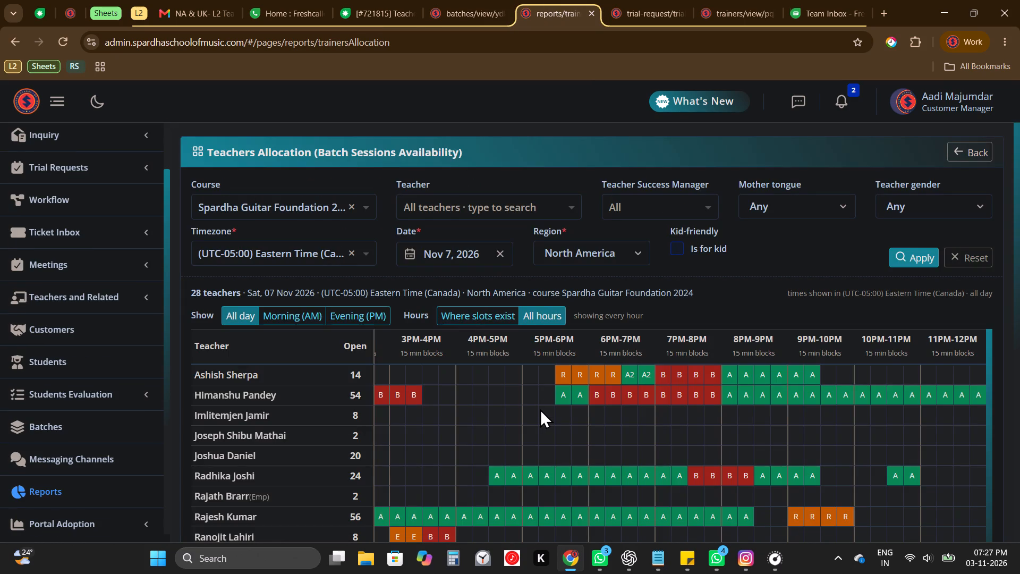
{"action": "scroll", "coordinate": [540, 409], "scroll_direction": "right", "scroll_amount": 4}
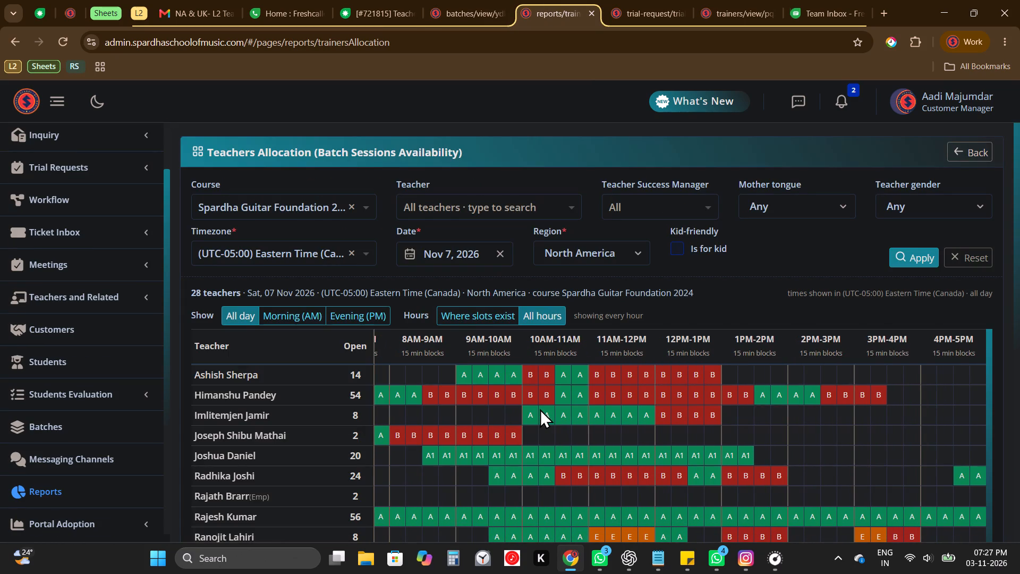
{"action": "scroll", "coordinate": [540, 409], "scroll_direction": "right", "scroll_amount": 1}
Check the teacher change history of the Arjun (Acoustic Guitar) batch, then close it.
{"action": "left_click", "coordinate": [514, 0]}
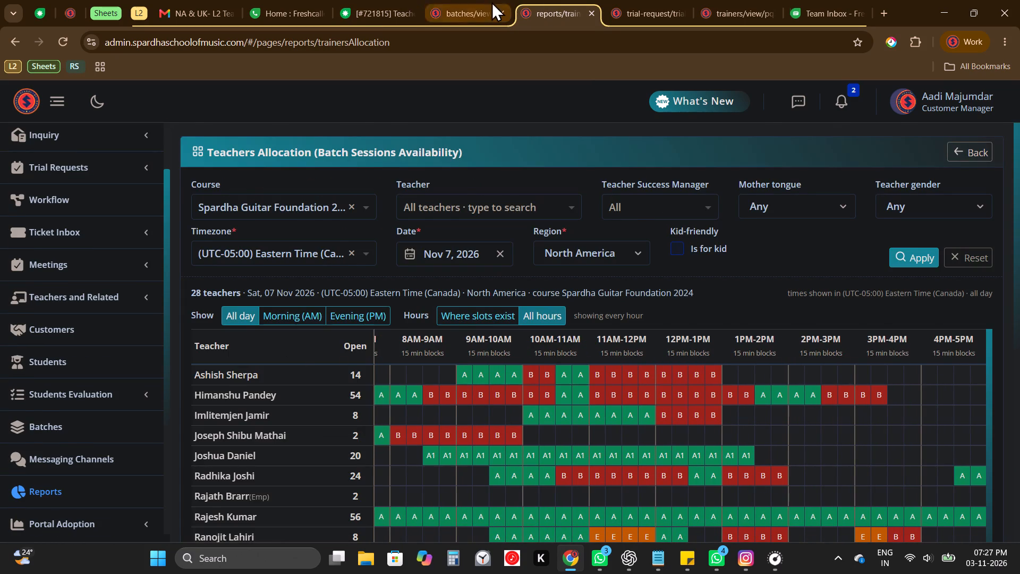
{"action": "left_click", "coordinate": [491, 2]}
{"action": "scroll", "coordinate": [702, 166], "scroll_direction": "up", "scroll_amount": 3}
{"action": "left_click", "coordinate": [647, 259]}
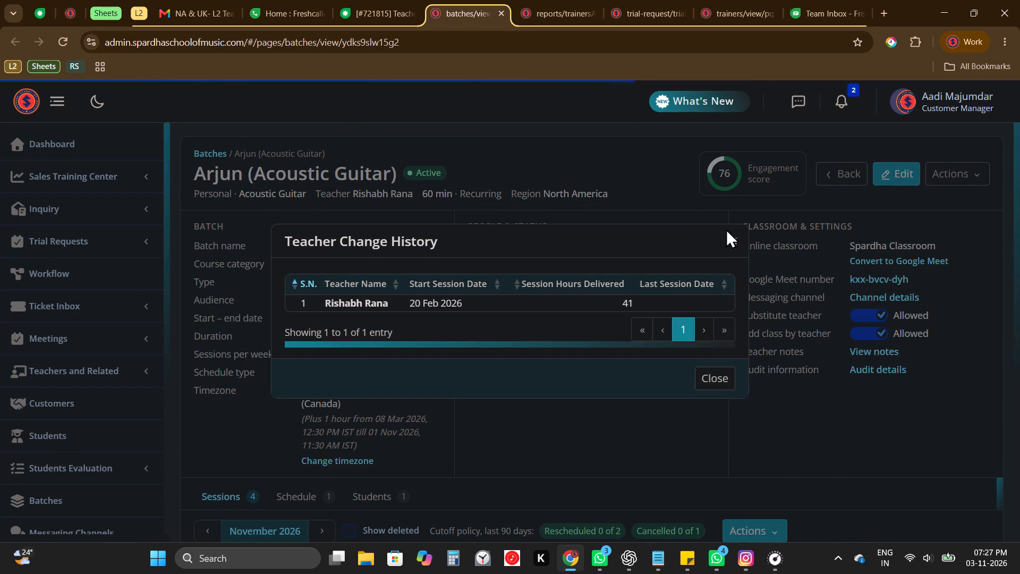
{"action": "left_click", "coordinate": [728, 230]}
Filter the allocation report to Ashish, the first listed guitar teacher, for Nov 28, 2026 and apply the filters.
{"action": "left_click_drag", "start_coordinate": [546, 0], "coordinate": [538, 0]}
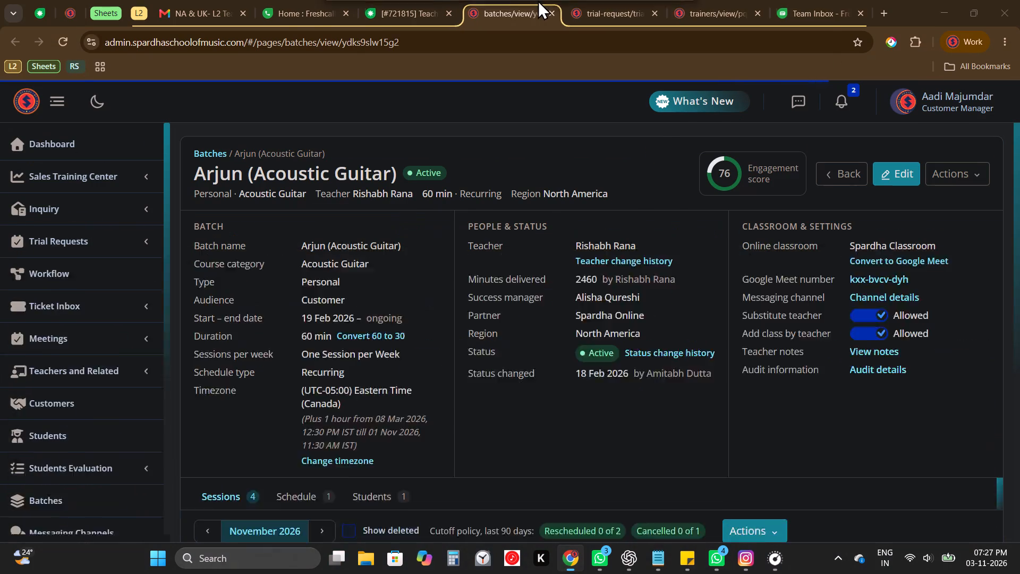
{"action": "left_click_drag", "start_coordinate": [538, 0], "coordinate": [535, 0]}
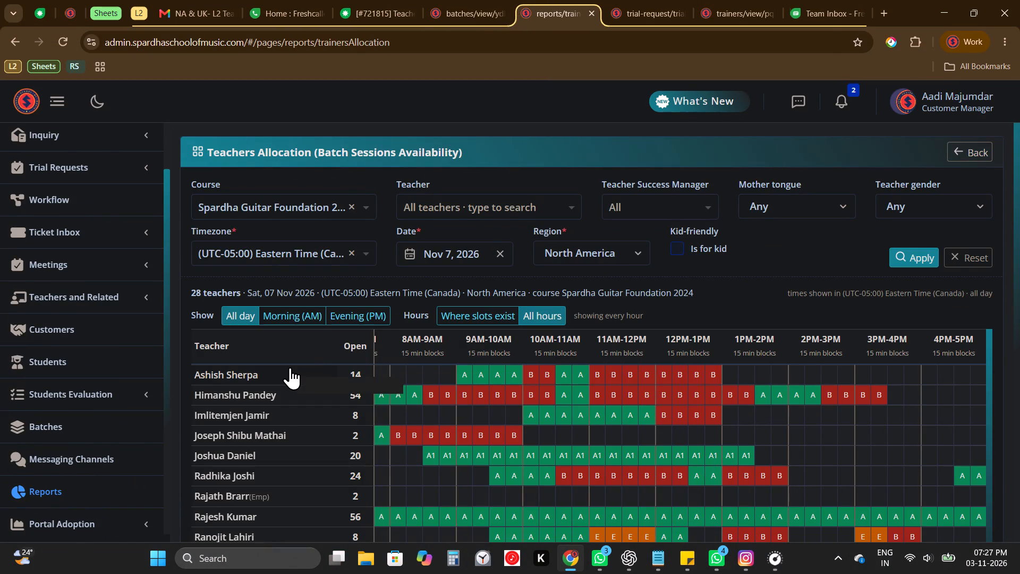
{"action": "left_click_drag", "start_coordinate": [290, 367], "coordinate": [199, 379]}
{"action": "key", "text": "ctrl+c"}
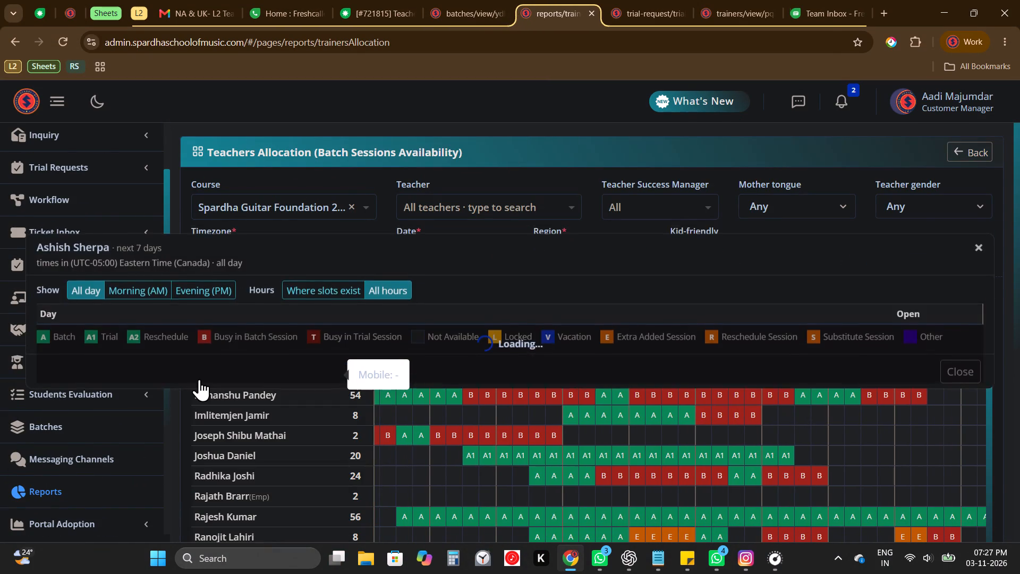
{"action": "key", "text": "Escape"}
{"action": "left_click", "coordinate": [504, 215]}
{"action": "key", "text": "ctrl+v"}
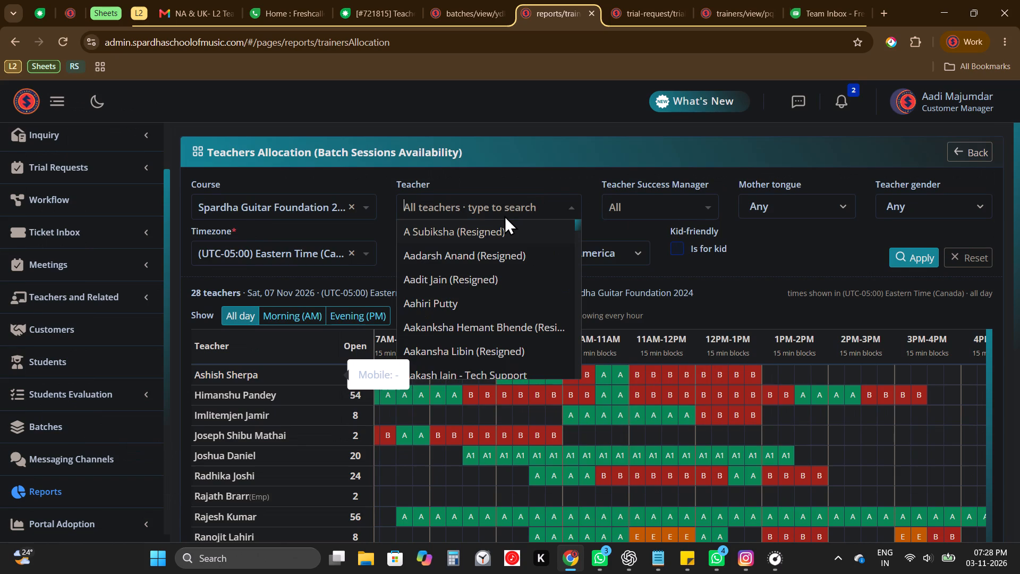
{"action": "key", "text": "Return"}
{"action": "left_click", "coordinate": [444, 261]}
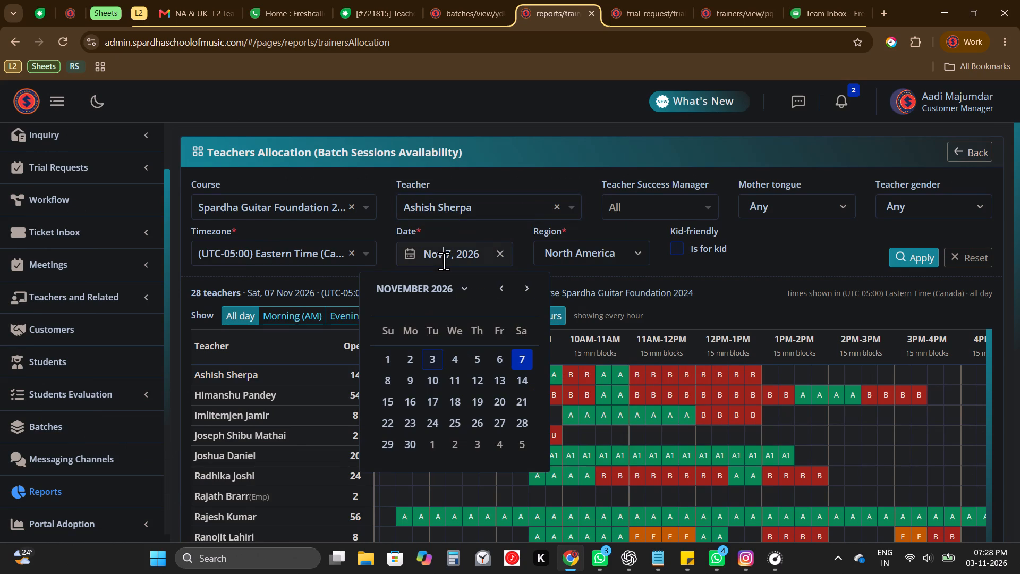
{"action": "left_click", "coordinate": [529, 418]}
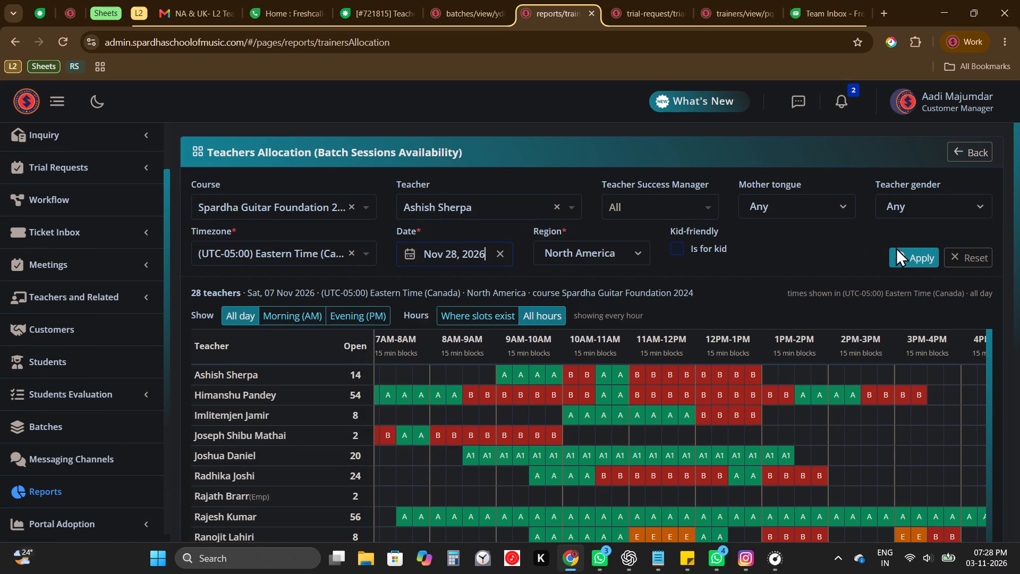
{"action": "left_click", "coordinate": [899, 256]}
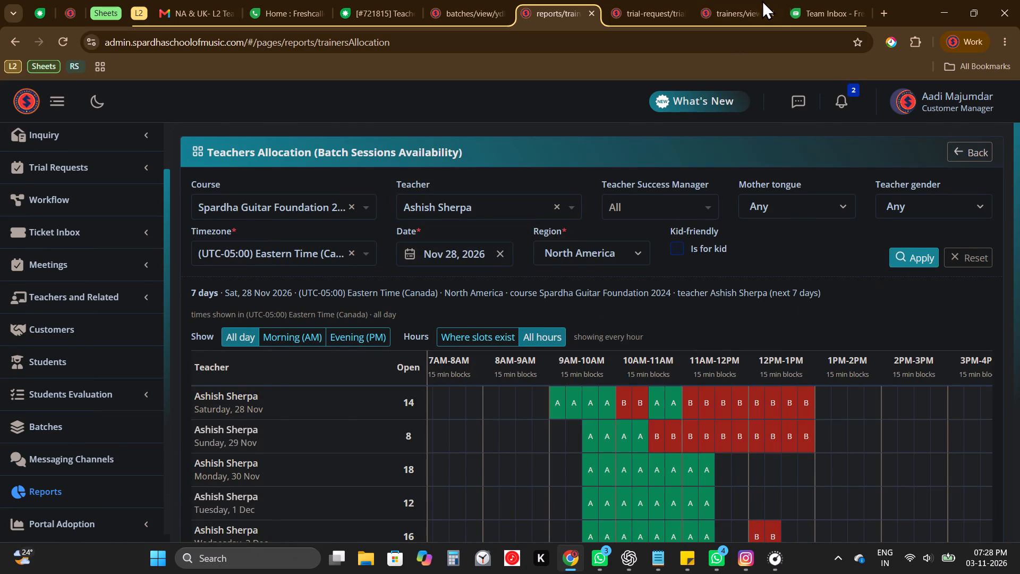
Search the teachers list for Ashish using the copied name and open his profile for review.
{"action": "left_click", "coordinate": [764, 0]}
{"action": "left_click", "coordinate": [123, 400]}
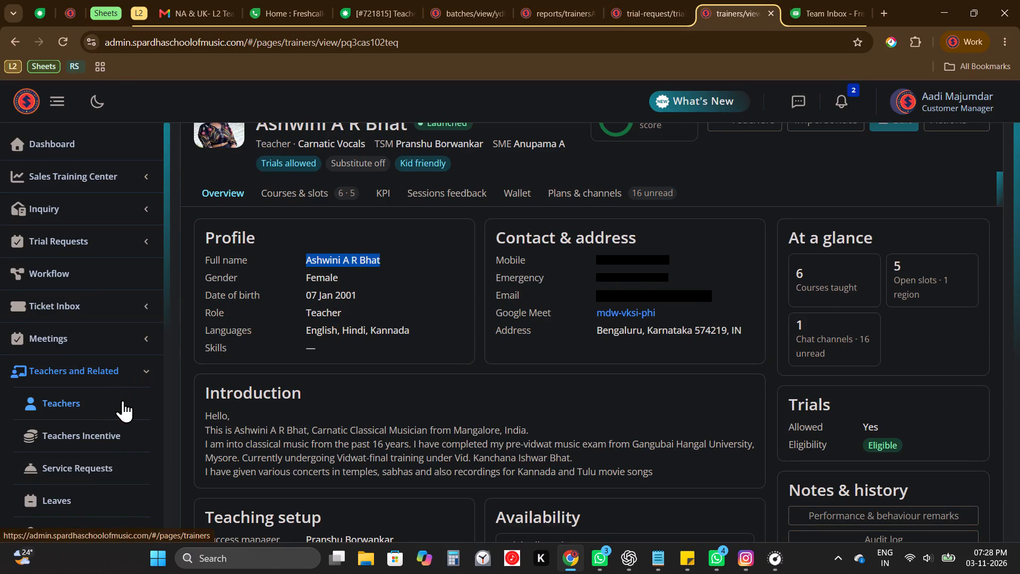
{"action": "triple_click", "coordinate": [329, 216]}
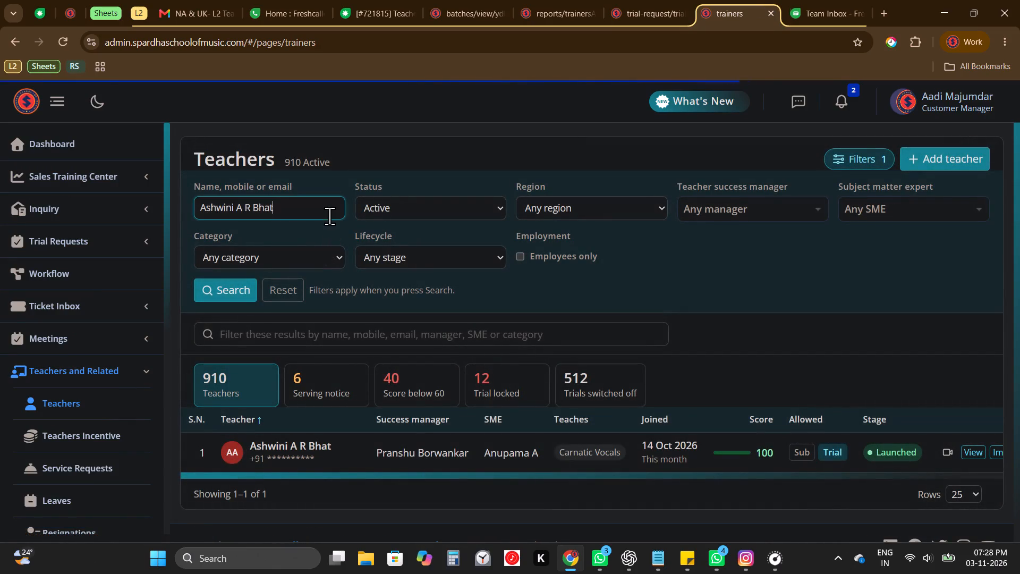
{"action": "key", "text": "ctrl+v"}
{"action": "left_click", "coordinate": [226, 285]}
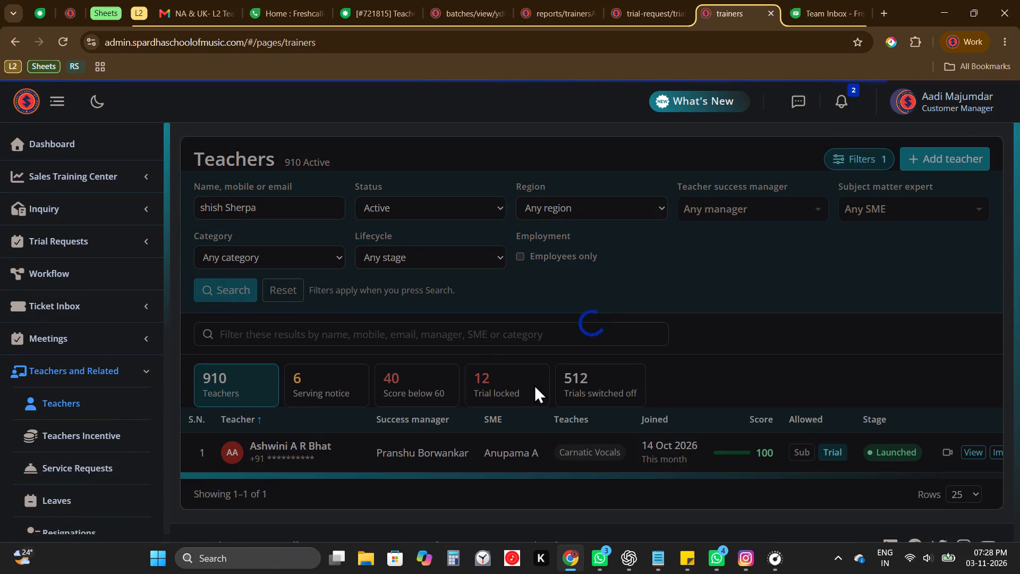
{"action": "left_click", "coordinate": [538, 454]}
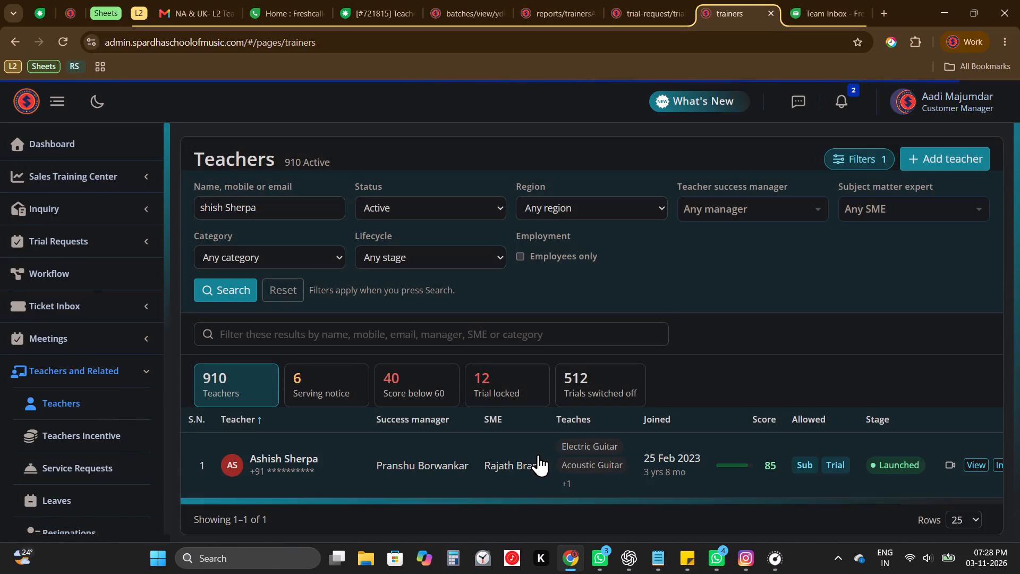
{"action": "scroll", "coordinate": [571, 404], "scroll_direction": "down", "scroll_amount": 1}
{"action": "left_click_drag", "start_coordinate": [456, 0], "coordinate": [617, 284]}
{"action": "left_click_drag", "start_coordinate": [273, 298], "coordinate": [432, 26]}
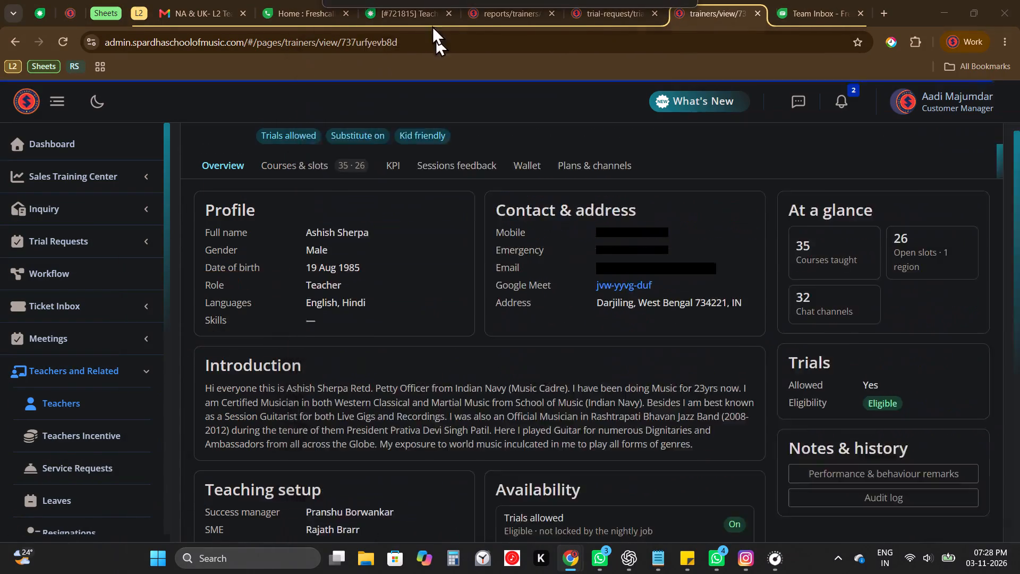
{"action": "left_click_drag", "start_coordinate": [432, 26], "coordinate": [495, 0]}
{"action": "left_click", "coordinate": [637, 264]}
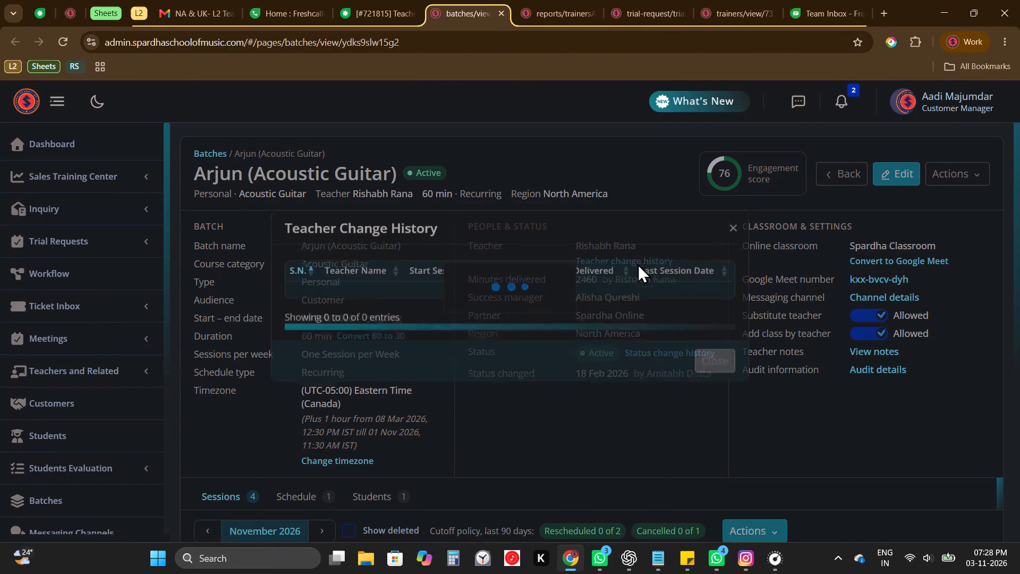
{"action": "key", "text": "Escape"}
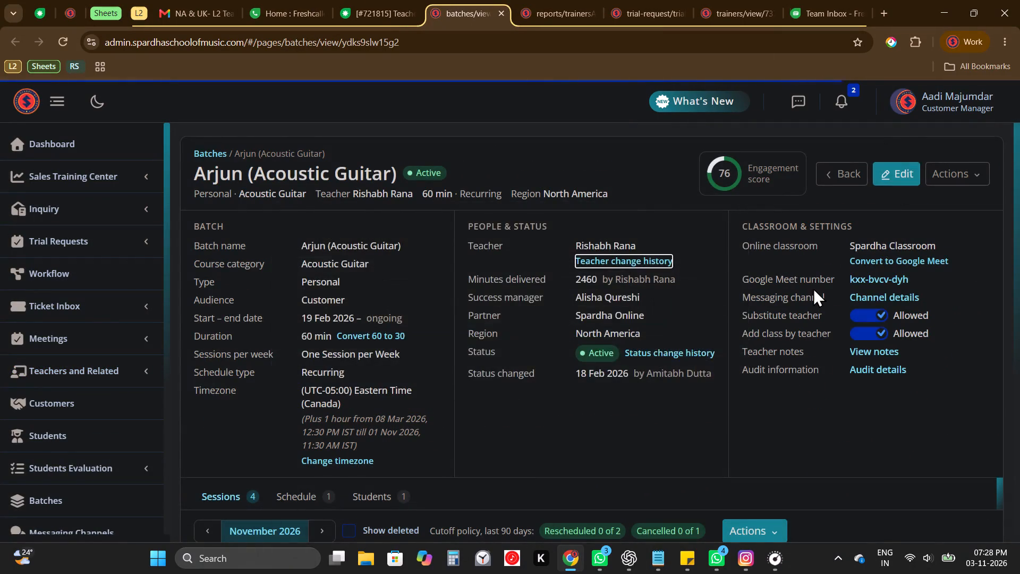
{"action": "scroll", "coordinate": [813, 288], "scroll_direction": "down", "scroll_amount": 3}
{"action": "scroll", "coordinate": [813, 288], "scroll_direction": "up", "scroll_amount": 4}
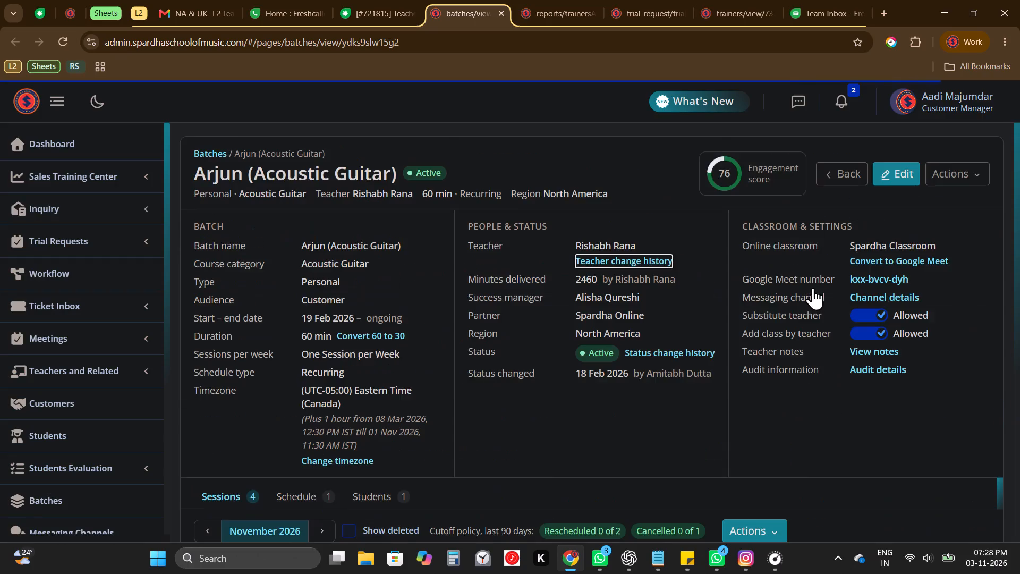
{"action": "left_click", "coordinate": [734, 0]}
{"action": "scroll", "coordinate": [660, 351], "scroll_direction": "up", "scroll_amount": 2}
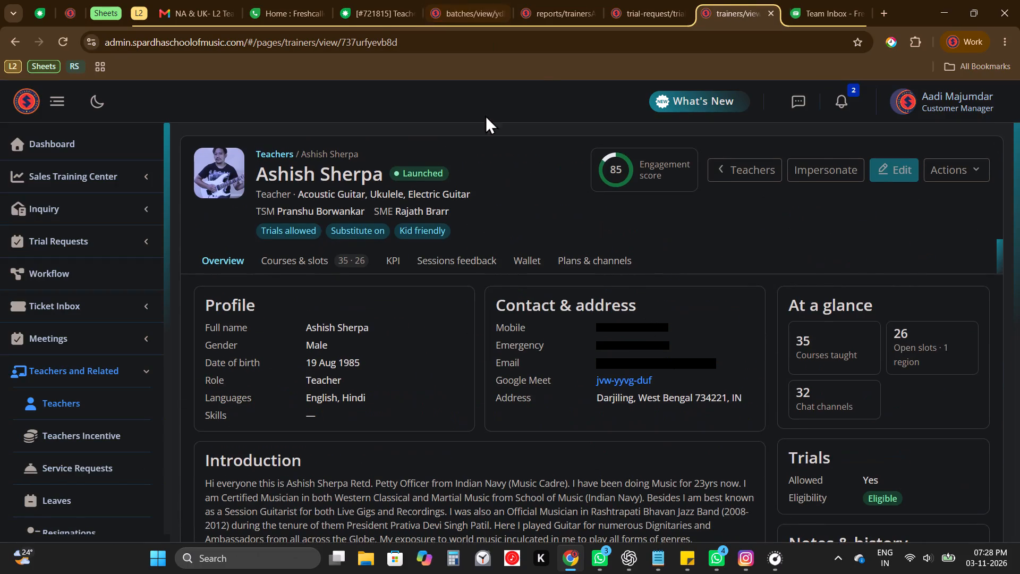
{"action": "left_click", "coordinate": [442, 0]}
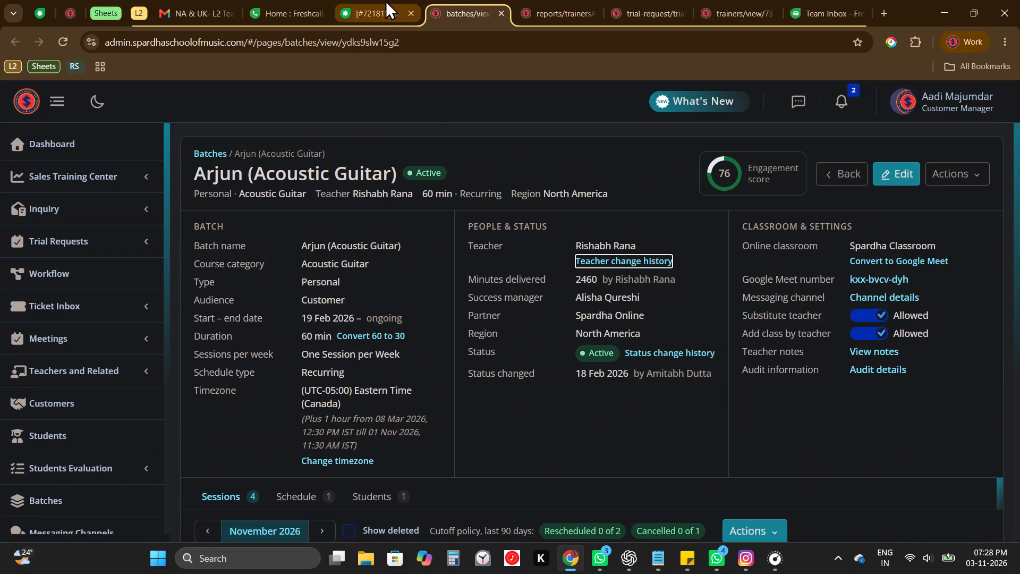
{"action": "left_click", "coordinate": [554, 0]}
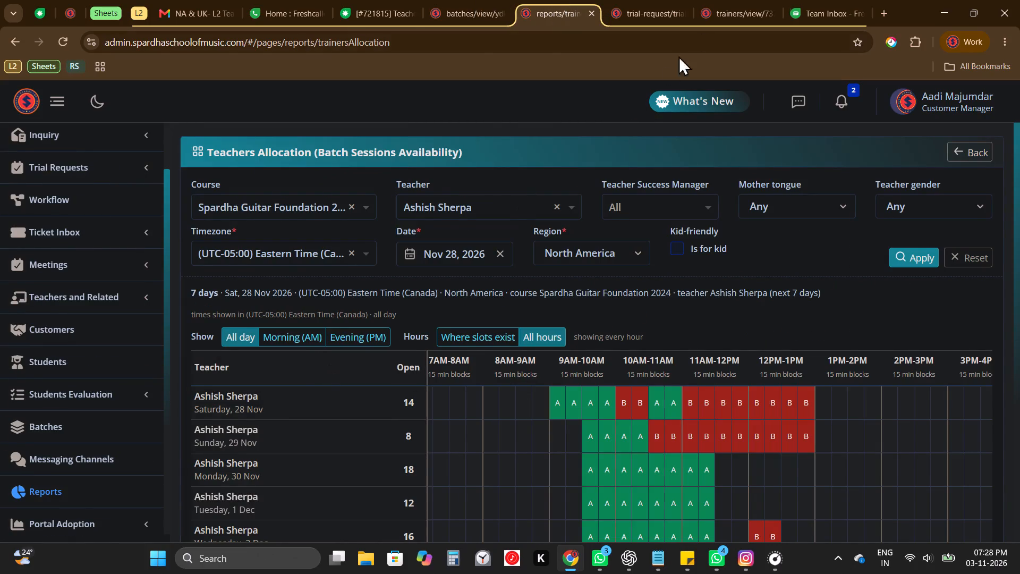
{"action": "left_click", "coordinate": [732, 0]}
{"action": "left_click", "coordinate": [132, 407]}
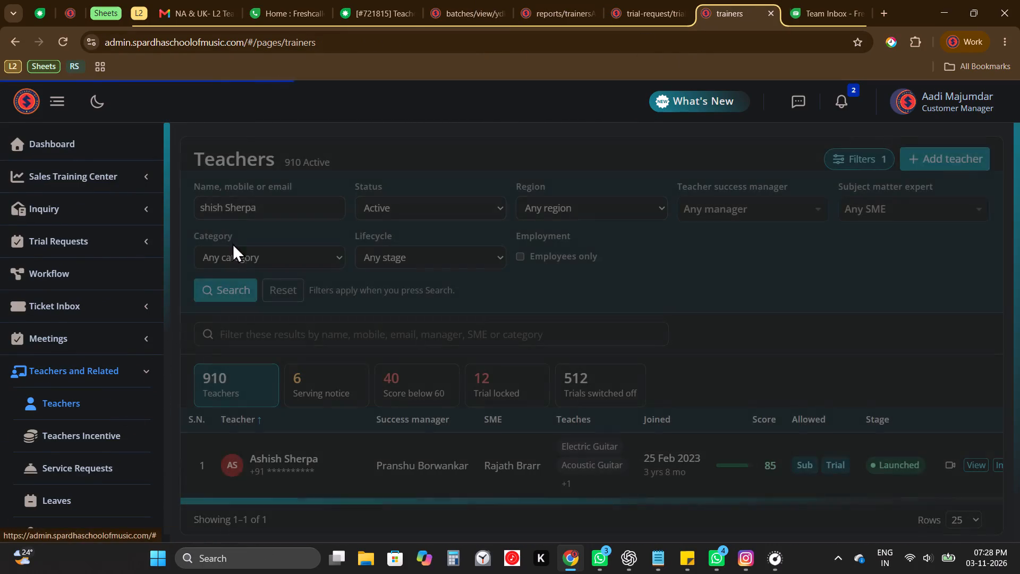
{"action": "triple_click", "coordinate": [301, 202]}
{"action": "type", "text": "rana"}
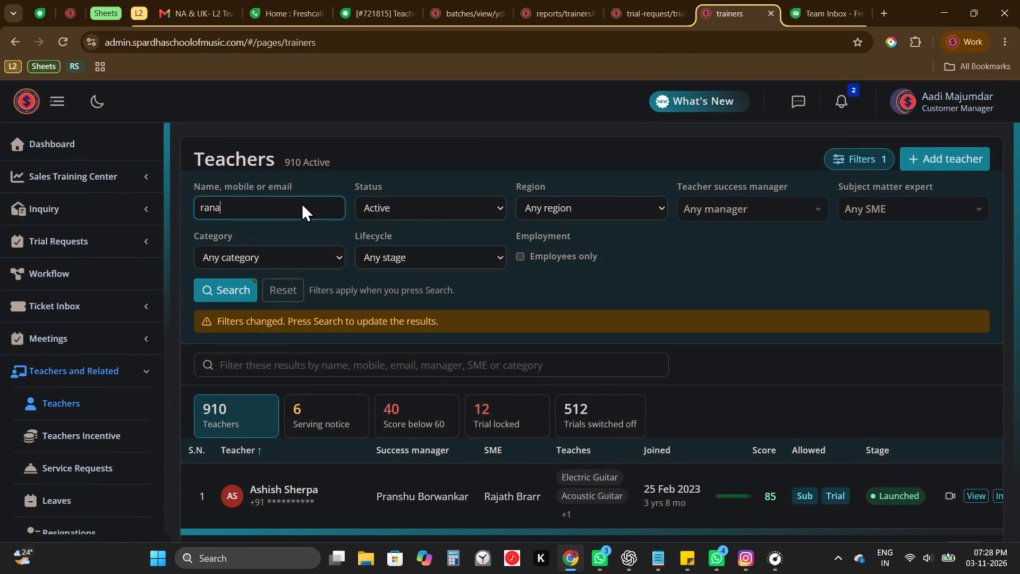
{"action": "left_click", "coordinate": [238, 288]}
{"action": "scroll", "coordinate": [550, 364], "scroll_direction": "down", "scroll_amount": 1}
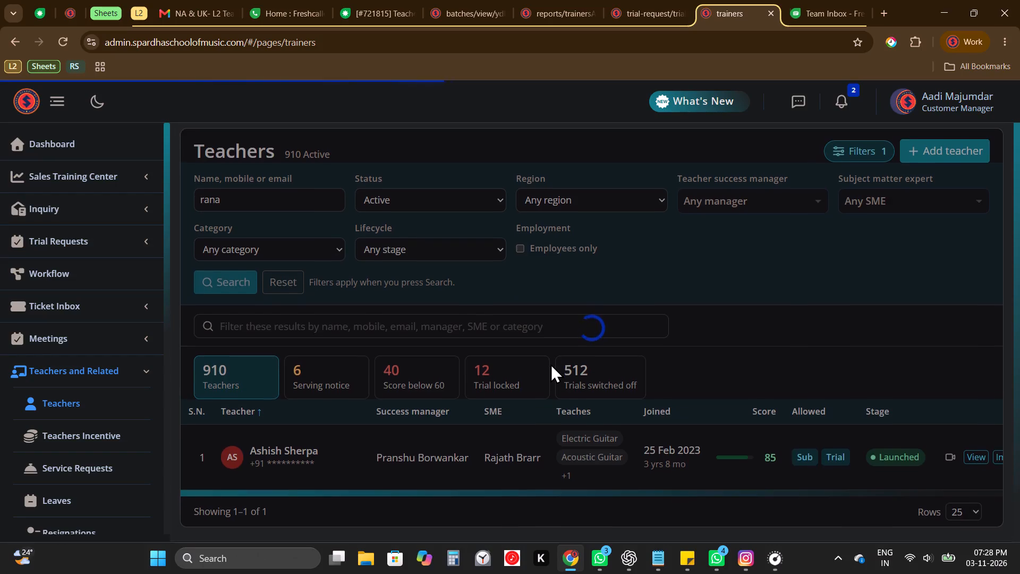
{"action": "scroll", "coordinate": [550, 364], "scroll_direction": "down", "scroll_amount": 1}
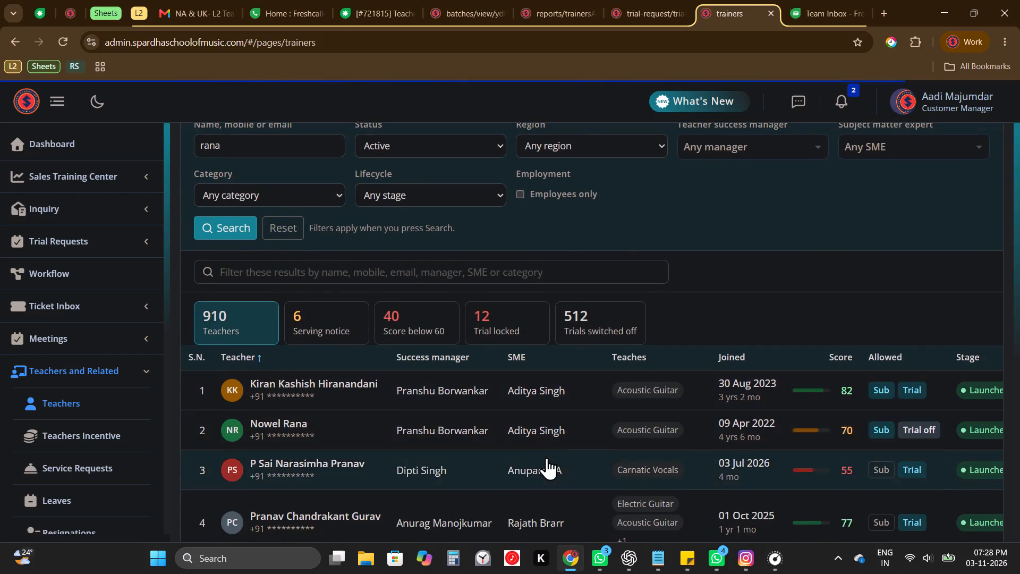
{"action": "scroll", "coordinate": [547, 458], "scroll_direction": "down", "scroll_amount": 3}
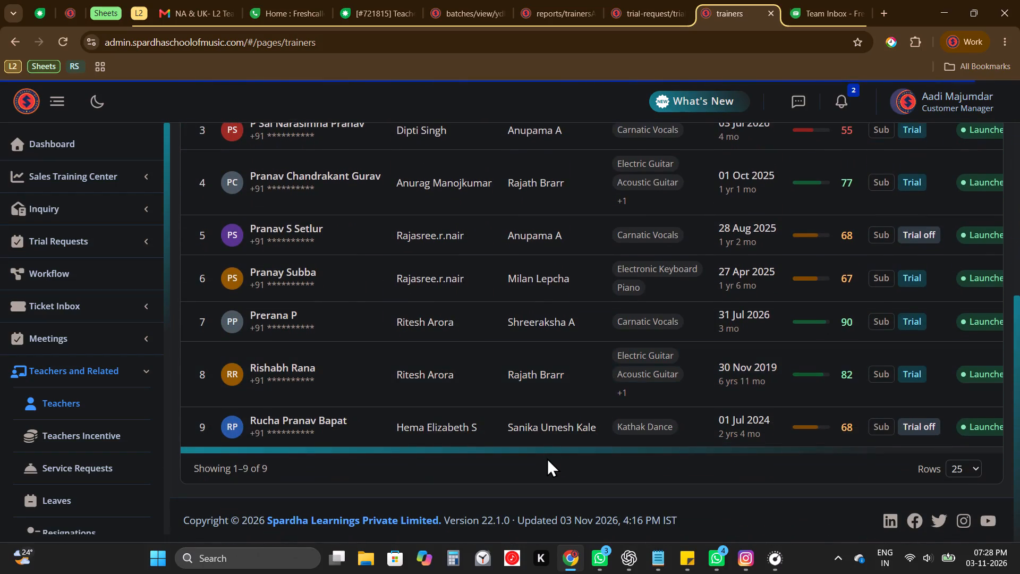
{"action": "scroll", "coordinate": [786, 402], "scroll_direction": "up", "scroll_amount": 1}
{"action": "scroll", "coordinate": [786, 402], "scroll_direction": "right", "scroll_amount": 2}
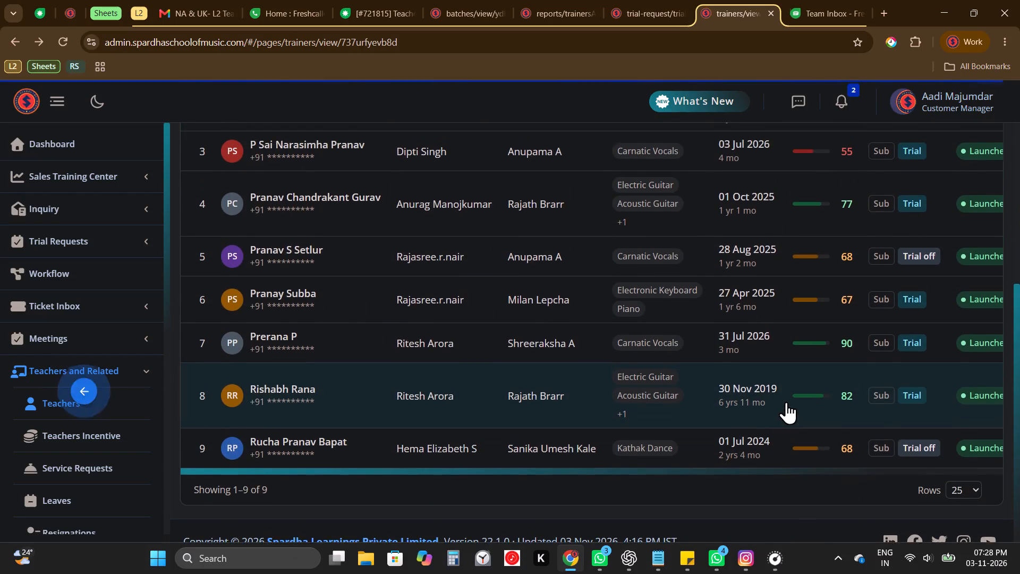
{"action": "scroll", "coordinate": [521, 405], "scroll_direction": "down", "scroll_amount": 1}
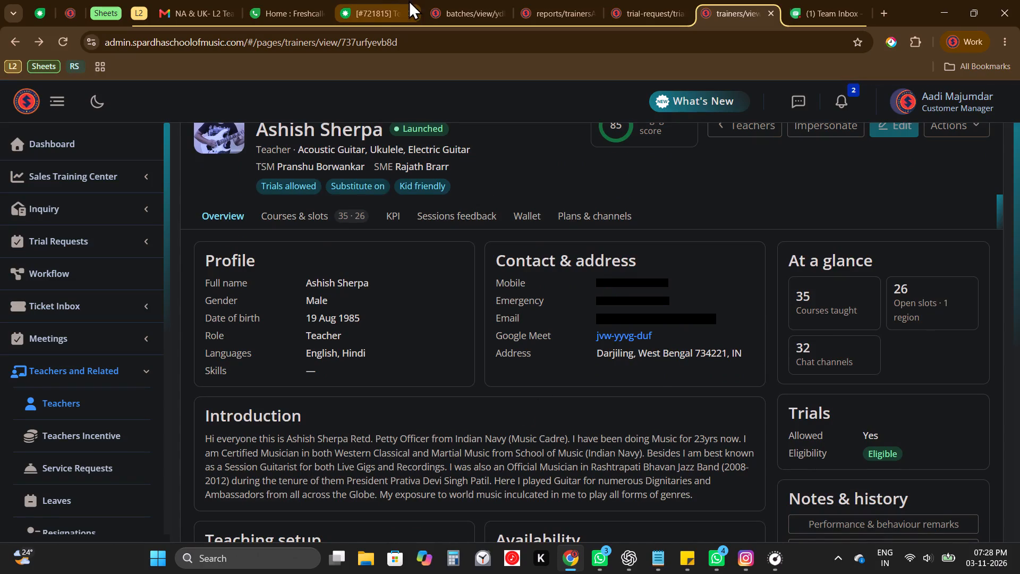
Review the Arjun (Acoustic Guitar) batch's November sessions and open the batch for editing.
{"action": "left_click", "coordinate": [467, 0]}
{"action": "scroll", "coordinate": [799, 243], "scroll_direction": "down", "scroll_amount": 4}
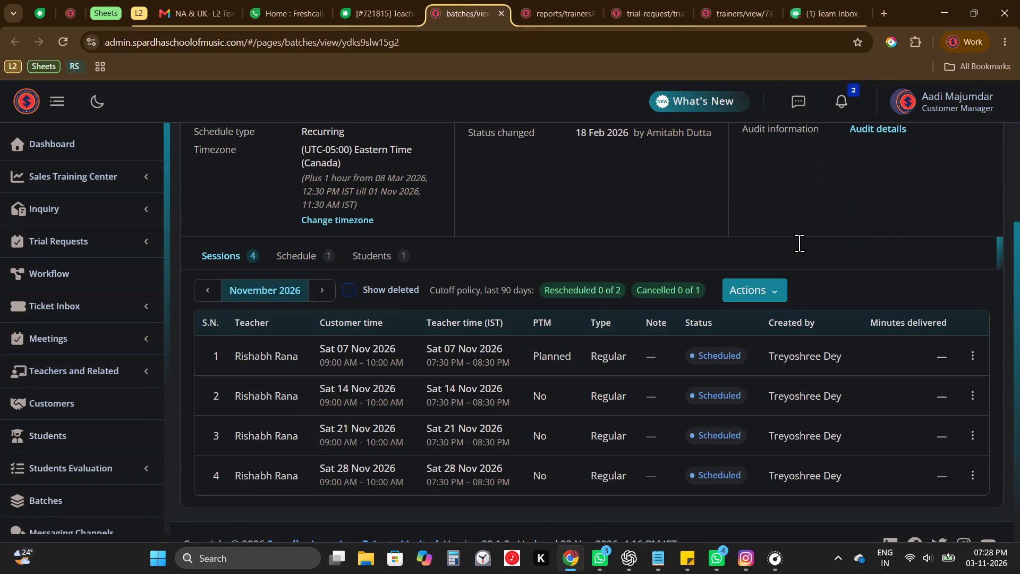
{"action": "scroll", "coordinate": [799, 243], "scroll_direction": "up", "scroll_amount": 7}
{"action": "left_click", "coordinate": [897, 176]}
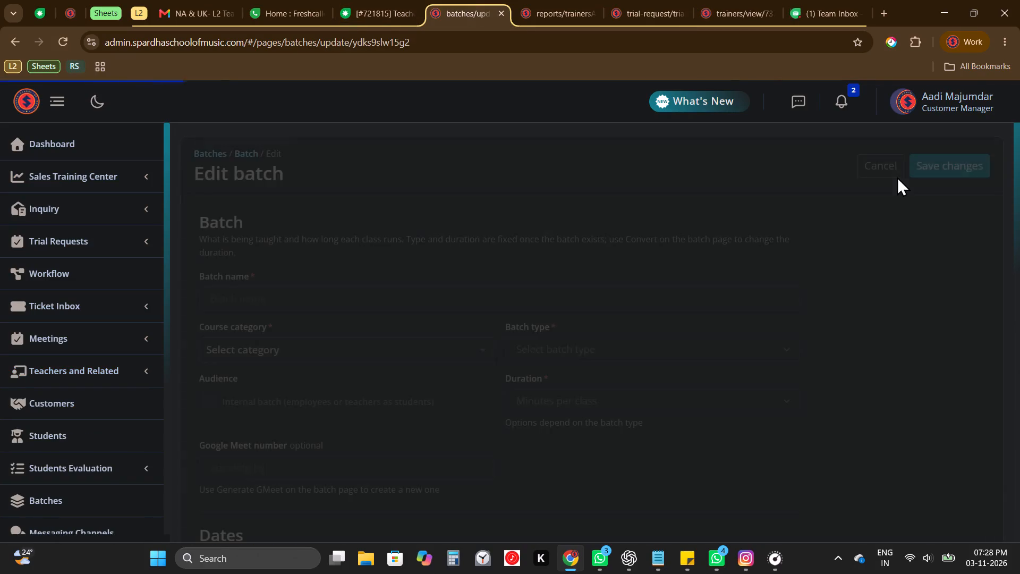
Recheck ticket 721815, then copy the replacement teacher's first name from his profile.
{"action": "left_click", "coordinate": [399, 0]}
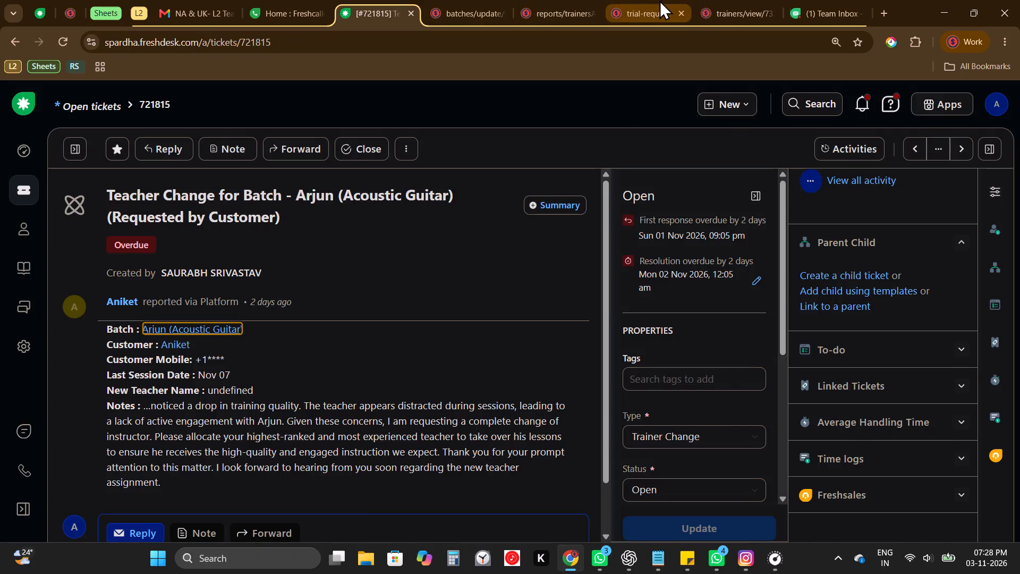
{"action": "left_click", "coordinate": [659, 0]}
{"action": "left_click", "coordinate": [707, 0]}
{"action": "scroll", "coordinate": [488, 243], "scroll_direction": "right", "scroll_amount": 4}
{"action": "scroll", "coordinate": [488, 243], "scroll_direction": "left", "scroll_amount": 5}
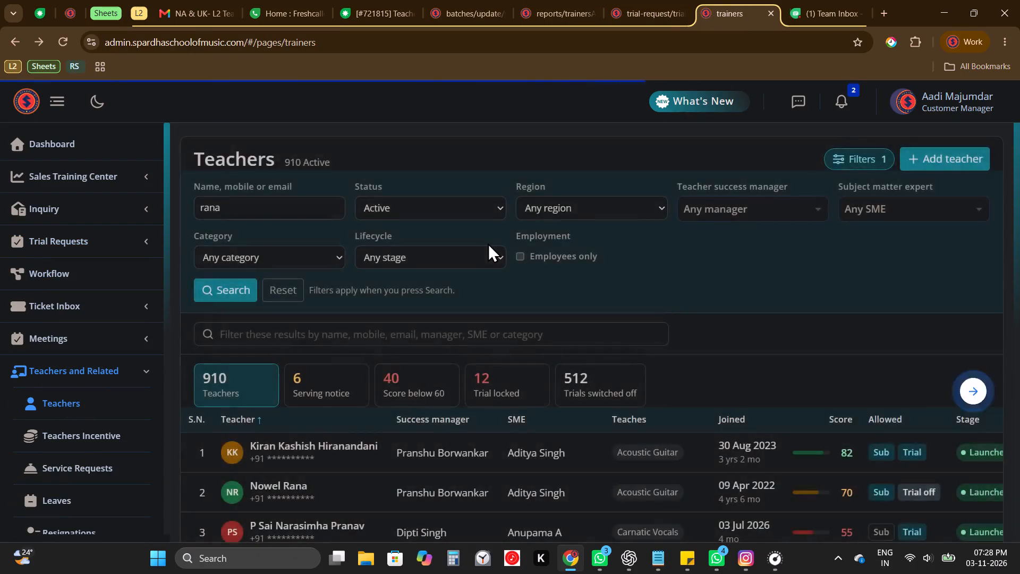
{"action": "scroll", "coordinate": [488, 243], "scroll_direction": "left", "scroll_amount": 2}
{"action": "double_click", "coordinate": [292, 185]}
{"action": "key", "text": "ctrl+c"}
Set the Arjun batch's teacher to Ashish, the guitar teacher whose profile was reviewed.
{"action": "left_click", "coordinate": [478, 0]}
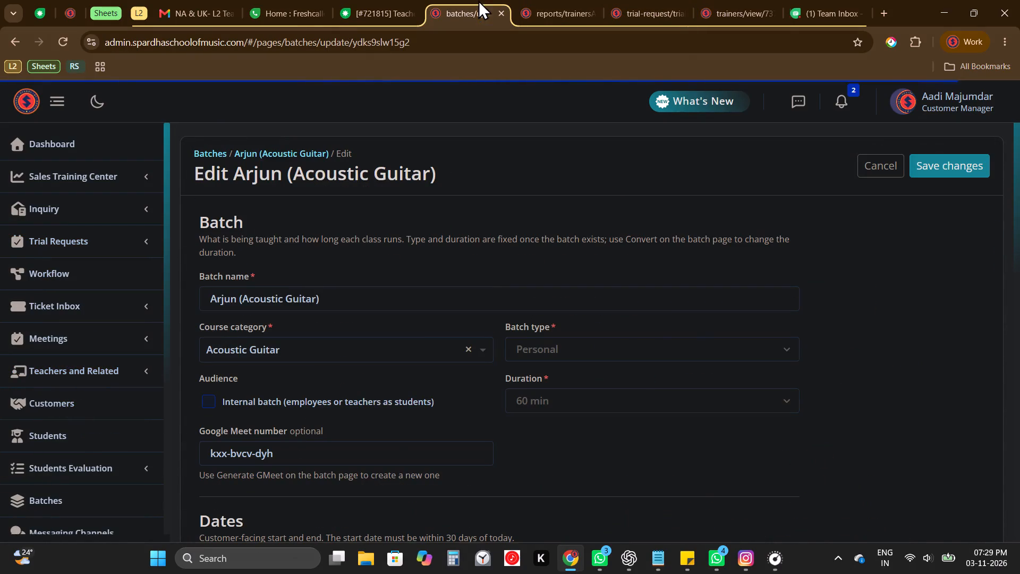
{"action": "scroll", "coordinate": [389, 438], "scroll_direction": "down", "scroll_amount": 5}
{"action": "scroll", "coordinate": [389, 438], "scroll_direction": "up", "scroll_amount": 2}
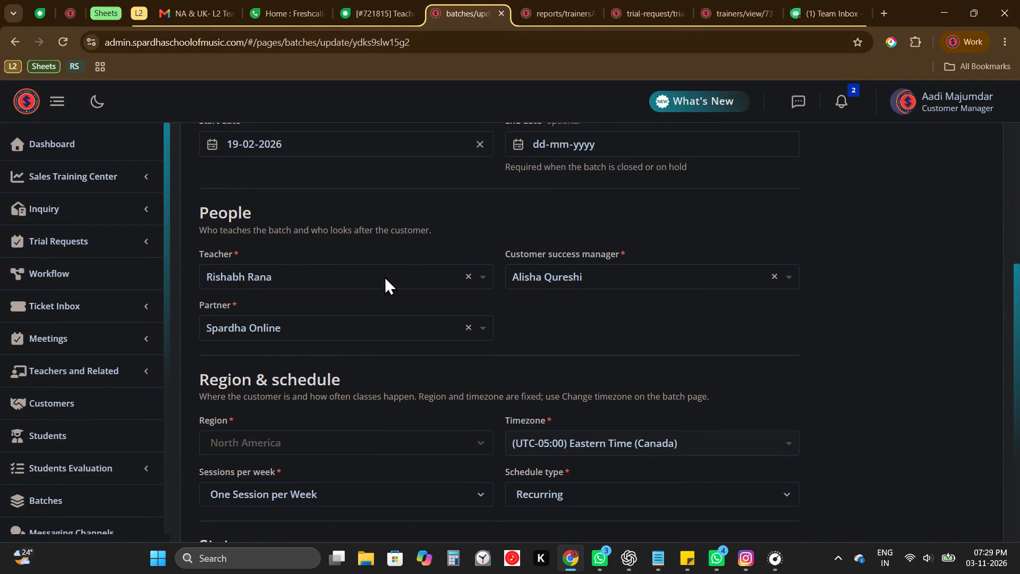
{"action": "left_click", "coordinate": [439, 272]}
{"action": "key", "text": "ctrl+v"}
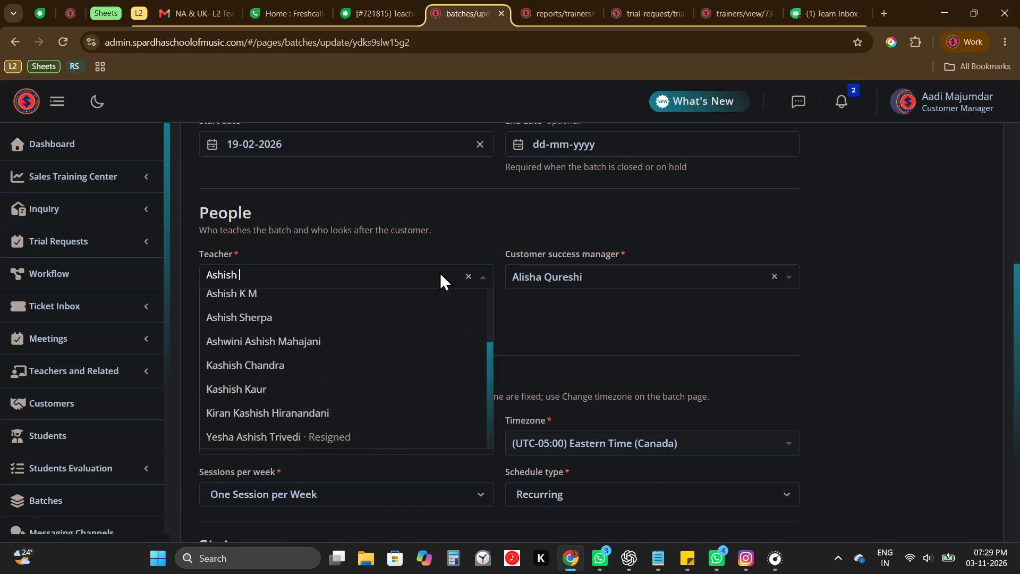
{"action": "key", "text": "ctrl+v"}
{"action": "key", "text": "BackSpace"}
{"action": "key", "text": "BackSpace"}
{"action": "key", "text": "BackSpace"}
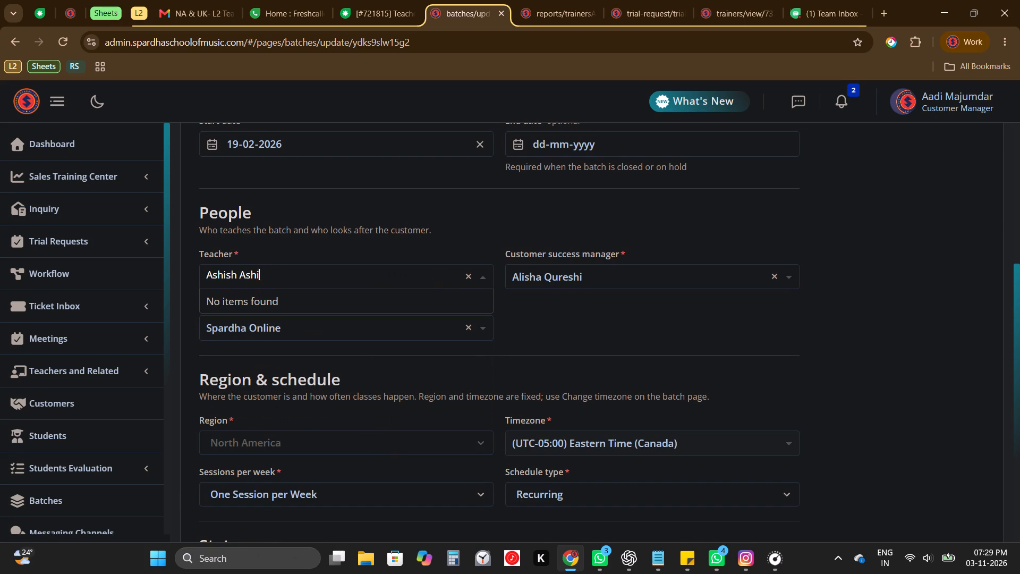
{"action": "key", "text": "BackSpace"}
{"action": "key", "text": "BackSpace"}
{"action": "key", "text": "BackSpace"}
{"action": "key", "text": "BackSpace"}
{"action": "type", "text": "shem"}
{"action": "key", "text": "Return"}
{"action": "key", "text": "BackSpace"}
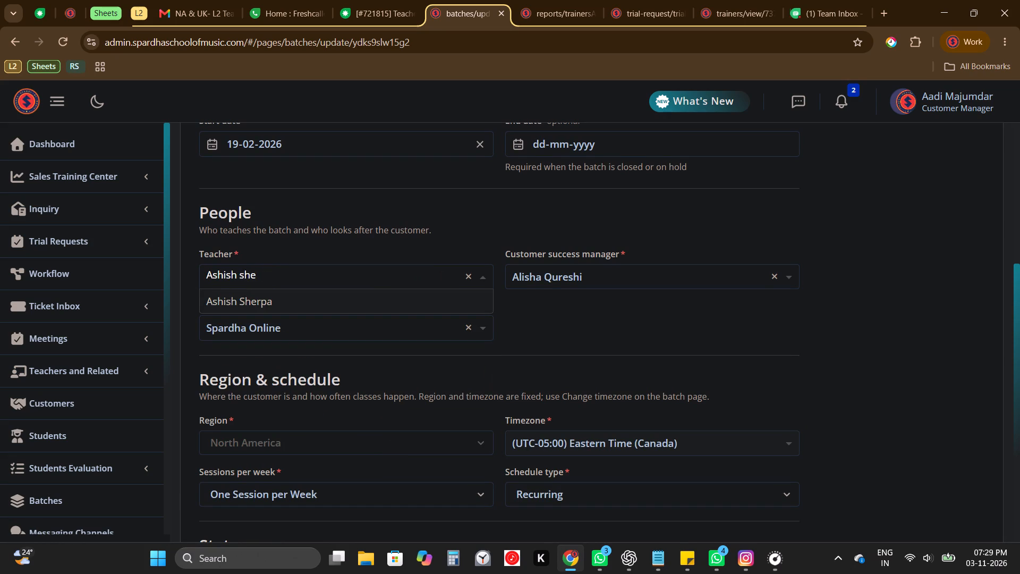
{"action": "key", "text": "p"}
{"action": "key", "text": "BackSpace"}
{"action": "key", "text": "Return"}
{"action": "scroll", "coordinate": [439, 272], "scroll_direction": "down", "scroll_amount": 4}
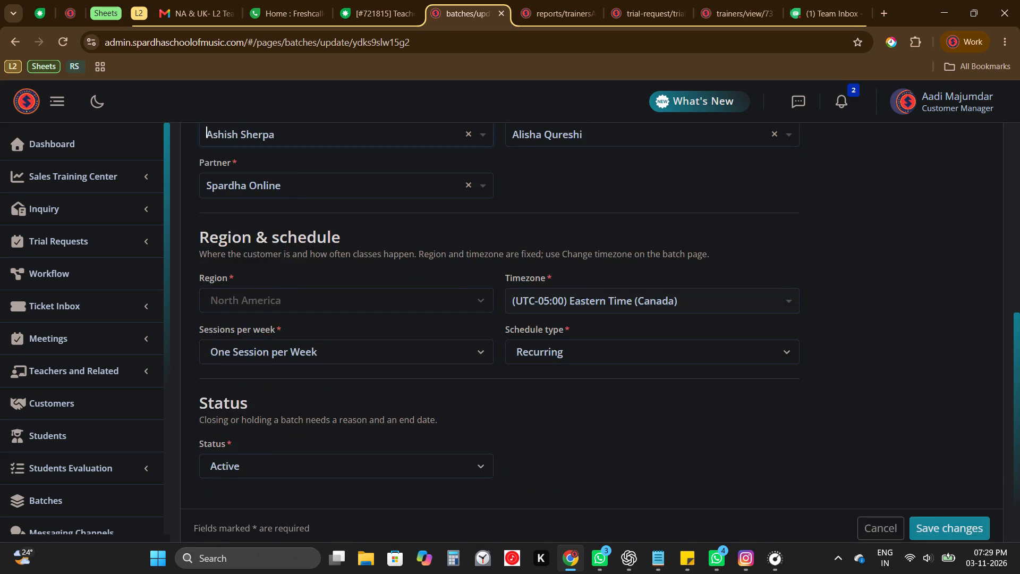
Save the Arjun (Acoustic Guitar) batch's teacher change, glance at ticket 721815, and return to the batch.
{"action": "left_click", "coordinate": [949, 454]}
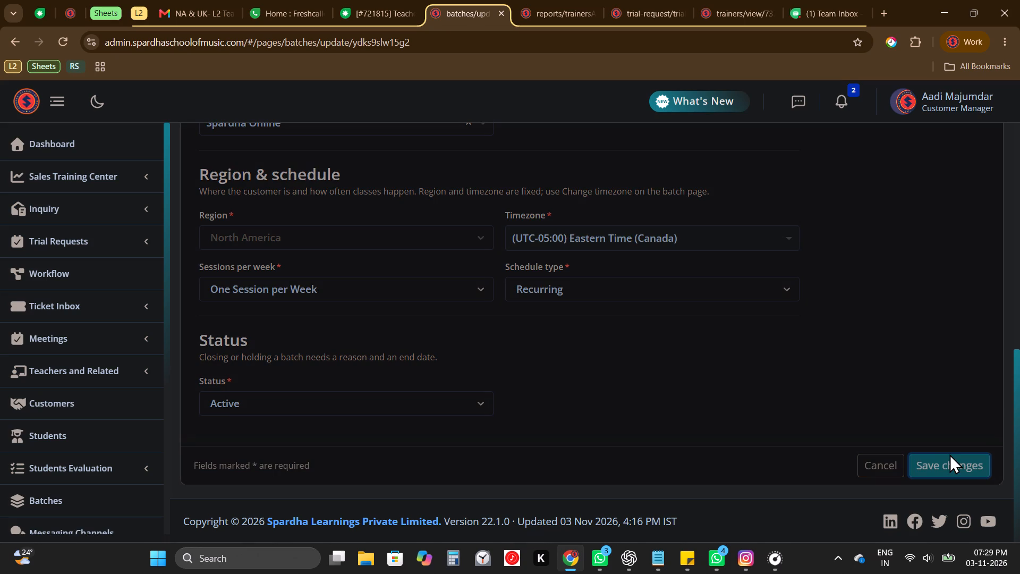
{"action": "left_click", "coordinate": [416, 0]}
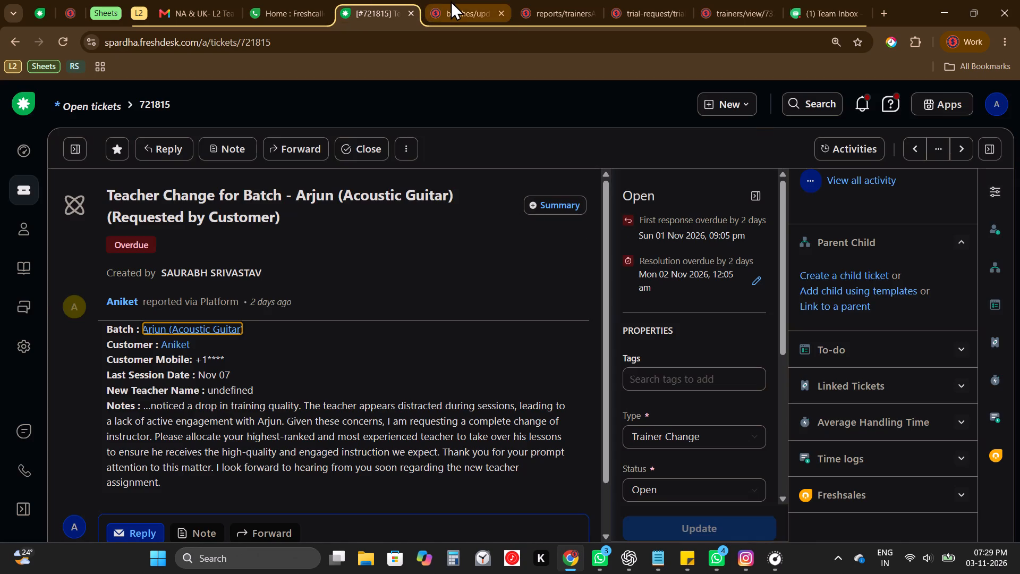
{"action": "left_click", "coordinate": [452, 1]}
Review the Arjun batch's October 2026 sessions and open its batch schedule.
{"action": "scroll", "coordinate": [520, 253], "scroll_direction": "down", "scroll_amount": 3}
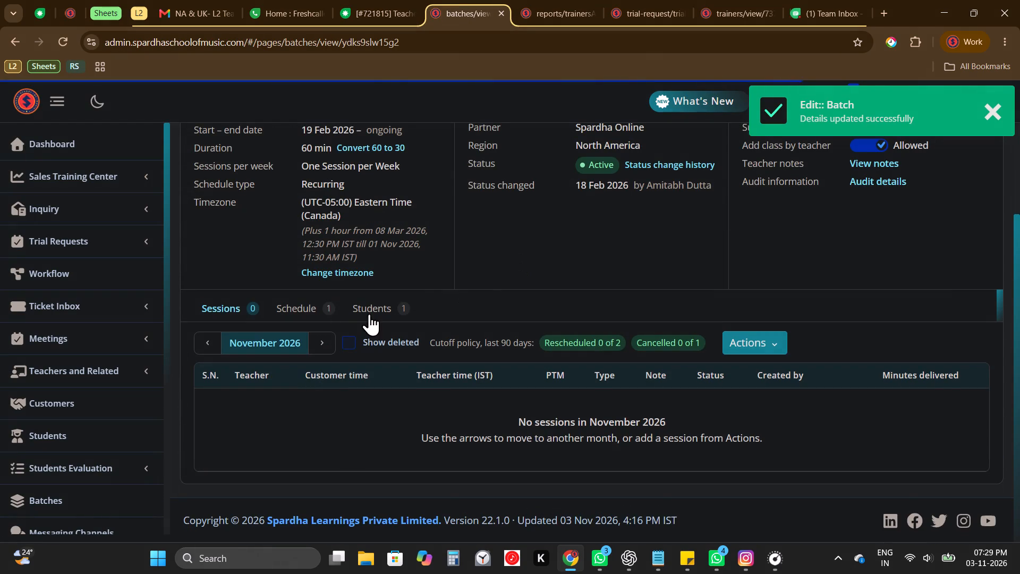
{"action": "left_click", "coordinate": [750, 344]}
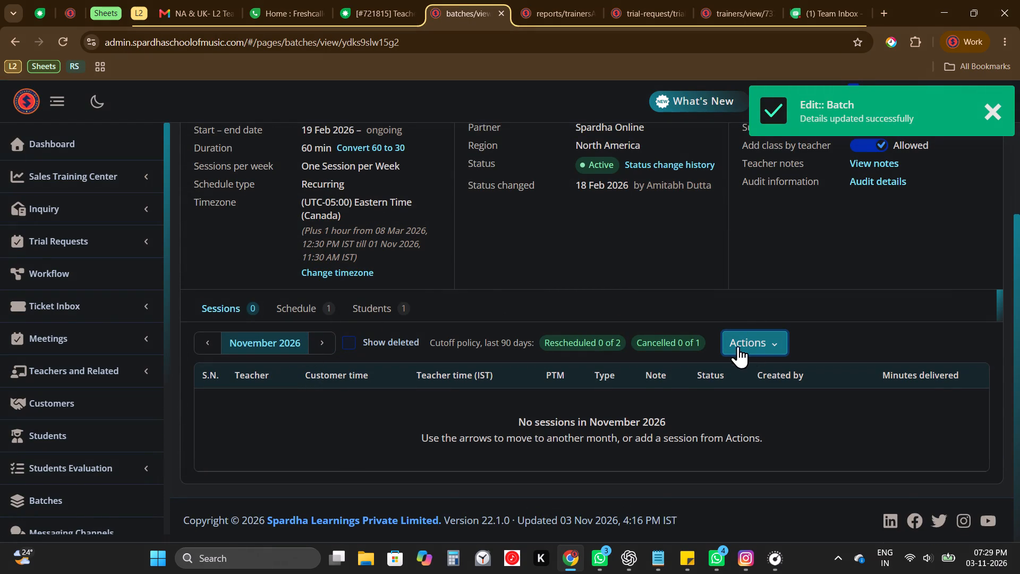
{"action": "left_click", "coordinate": [213, 354]}
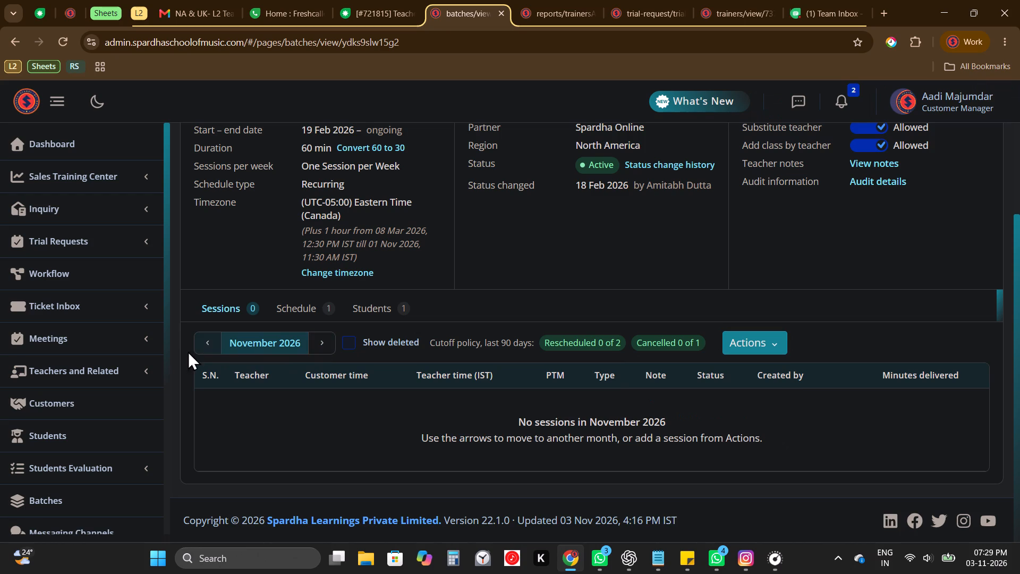
{"action": "left_click", "coordinate": [220, 339]}
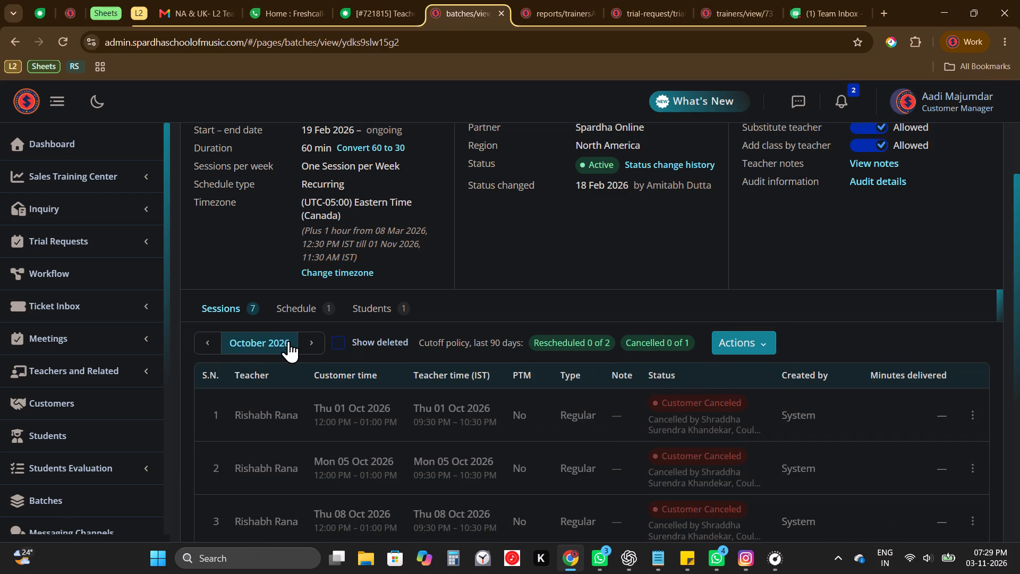
{"action": "scroll", "coordinate": [440, 409], "scroll_direction": "down", "scroll_amount": 3}
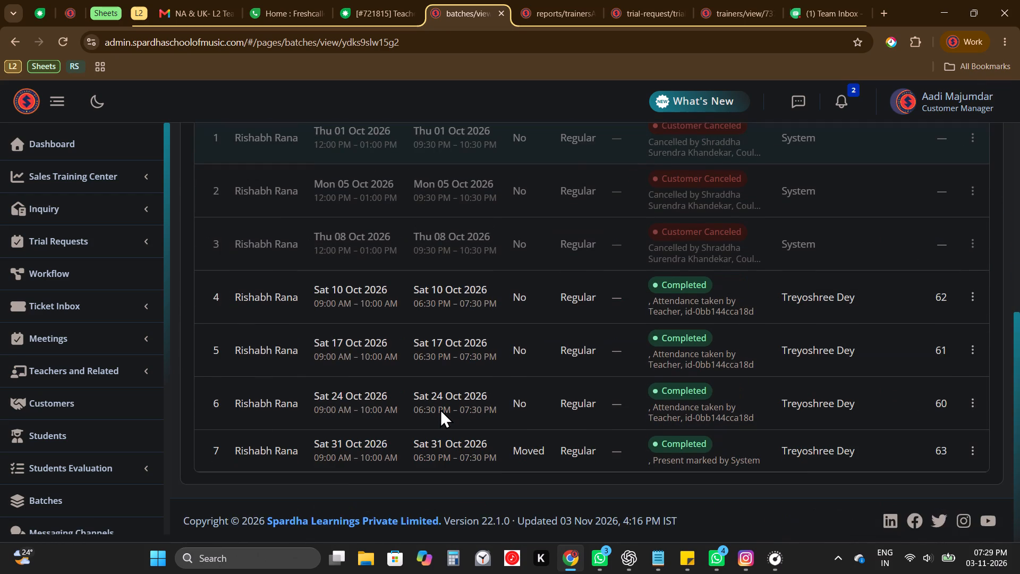
{"action": "scroll", "coordinate": [440, 409], "scroll_direction": "up", "scroll_amount": 5}
{"action": "left_click", "coordinate": [339, 495]}
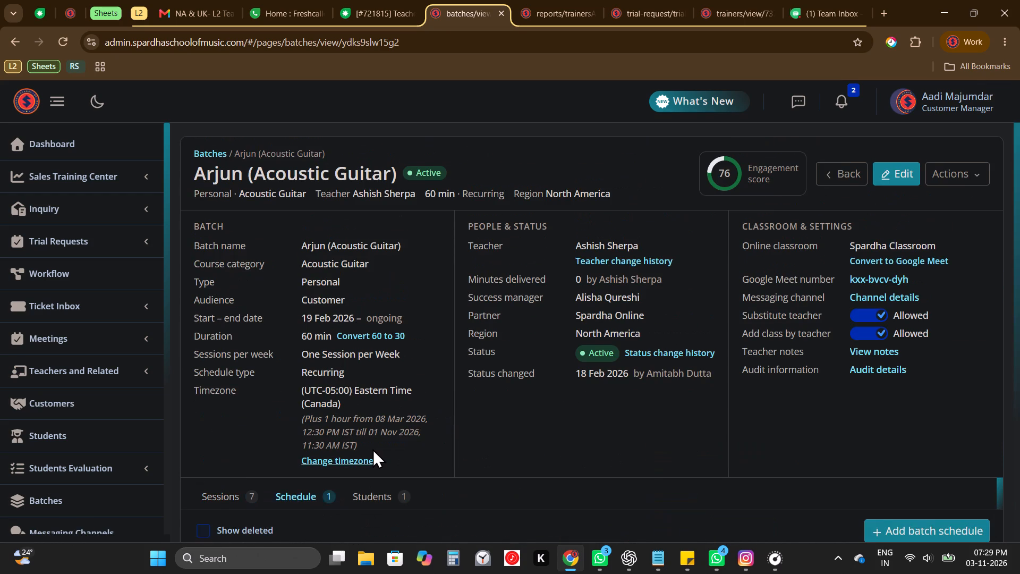
Generate the Arjun (Acoustic Guitar) batch's sessions, confirming the schedule has been updated, and check the sessions for the month after October 2026.
{"action": "scroll", "coordinate": [372, 449], "scroll_direction": "down", "scroll_amount": 1}
{"action": "left_click", "coordinate": [229, 361]}
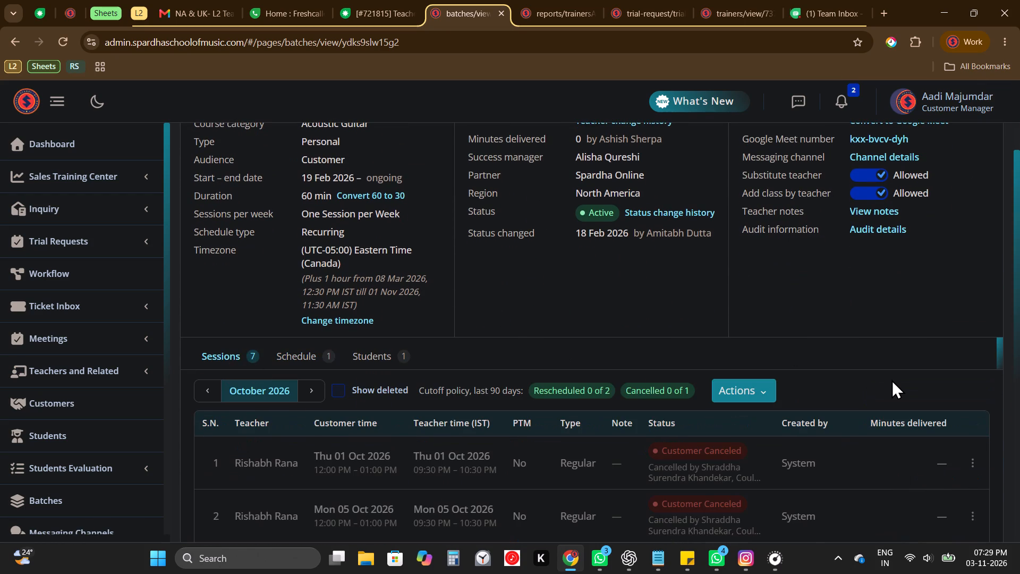
{"action": "left_click", "coordinate": [758, 391]}
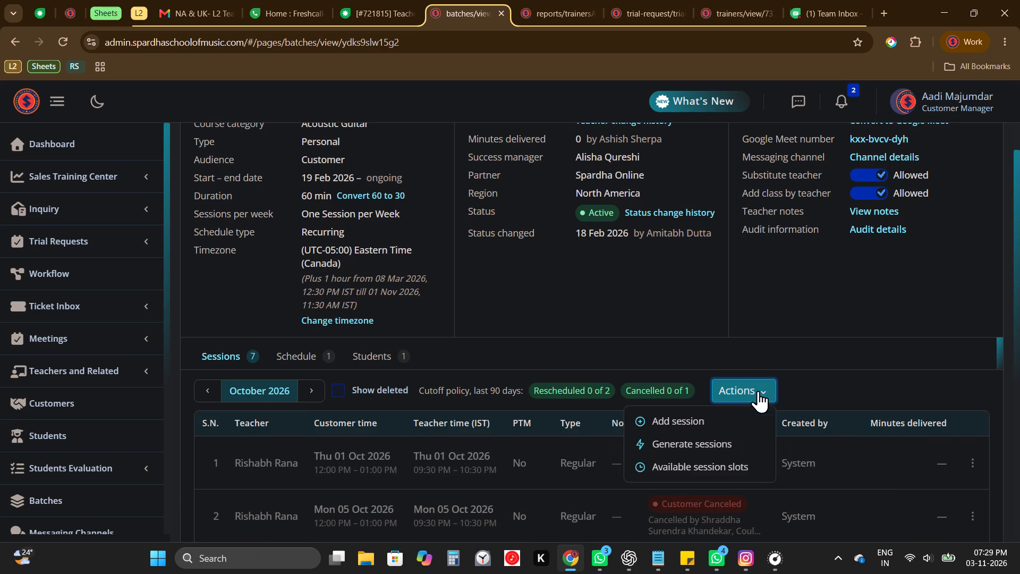
{"action": "left_click", "coordinate": [741, 446]}
{"action": "left_click", "coordinate": [648, 345]}
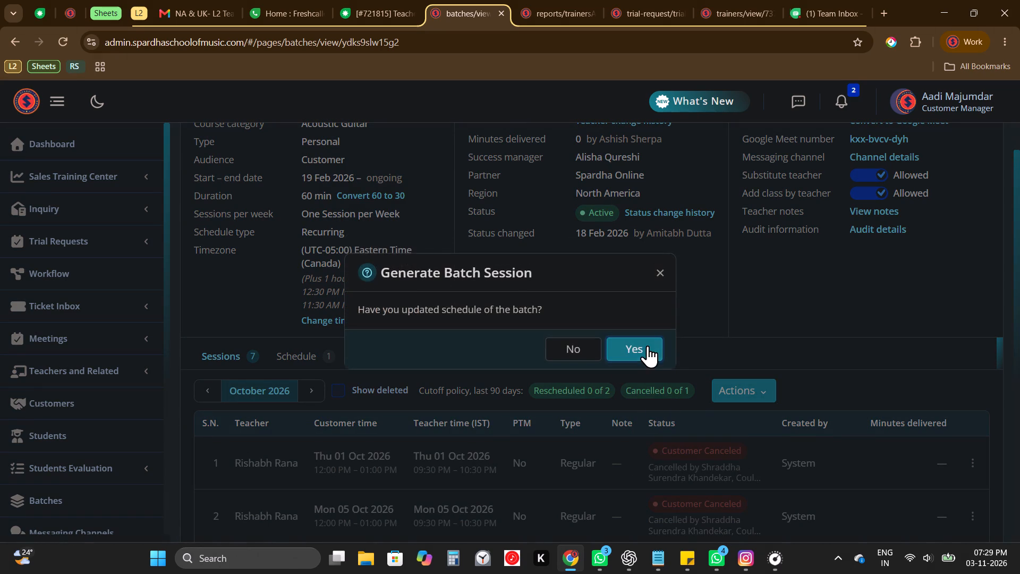
{"action": "left_click", "coordinate": [636, 353]}
{"action": "left_click", "coordinate": [634, 361]}
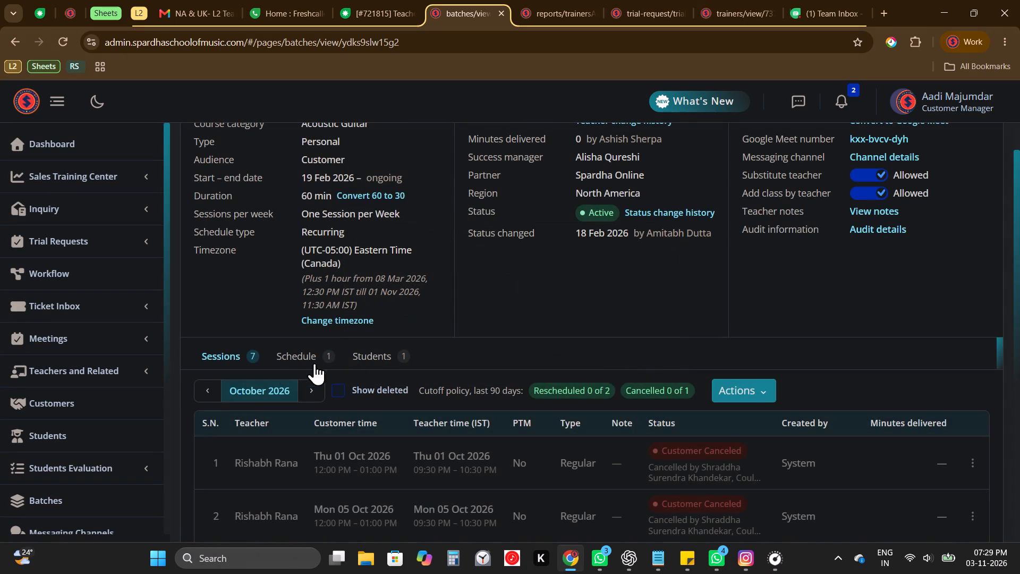
{"action": "left_click", "coordinate": [314, 390]}
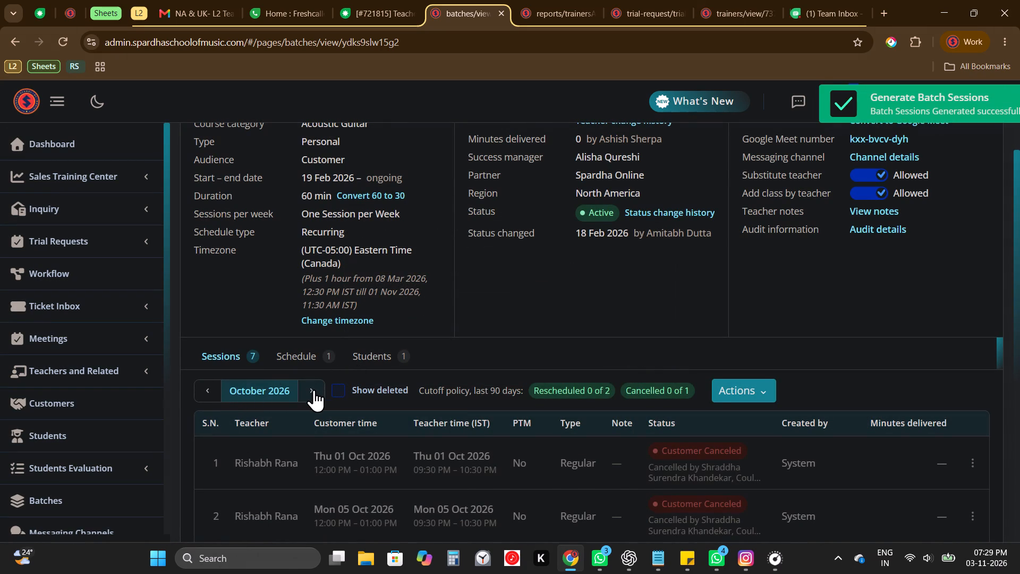
{"action": "left_click", "coordinate": [217, 394]}
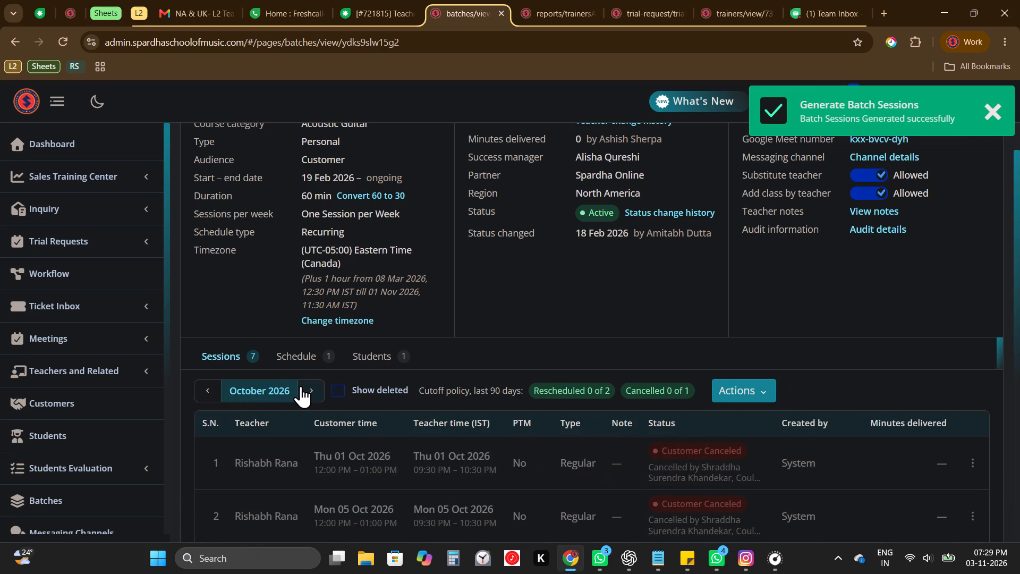
{"action": "left_click", "coordinate": [301, 386]}
{"action": "scroll", "coordinate": [301, 386], "scroll_direction": "down", "scroll_amount": 2}
Copy the customer's mobile number from the contact info on ticket 721815.
{"action": "left_click", "coordinate": [377, 0]}
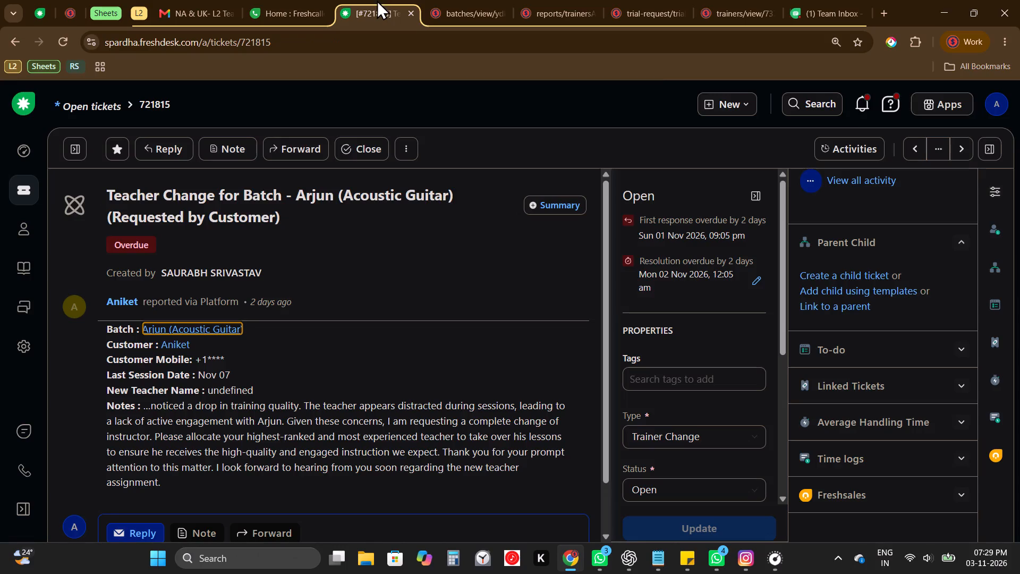
{"action": "scroll", "coordinate": [879, 298], "scroll_direction": "up", "scroll_amount": 5}
{"action": "triple_click", "coordinate": [922, 313]}
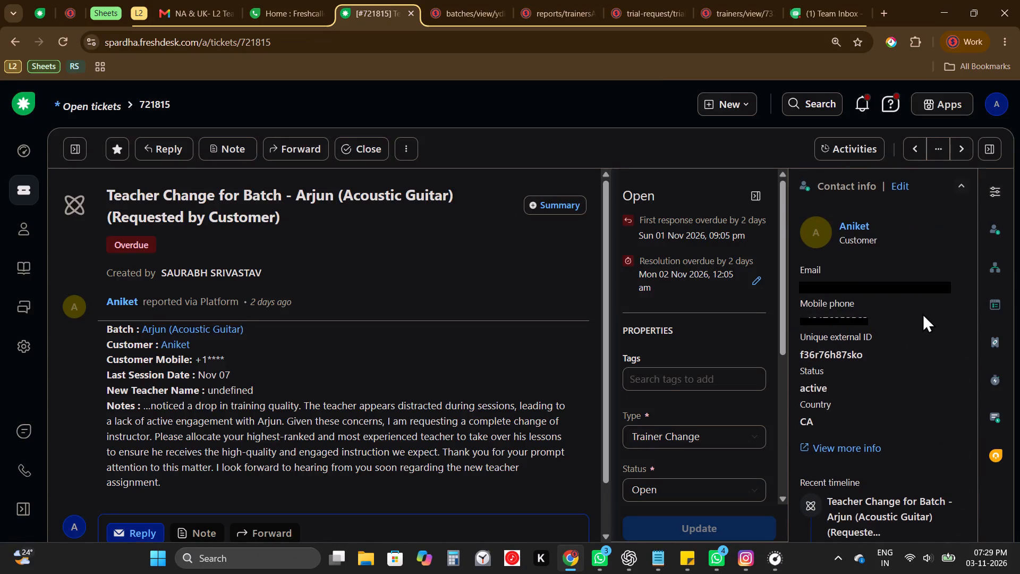
{"action": "left_click", "coordinate": [922, 313]}
{"action": "key", "text": "ctrl+c"}
{"action": "key", "text": "ctrl+c"}
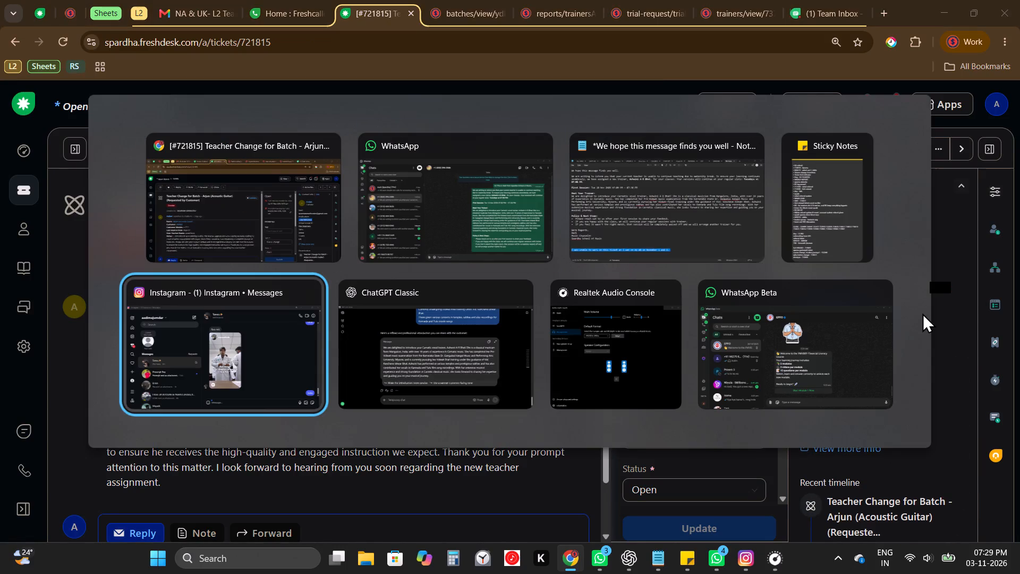
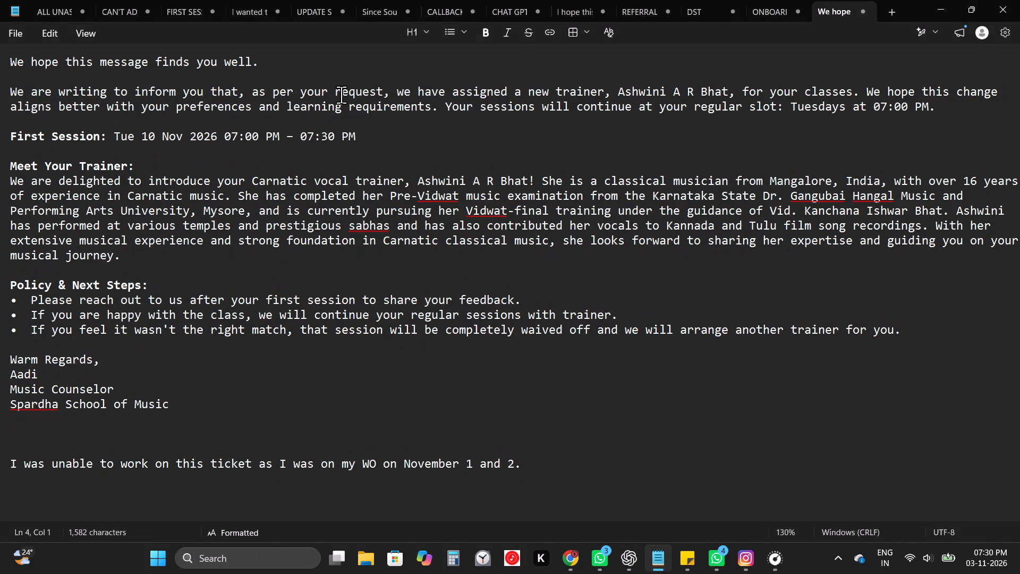
Bold the regular slot text, "Tuesdays at 07:00 PM", in the message's opening paragraph.
{"action": "left_click", "coordinate": [813, 113]}
{"action": "left_click_drag", "start_coordinate": [813, 113], "coordinate": [882, 104]}
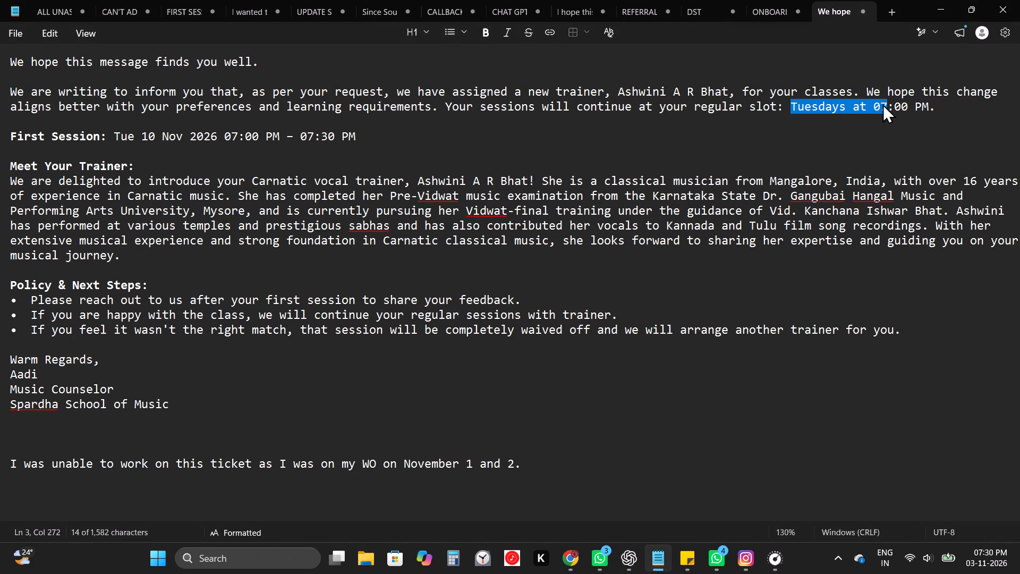
{"action": "left_click_drag", "start_coordinate": [882, 104], "coordinate": [912, 108]}
{"action": "key", "text": "ctrl+v"}
{"action": "key", "text": "ctrl+z"}
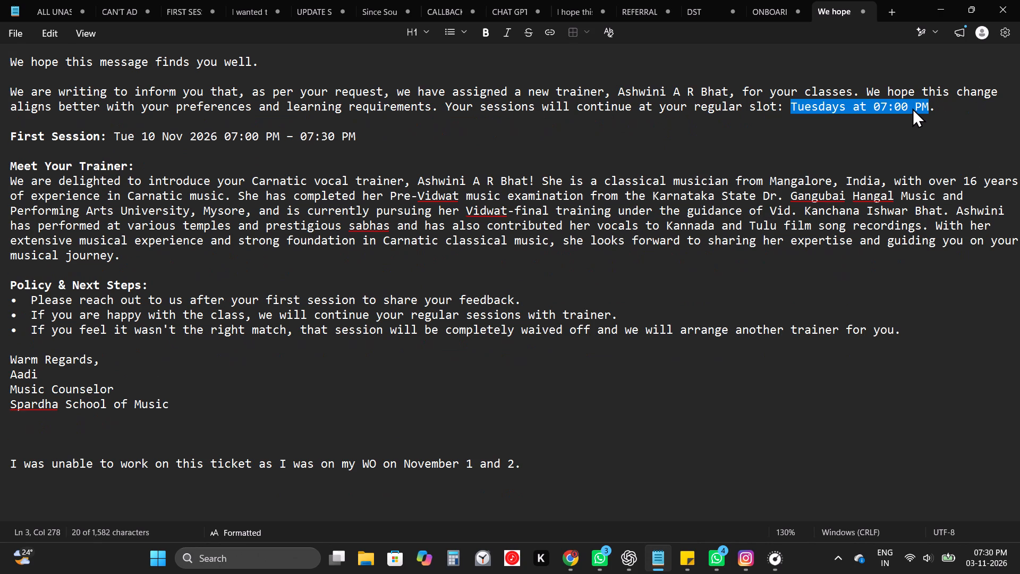
{"action": "key", "text": "ctrl+b"}
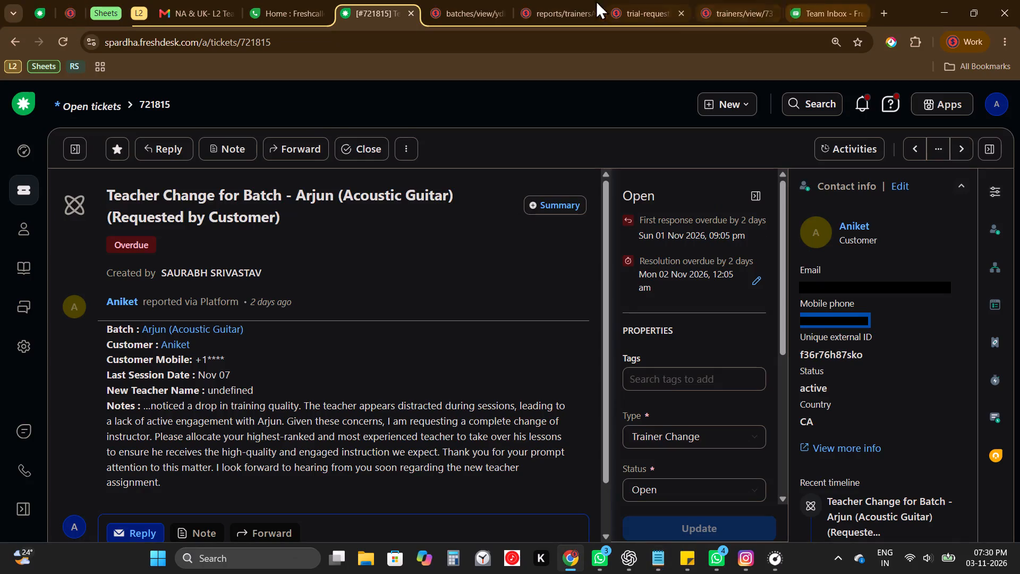
Replace the new trainer's name in the opening paragraph with Ashish's full name in bold, copied from the Arjun batch's November 2026 sessions.
{"action": "left_click", "coordinate": [470, 0]}
{"action": "triple_click", "coordinate": [258, 373]}
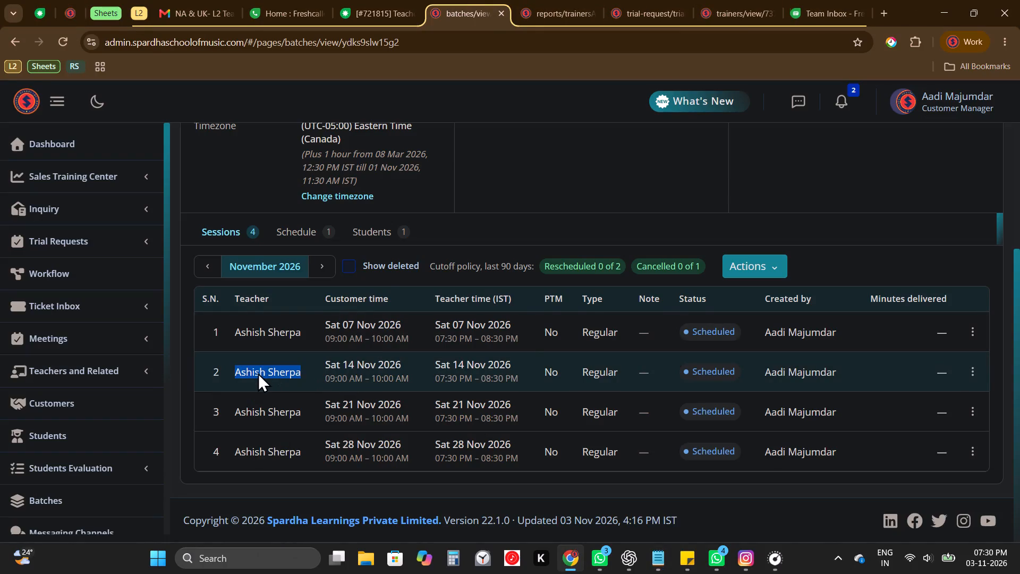
{"action": "key", "text": "ctrl+c"}
{"action": "left_click", "coordinate": [634, 84]}
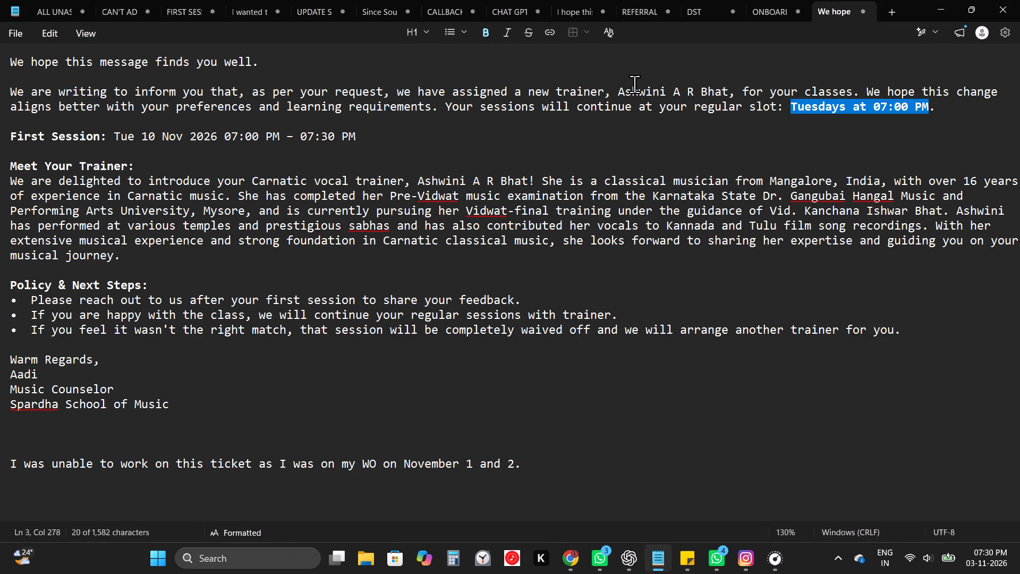
{"action": "left_click_drag", "start_coordinate": [634, 84], "coordinate": [707, 89]}
{"action": "key", "text": "ctrl+b"}
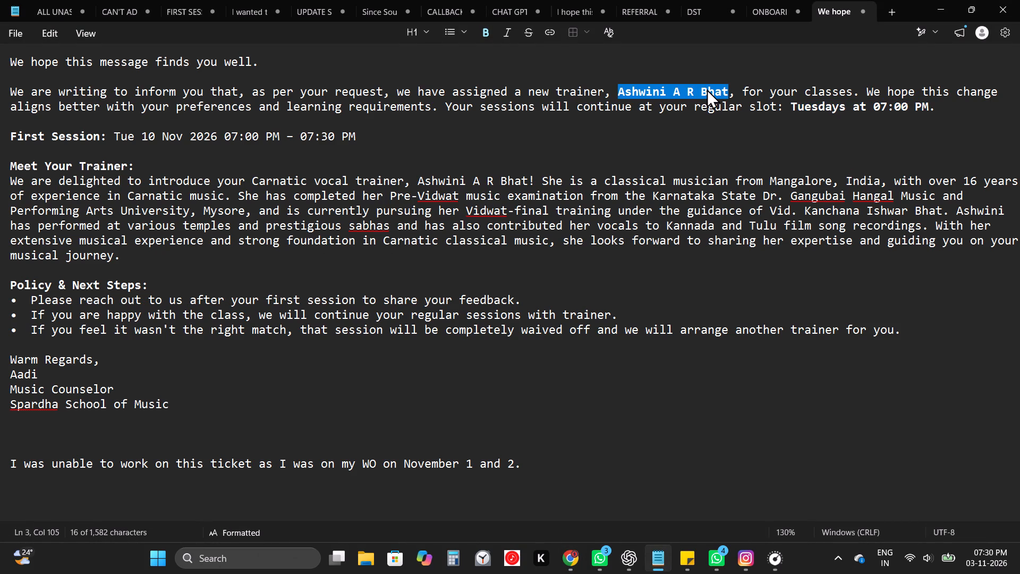
{"action": "key", "text": "ctrl+v"}
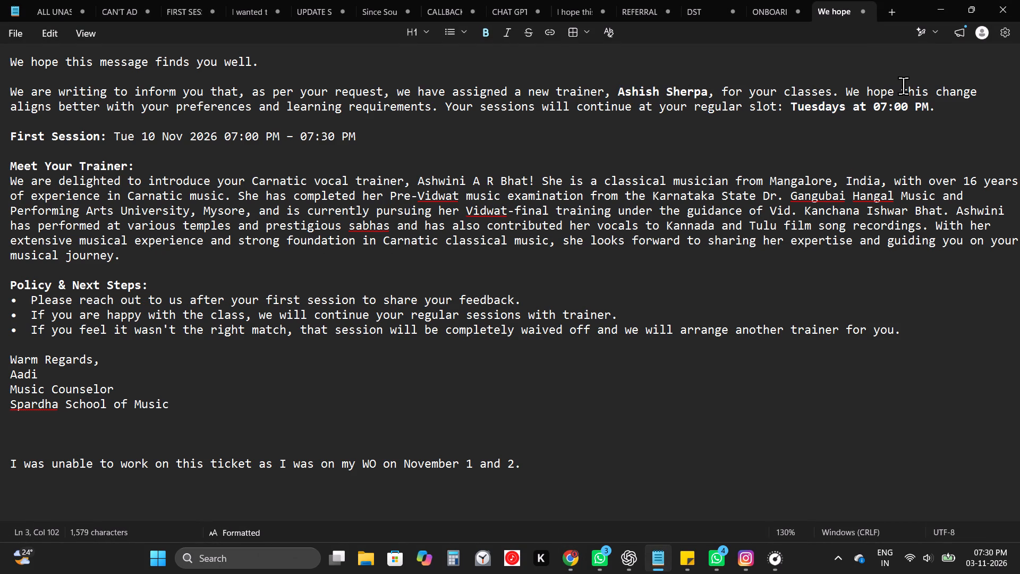
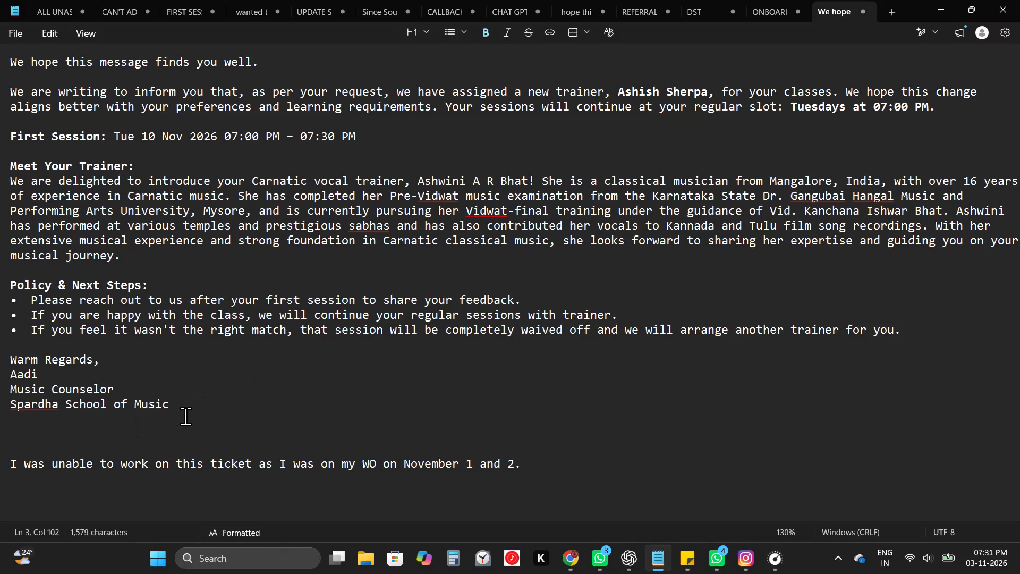
{"action": "left_click_drag", "start_coordinate": [235, 407], "coordinate": [2, 22]}
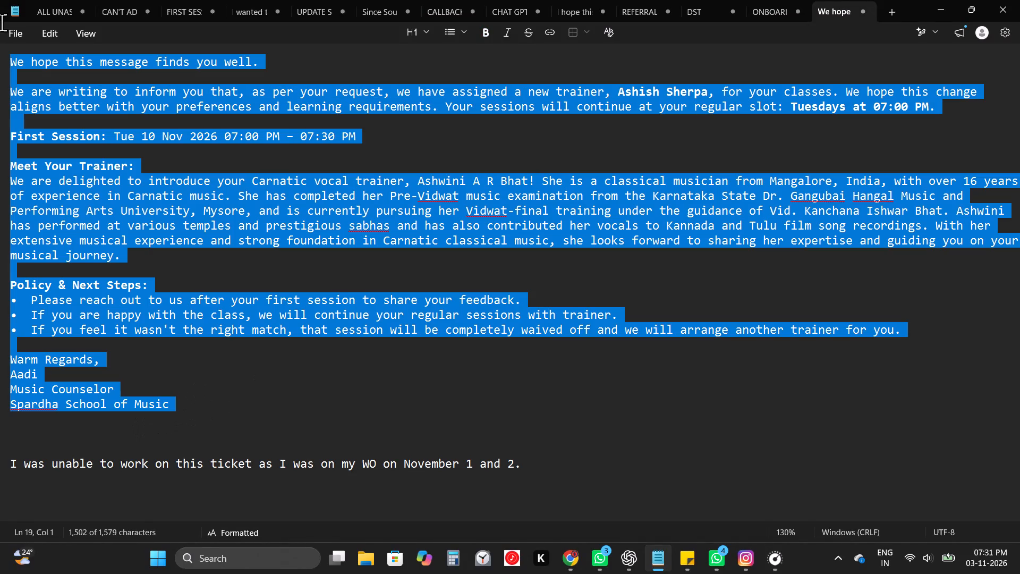
{"action": "left_click_drag", "start_coordinate": [2, 22], "coordinate": [1, 25]}
{"action": "key", "text": "ctrl+c"}
{"action": "key", "text": "ctrl+c"}
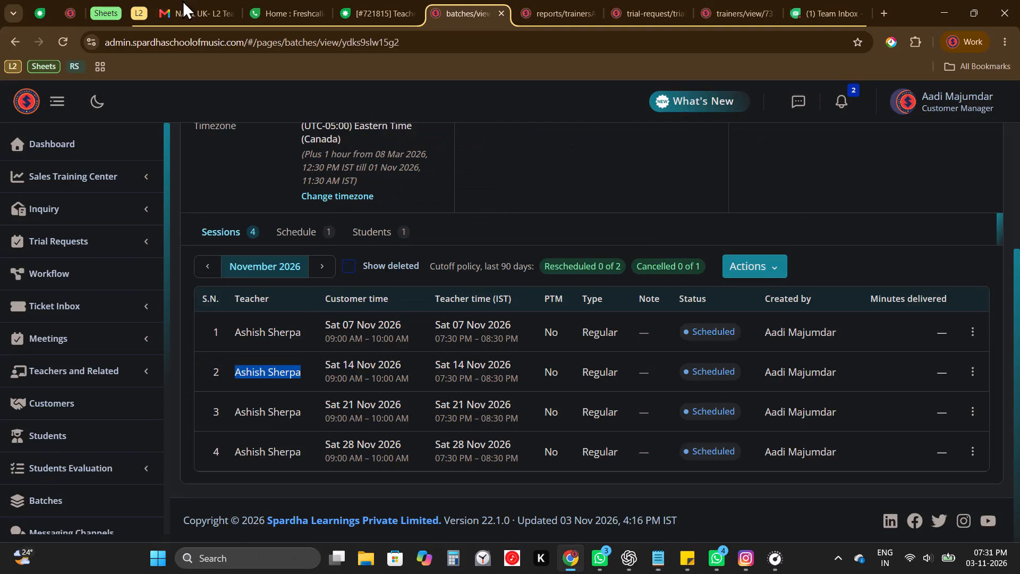
{"action": "left_click", "coordinate": [343, 0]}
{"action": "scroll", "coordinate": [270, 272], "scroll_direction": "down", "scroll_amount": 1}
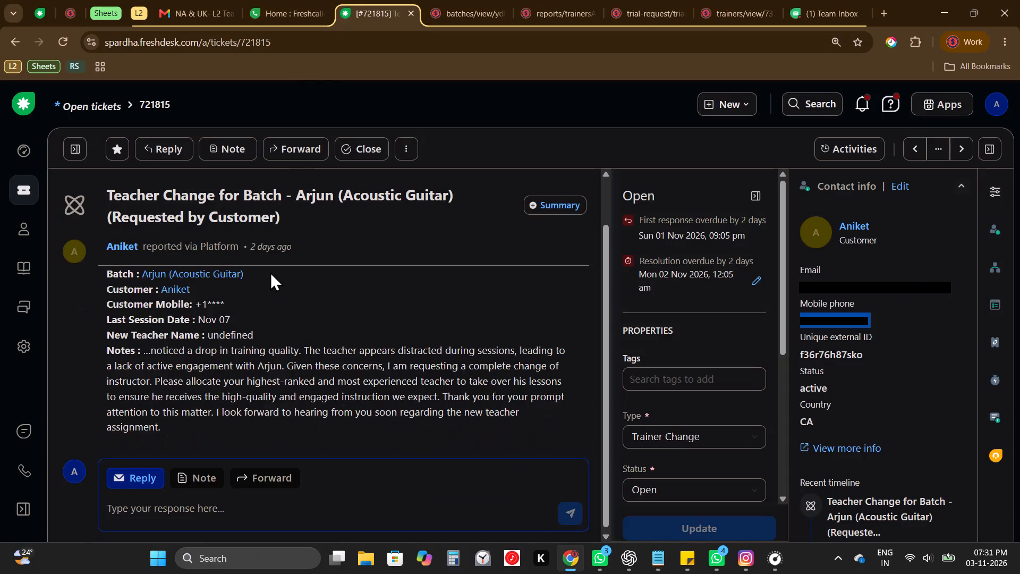
{"action": "scroll", "coordinate": [270, 272], "scroll_direction": "down", "scroll_amount": 1}
{"action": "left_click", "coordinate": [148, 465]}
{"action": "left_click", "coordinate": [149, 471]}
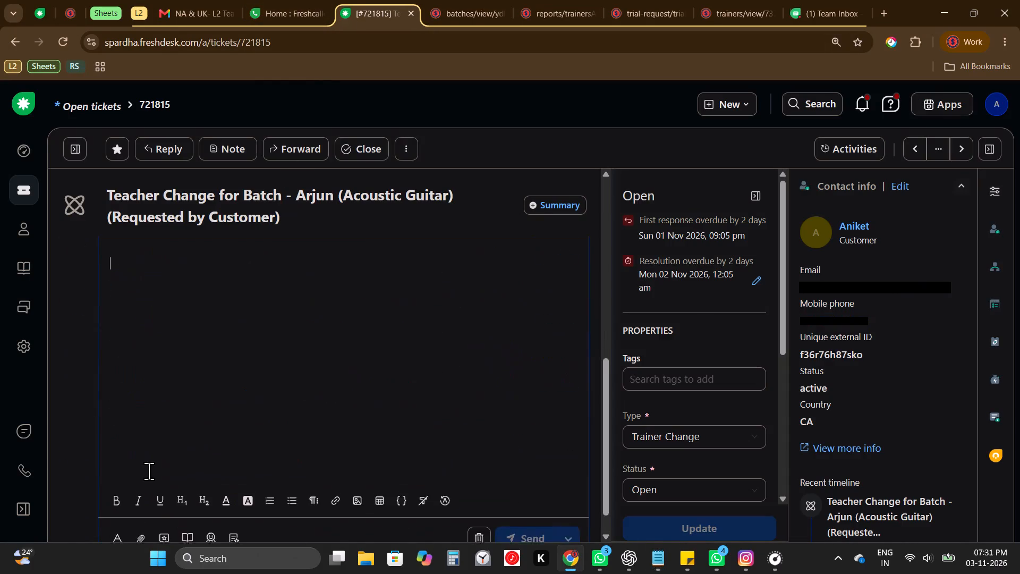
{"action": "left_click", "coordinate": [143, 482]}
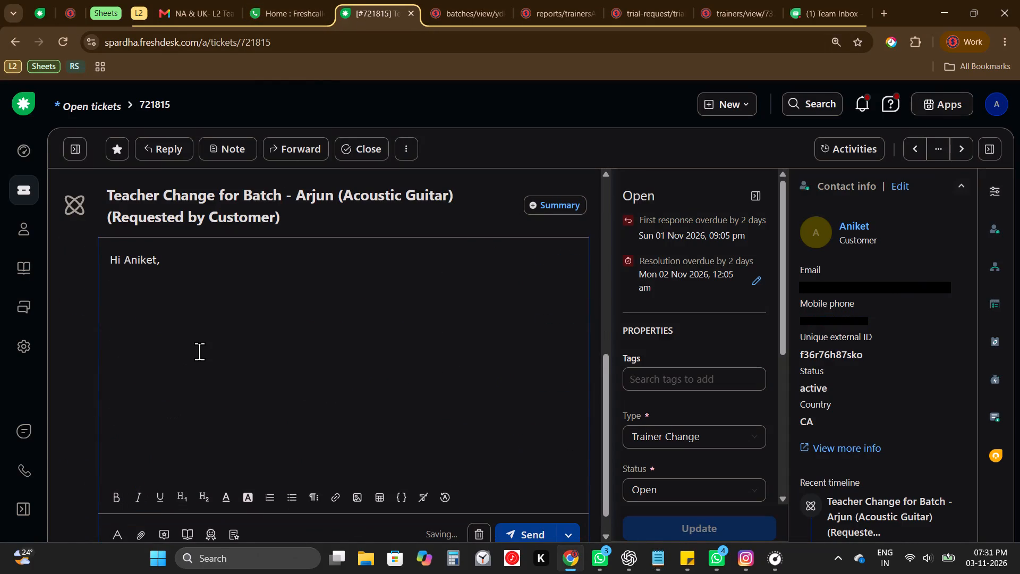
{"action": "left_click", "coordinate": [199, 351]}
{"action": "key", "text": "ctrl+v"}
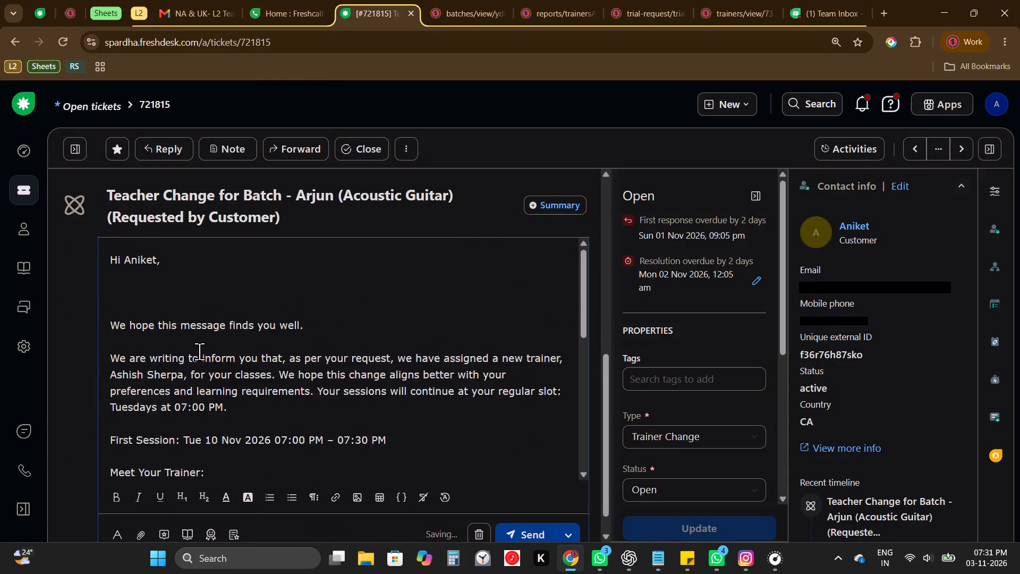
Remove the extra blank lines between the reply's greeting and "We hope this message finds you well.".
{"action": "left_click", "coordinate": [148, 292]}
{"action": "key", "text": "BackSpace"}
{"action": "key", "text": "BackSpace"}
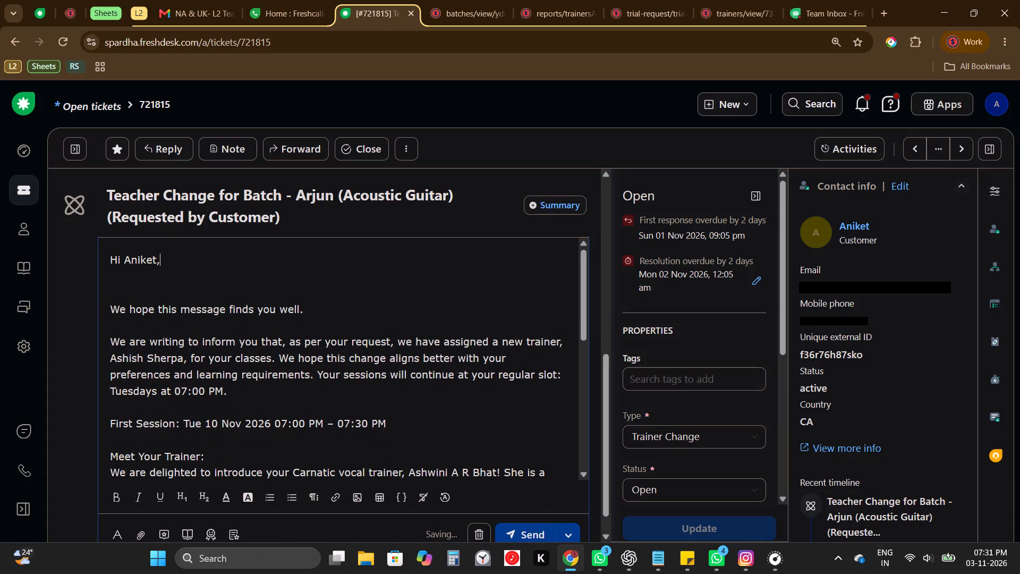
{"action": "key", "text": "Delete"}
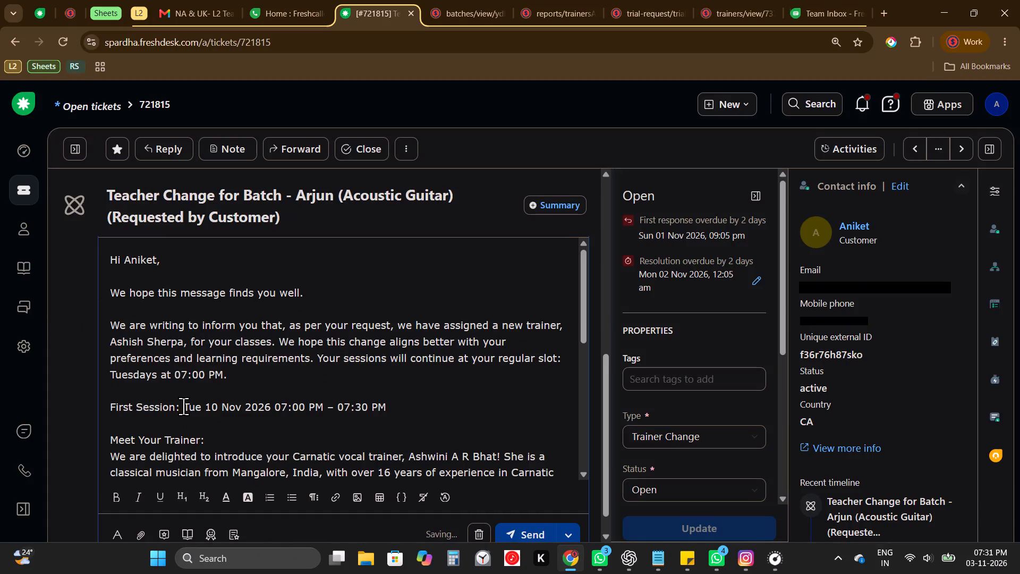
Bold the reply's headings "First Session:", "Policy & Next Steps:" and "Meet Your Trainer:".
{"action": "left_click_drag", "start_coordinate": [183, 406], "coordinate": [76, 402]}
{"action": "key", "text": "ctrl+b"}
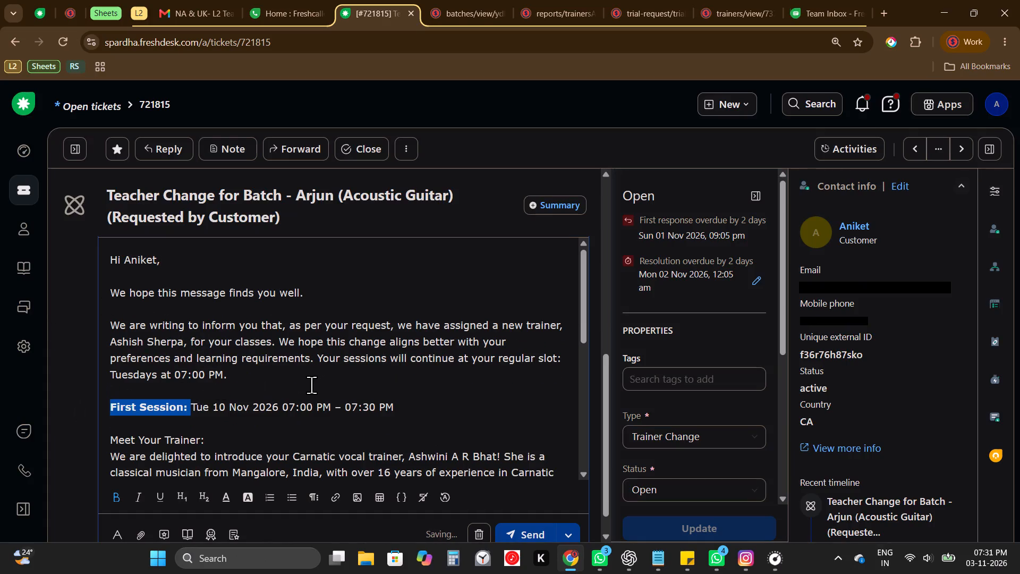
{"action": "left_click", "coordinate": [131, 386]}
{"action": "left_click_drag", "start_coordinate": [131, 386], "coordinate": [128, 378]}
{"action": "left_click_drag", "start_coordinate": [128, 378], "coordinate": [226, 366]}
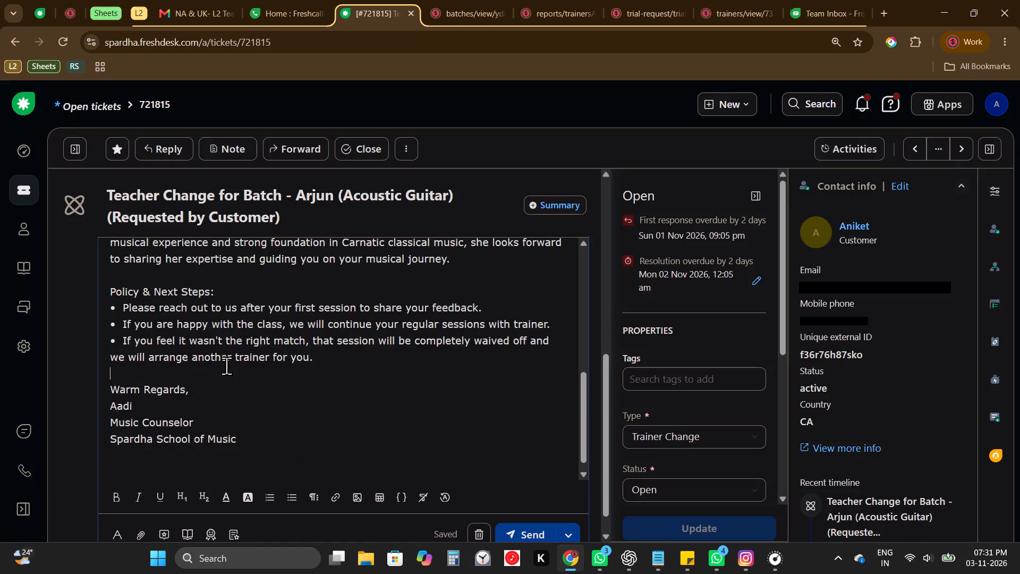
{"action": "scroll", "coordinate": [229, 374], "scroll_direction": "up", "scroll_amount": 1}
{"action": "triple_click", "coordinate": [284, 307]}
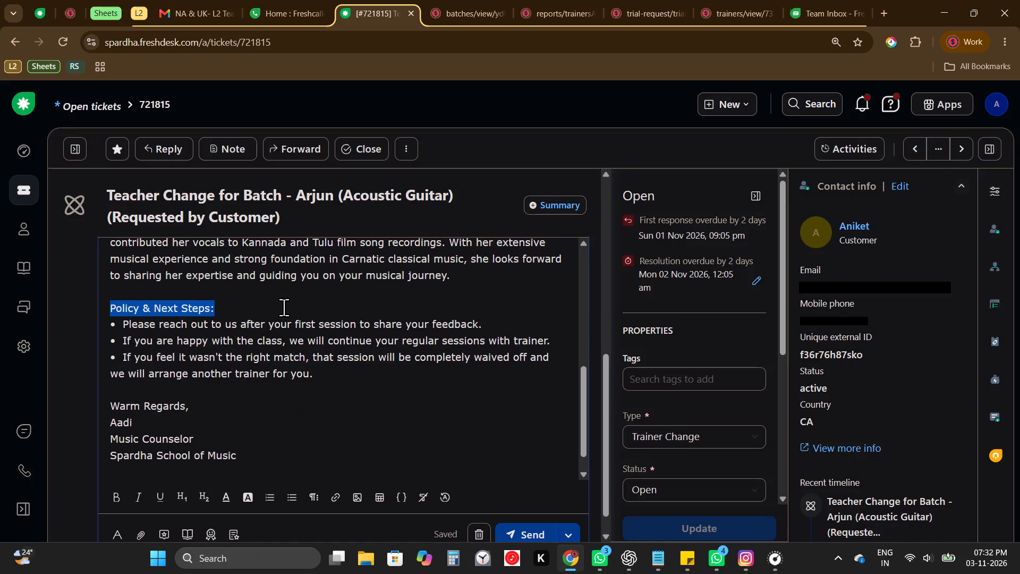
{"action": "key", "text": "ctrl+b"}
{"action": "scroll", "coordinate": [284, 307], "scroll_direction": "up", "scroll_amount": 2}
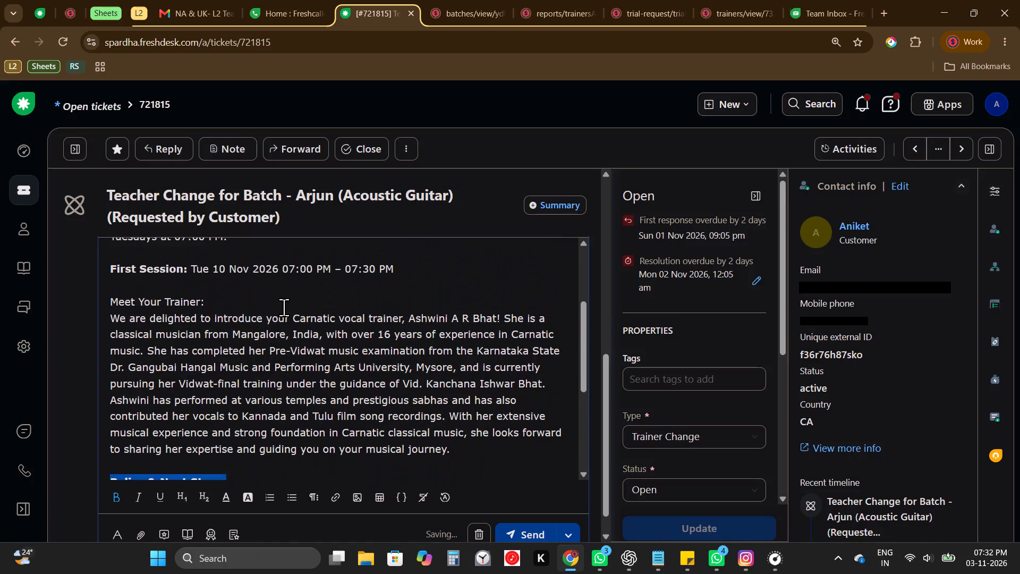
{"action": "triple_click", "coordinate": [295, 304]}
{"action": "key", "text": "ctrl+b"}
{"action": "scroll", "coordinate": [295, 304], "scroll_direction": "up", "scroll_amount": 1}
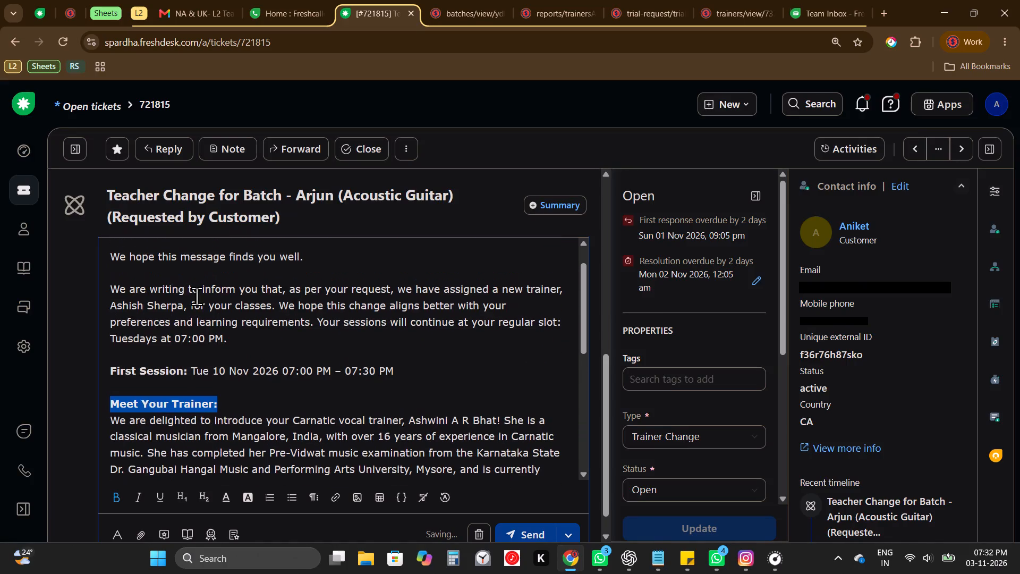
Bold the regular slot "Tuesdays at 07:00 PM" and the new trainer's name in the reply's opening paragraph.
{"action": "left_click", "coordinate": [133, 338]}
{"action": "left_click_drag", "start_coordinate": [133, 338], "coordinate": [215, 341]}
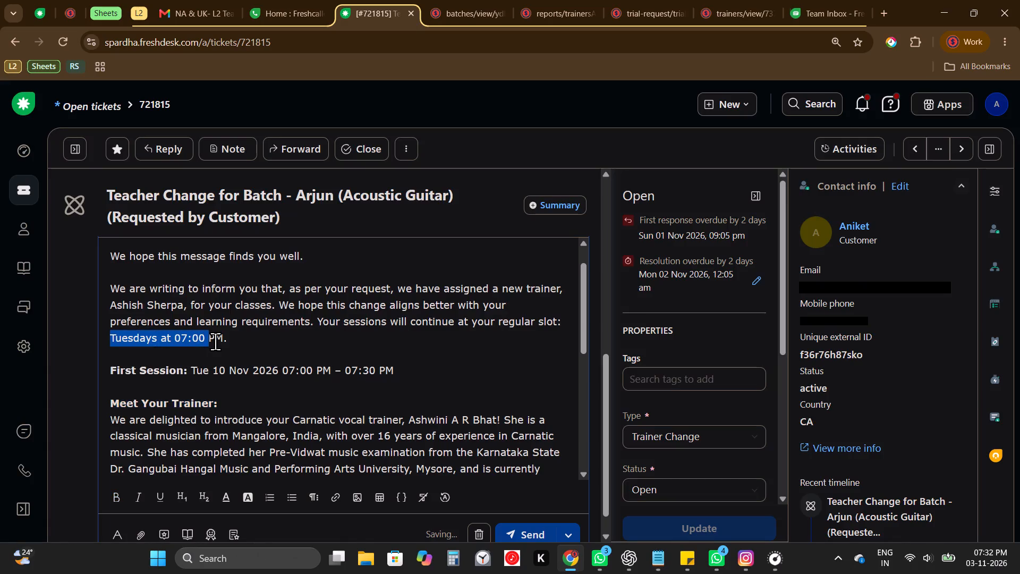
{"action": "key", "text": "ctrl+b"}
{"action": "left_click", "coordinate": [500, 335]}
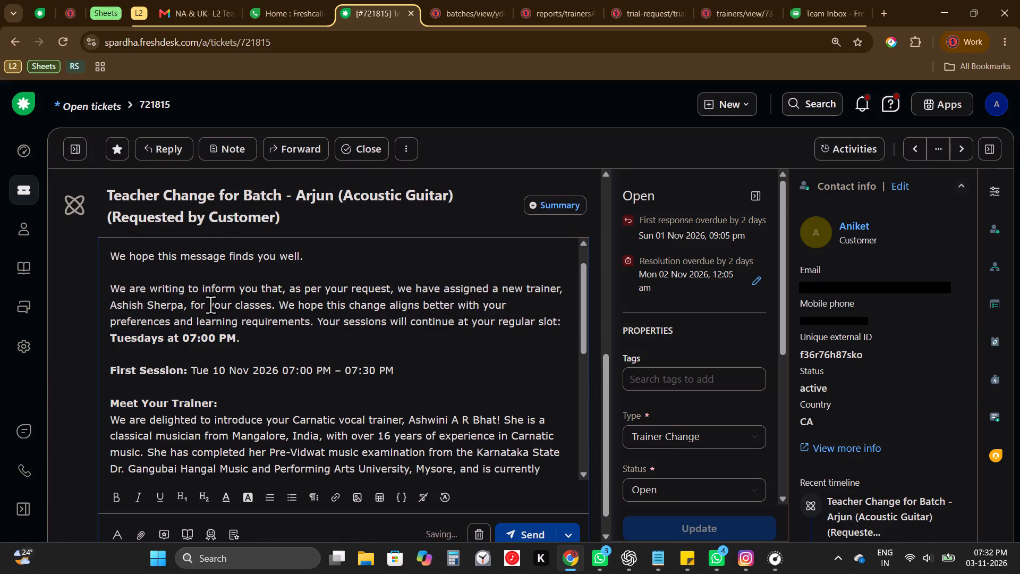
{"action": "left_click", "coordinate": [149, 307]}
{"action": "left_click_drag", "start_coordinate": [149, 307], "coordinate": [117, 308]}
{"action": "key", "text": "ctrl+b"}
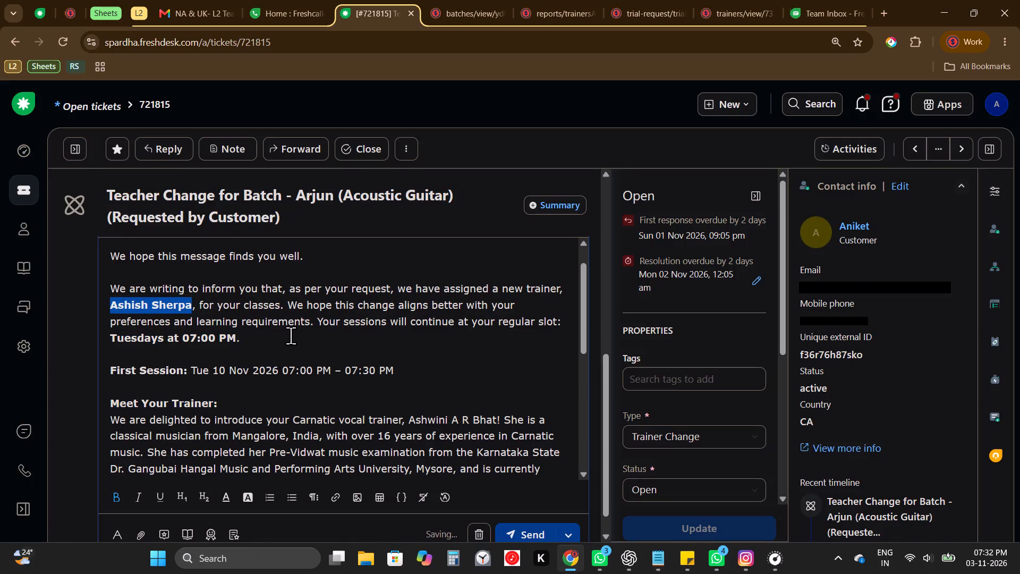
{"action": "scroll", "coordinate": [291, 335], "scroll_direction": "down", "scroll_amount": 3}
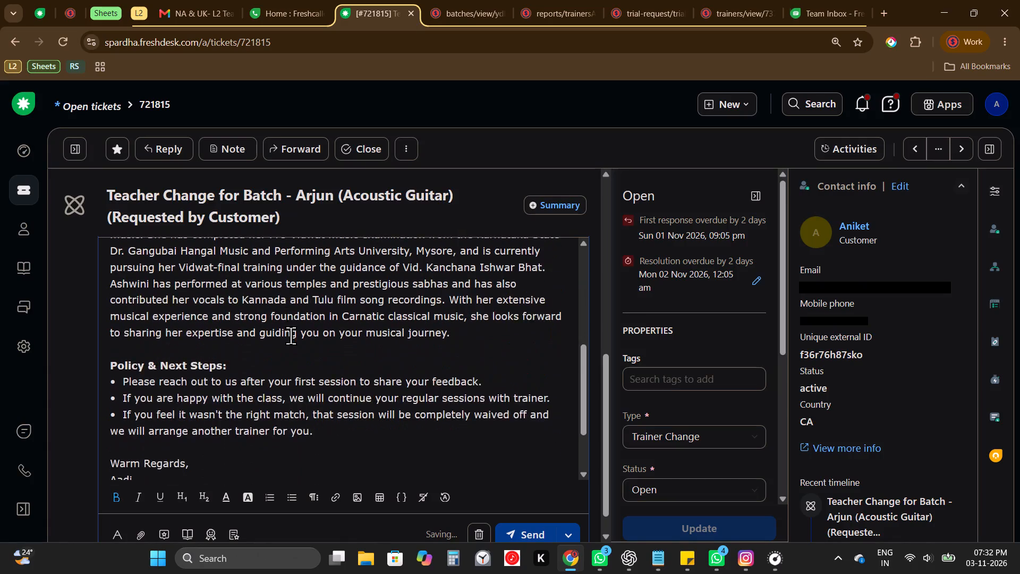
{"action": "scroll", "coordinate": [291, 335], "scroll_direction": "down", "scroll_amount": 1}
{"action": "scroll", "coordinate": [462, 430], "scroll_direction": "down", "scroll_amount": 2}
{"action": "left_click", "coordinate": [527, 507]}
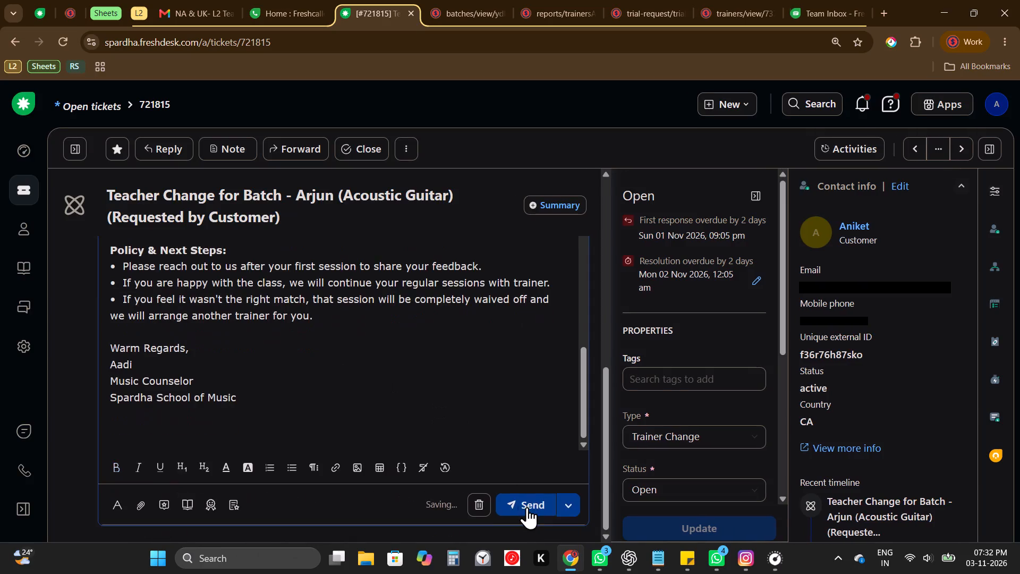
Copy the customer's mobile phone number from the ticket's contact information.
{"action": "triple_click", "coordinate": [898, 324]}
{"action": "key", "text": "ctrl+c"}
{"action": "key", "text": "ctrl+c"}
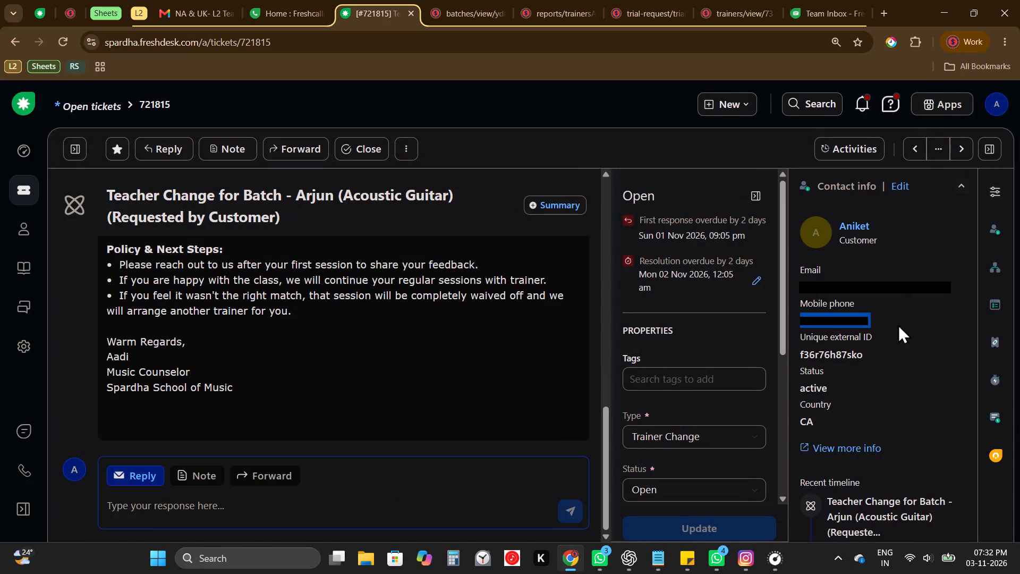
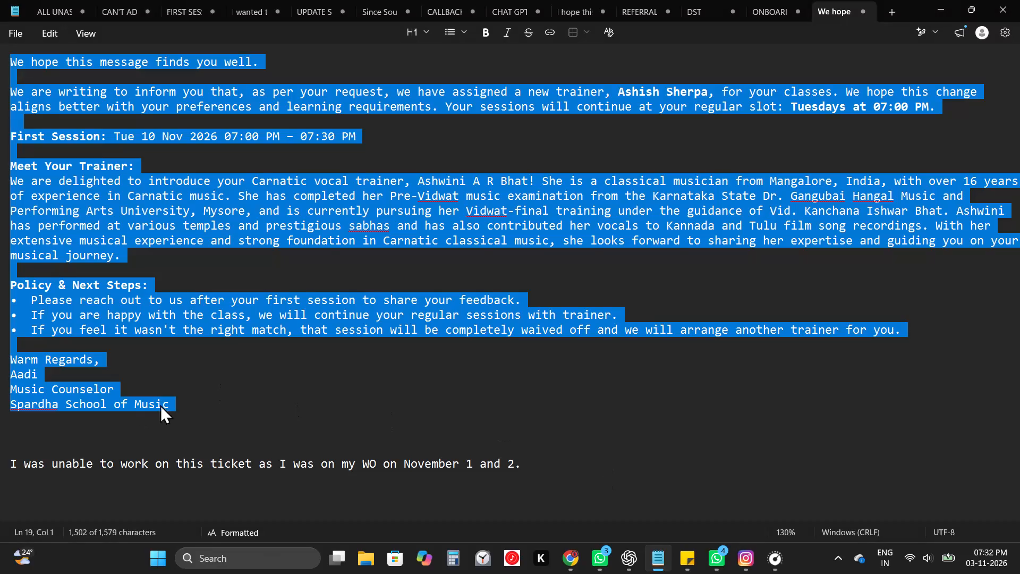
Review the slot and first session date in the sent reply on ticket 721815 and open the batch's page to compare them.
{"action": "left_click", "coordinate": [213, 405]}
{"action": "left_click_drag", "start_coordinate": [213, 405], "coordinate": [3, 63]}
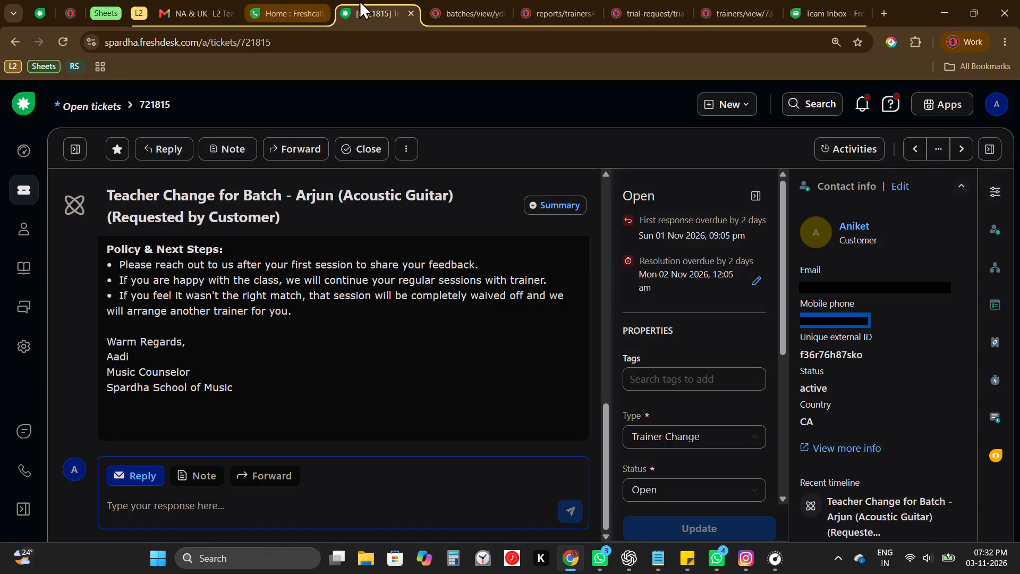
{"action": "scroll", "coordinate": [272, 435], "scroll_direction": "up", "scroll_amount": 1}
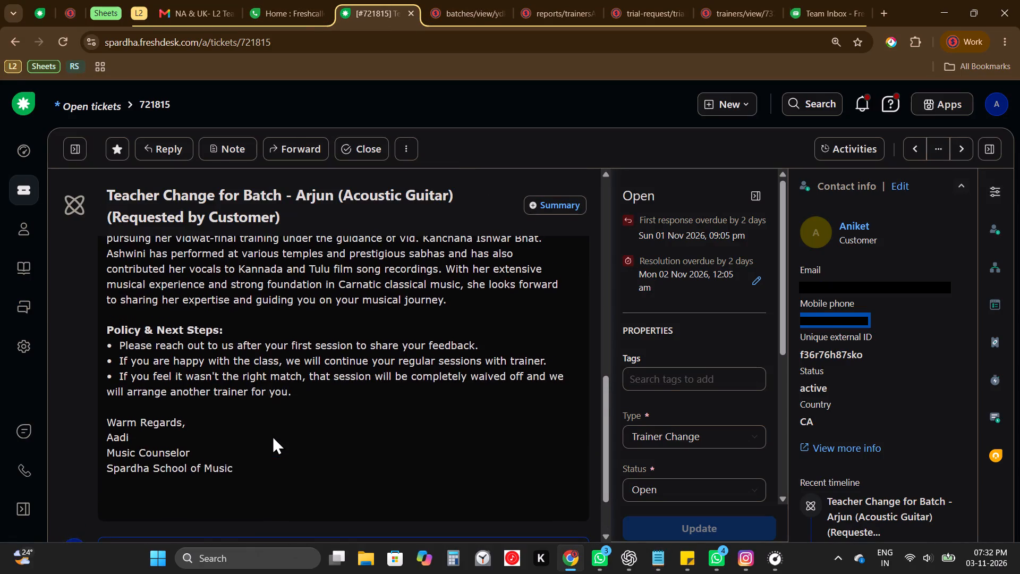
{"action": "scroll", "coordinate": [272, 435], "scroll_direction": "up", "scroll_amount": 2}
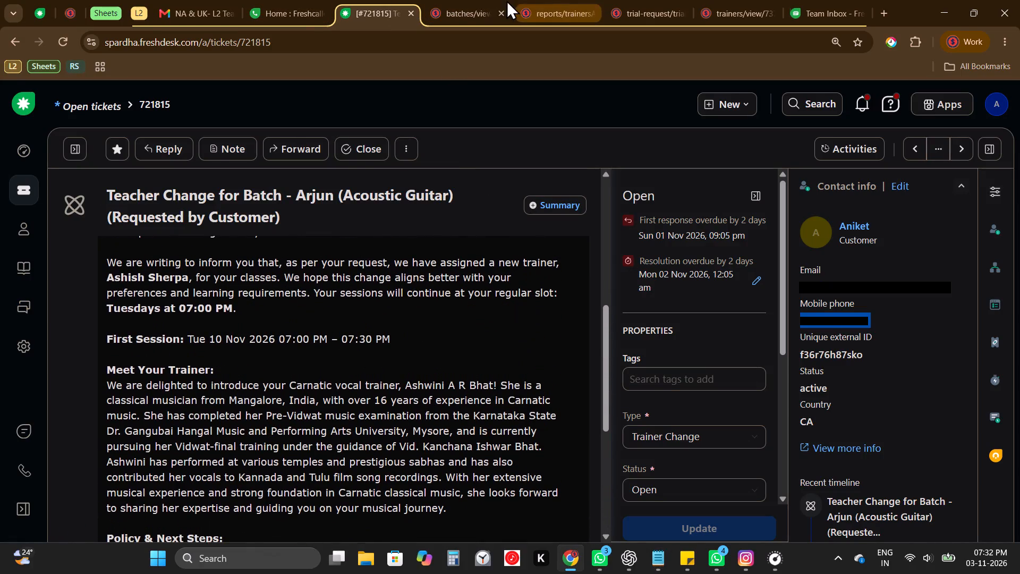
{"action": "left_click", "coordinate": [506, 0]}
{"action": "left_click", "coordinate": [412, 0]}
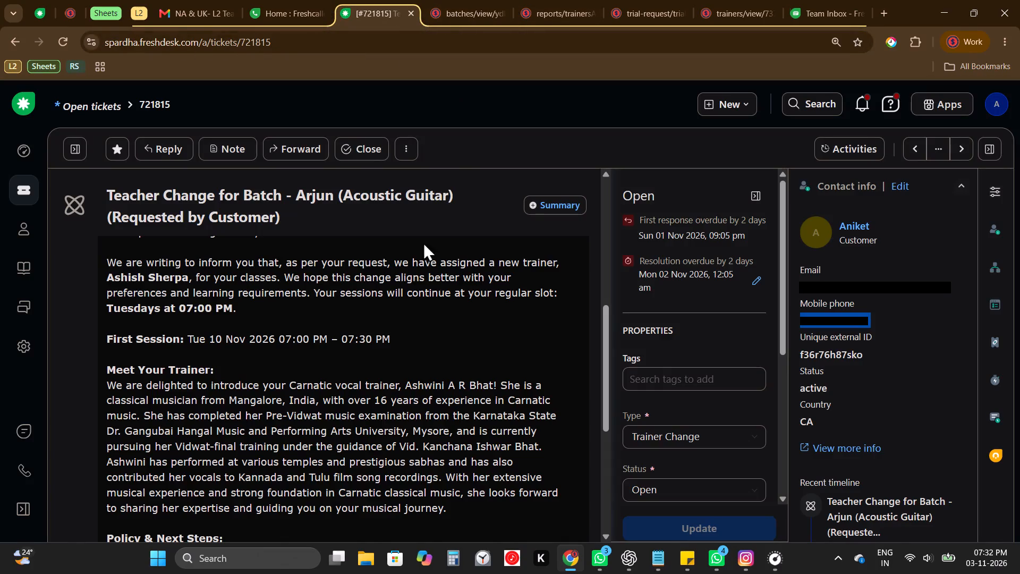
{"action": "scroll", "coordinate": [327, 304], "scroll_direction": "up", "scroll_amount": 1}
{"action": "double_click", "coordinate": [259, 383]}
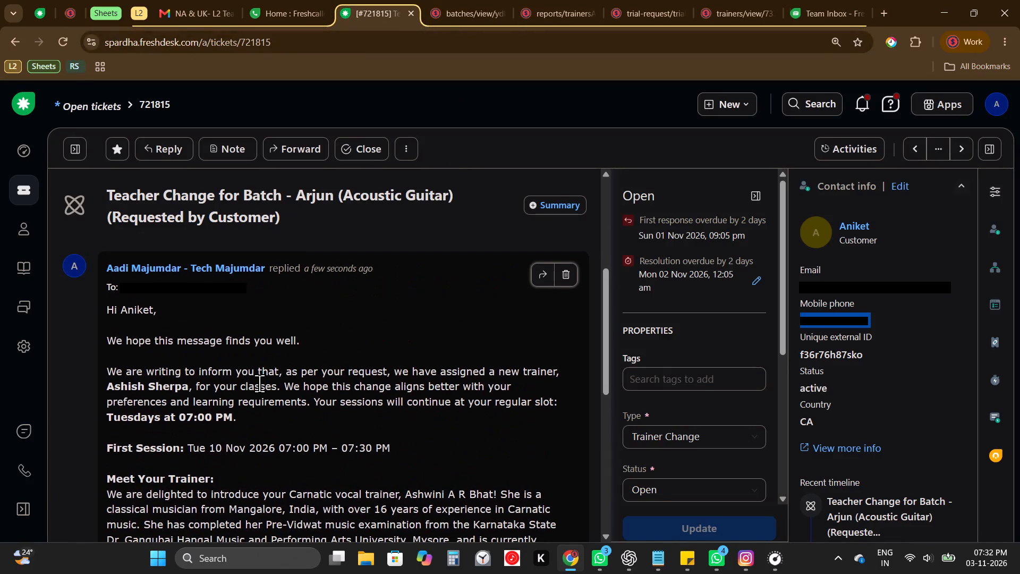
{"action": "left_click_drag", "start_coordinate": [259, 383], "coordinate": [262, 455]}
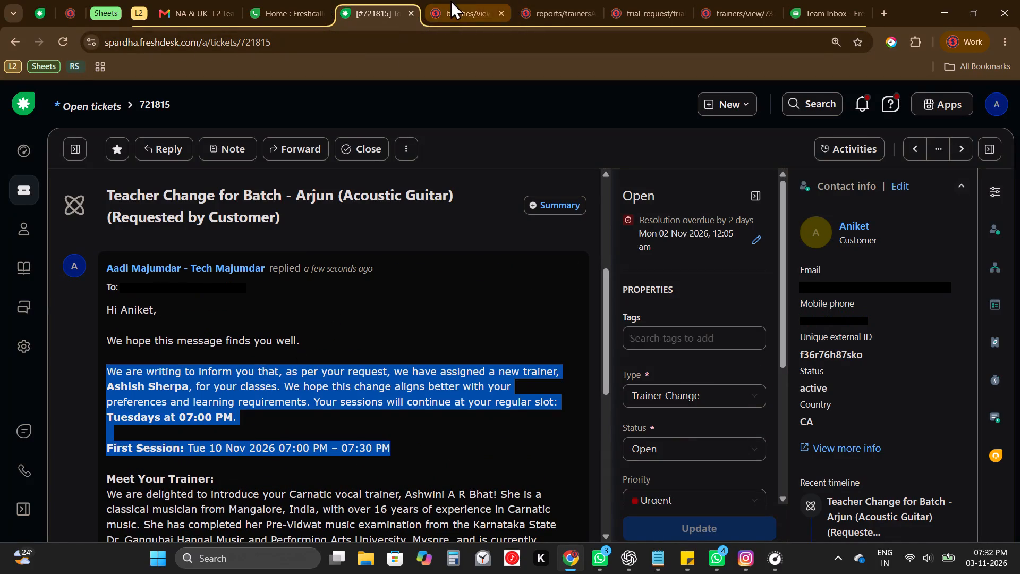
{"action": "left_click", "coordinate": [450, 0]}
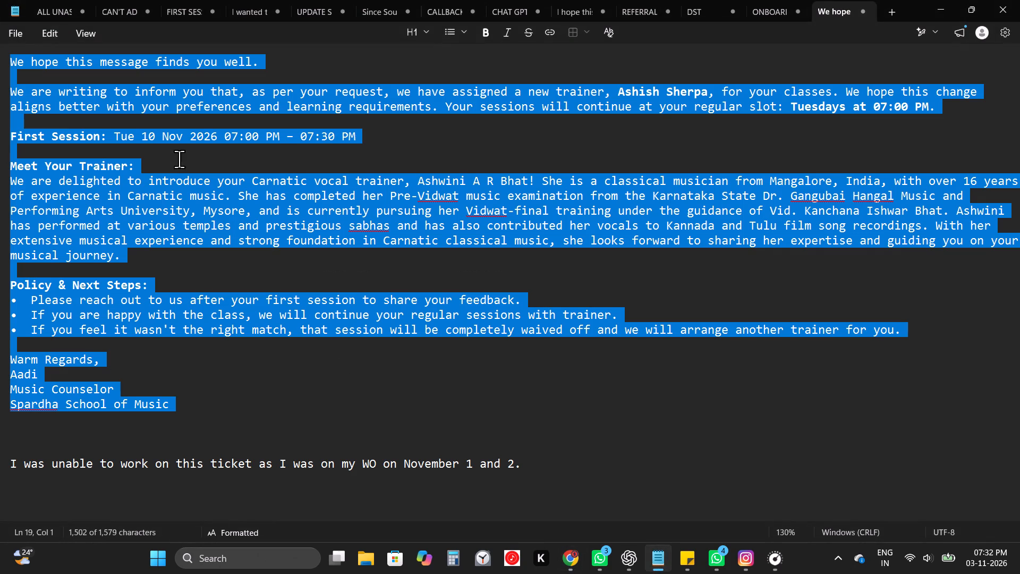
Change the regular slot in the Notepad message draft to "Saturdays at 09:00 AM".
{"action": "double_click", "coordinate": [835, 110]}
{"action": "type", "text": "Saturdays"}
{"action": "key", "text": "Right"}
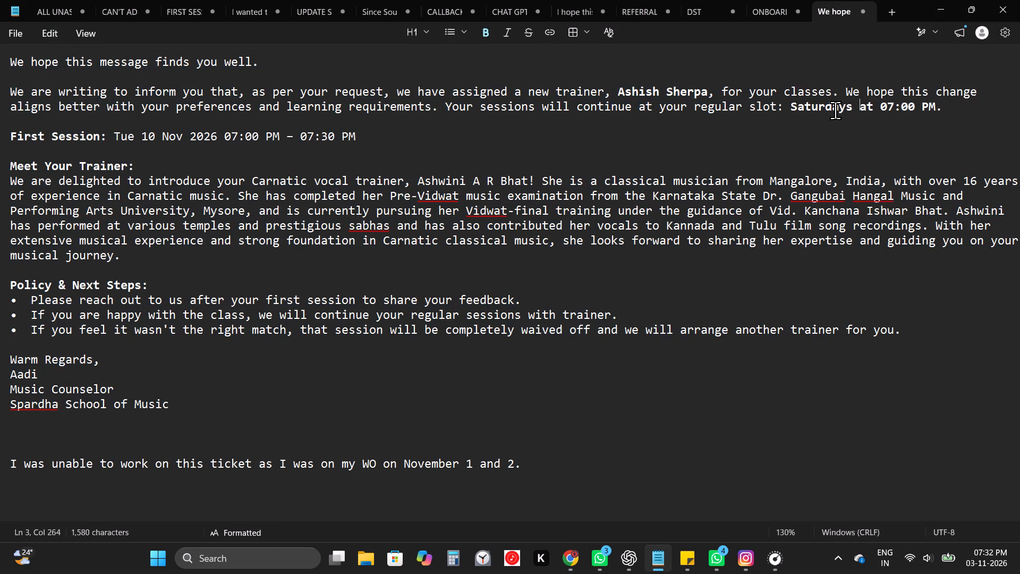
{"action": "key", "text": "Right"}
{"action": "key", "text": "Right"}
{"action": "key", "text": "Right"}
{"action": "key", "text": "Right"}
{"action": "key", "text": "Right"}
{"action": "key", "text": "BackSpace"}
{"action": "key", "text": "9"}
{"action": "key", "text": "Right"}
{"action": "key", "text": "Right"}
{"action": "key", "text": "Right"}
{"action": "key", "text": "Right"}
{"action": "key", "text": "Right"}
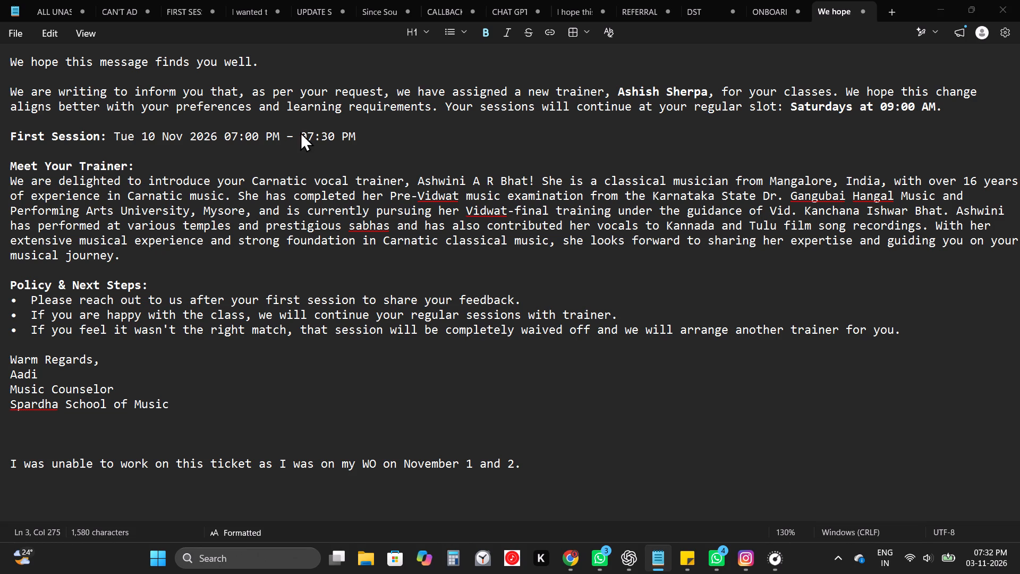
Replace the draft's First Session details with the batch's first session, "Sat 07 Nov 2026 09:00 AM – 10:00 AM".
{"action": "double_click", "coordinate": [379, 315]}
{"action": "left_click_drag", "start_coordinate": [379, 315], "coordinate": [379, 326]}
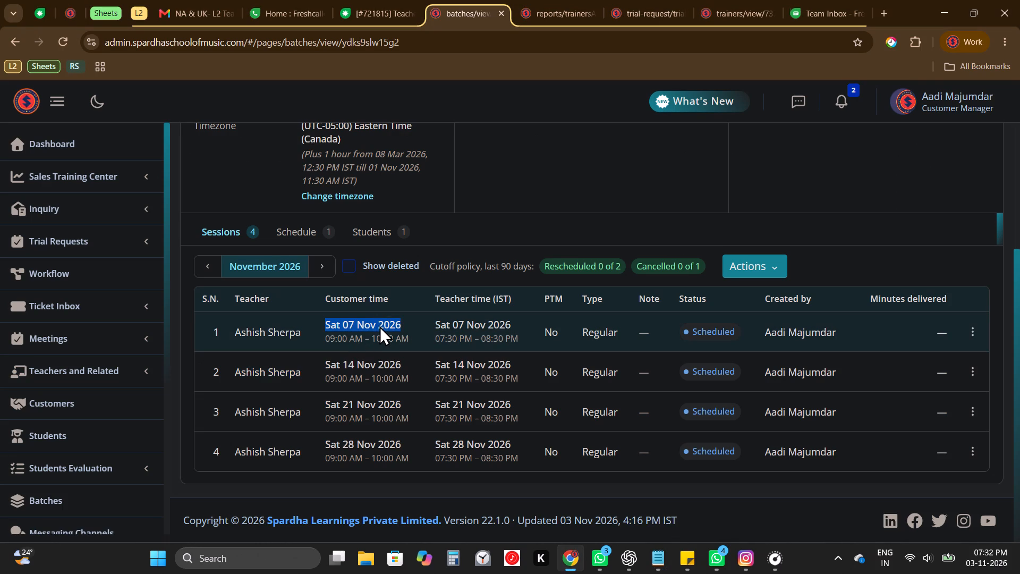
{"action": "left_click_drag", "start_coordinate": [379, 326], "coordinate": [381, 334]}
{"action": "key", "text": "ctrl+c"}
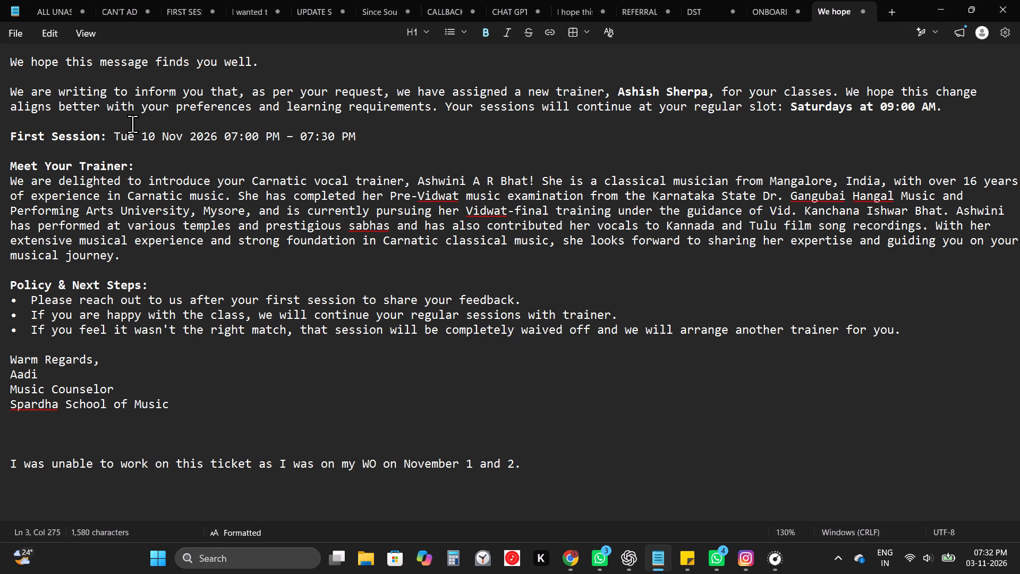
{"action": "left_click", "coordinate": [127, 130]}
{"action": "left_click_drag", "start_coordinate": [127, 130], "coordinate": [350, 137]}
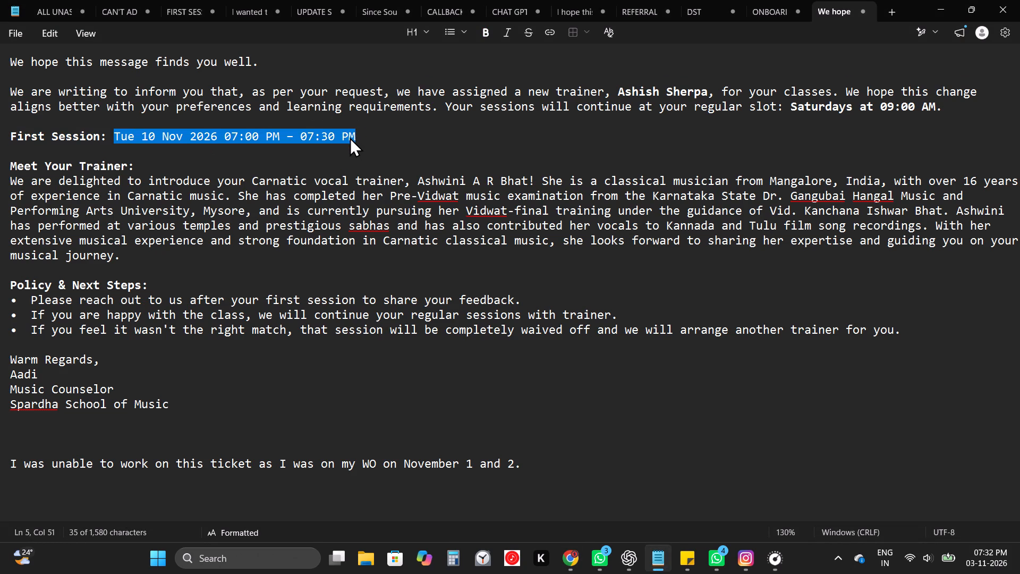
{"action": "key", "text": "ctrl+v"}
{"action": "left_click", "coordinate": [359, 133]}
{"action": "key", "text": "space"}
{"action": "key", "text": "Delete"}
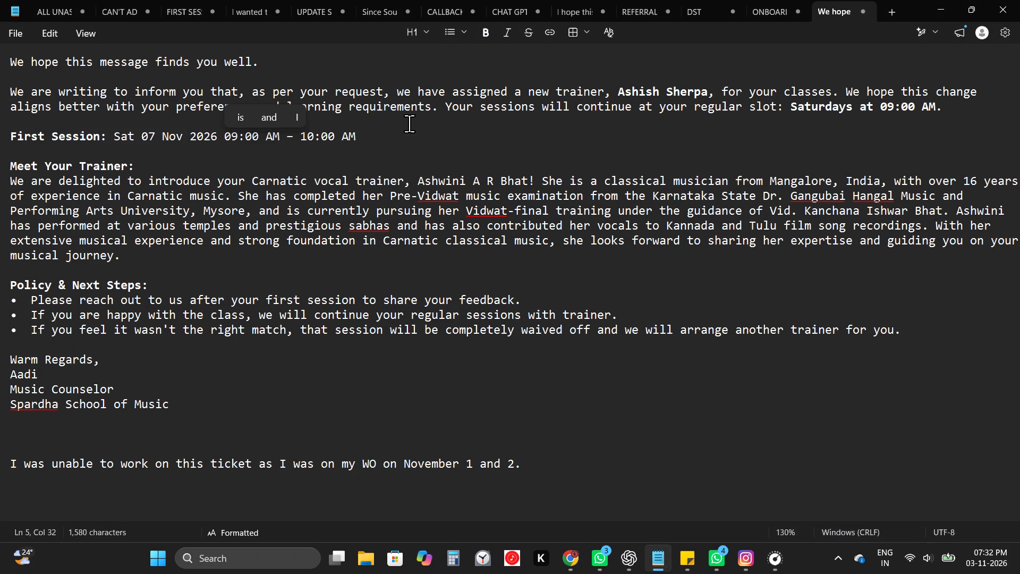
{"action": "left_click_drag", "start_coordinate": [203, 408], "coordinate": [0, 71]}
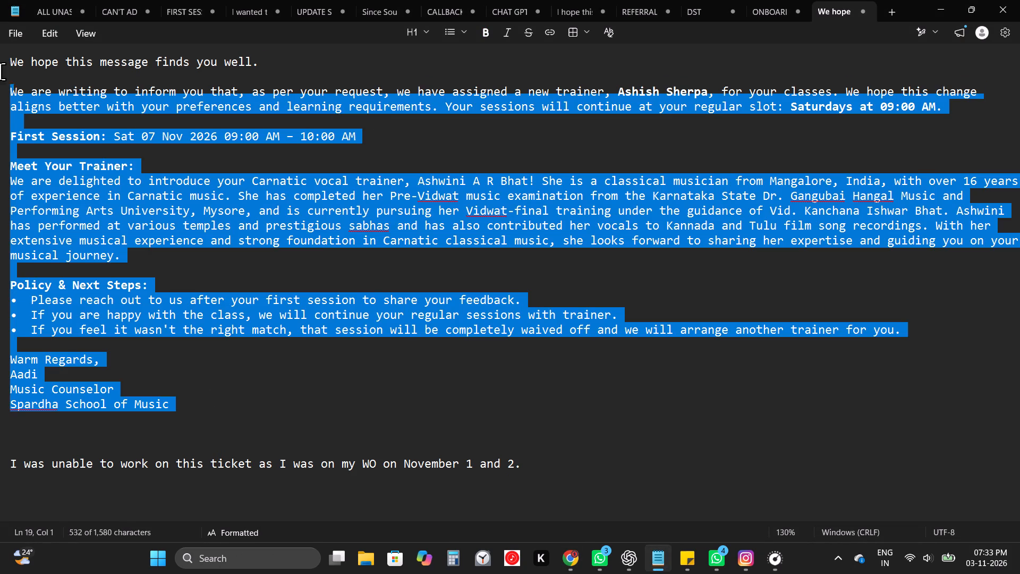
{"action": "left_click_drag", "start_coordinate": [0, 71], "coordinate": [1, 49]}
{"action": "key", "text": "ctrl+c"}
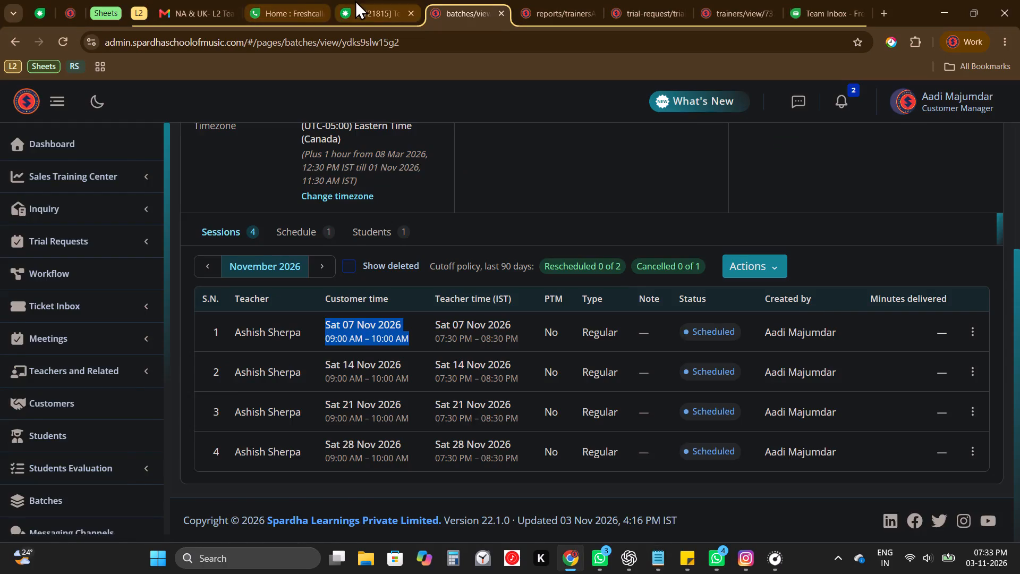
{"action": "left_click", "coordinate": [355, 0]}
{"action": "scroll", "coordinate": [99, 428], "scroll_direction": "down", "scroll_amount": 2}
{"action": "left_click", "coordinate": [127, 468]}
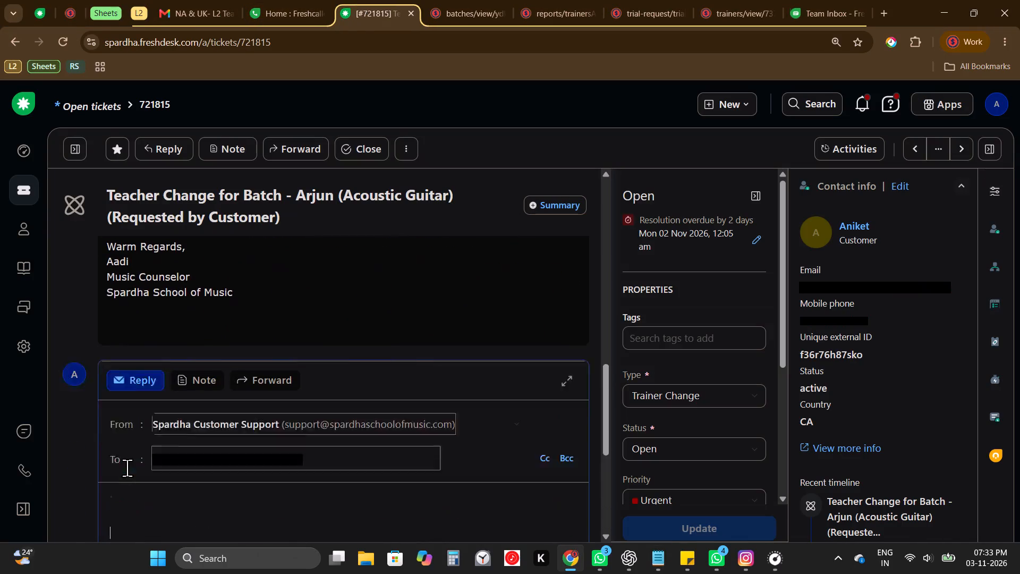
{"action": "key", "text": "ctrl+v"}
{"action": "left_click", "coordinate": [164, 274]}
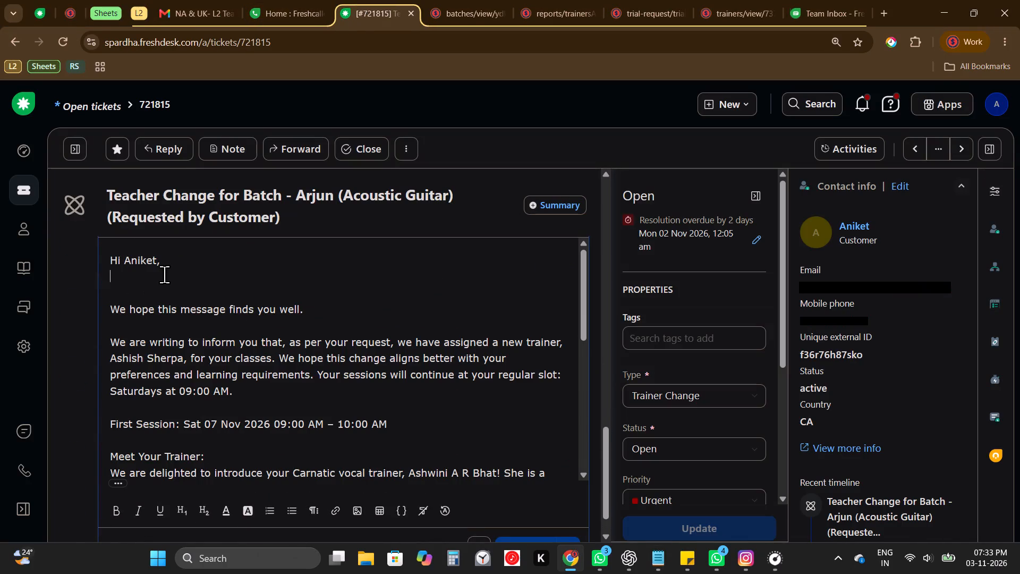
{"action": "key", "text": "BackSpace"}
{"action": "scroll", "coordinate": [164, 274], "scroll_direction": "down", "scroll_amount": 5}
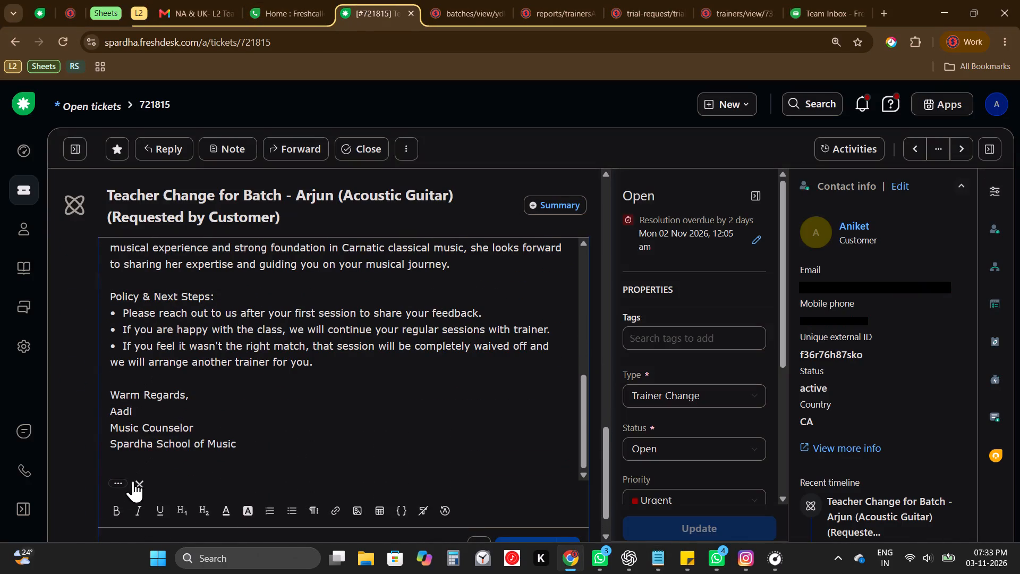
{"action": "left_click", "coordinate": [141, 481]}
Bold the new reply's headings "Policy & Next Steps:", "Meet Your Trainer:" and "First Session:".
{"action": "triple_click", "coordinate": [248, 300]}
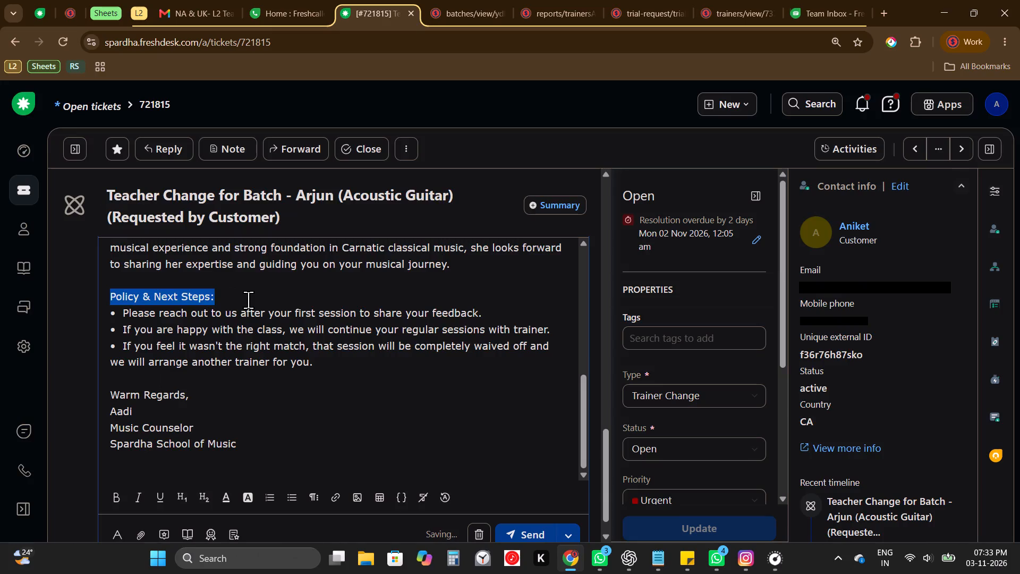
{"action": "key", "text": "ctrl+b"}
{"action": "scroll", "coordinate": [248, 300], "scroll_direction": "up", "scroll_amount": 2}
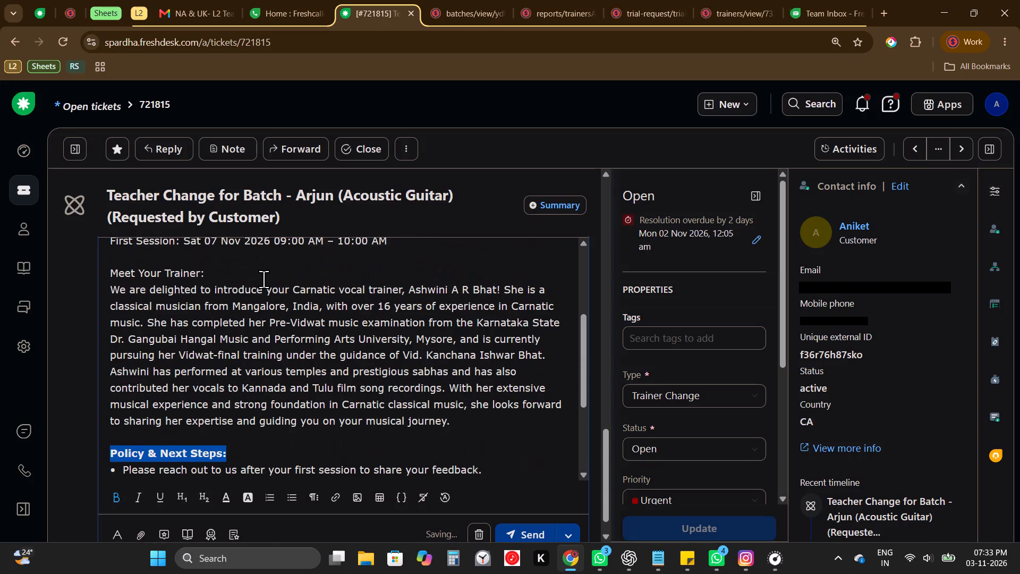
{"action": "triple_click", "coordinate": [263, 279]}
{"action": "key", "text": "ctrl+b"}
{"action": "scroll", "coordinate": [263, 279], "scroll_direction": "up", "scroll_amount": 1}
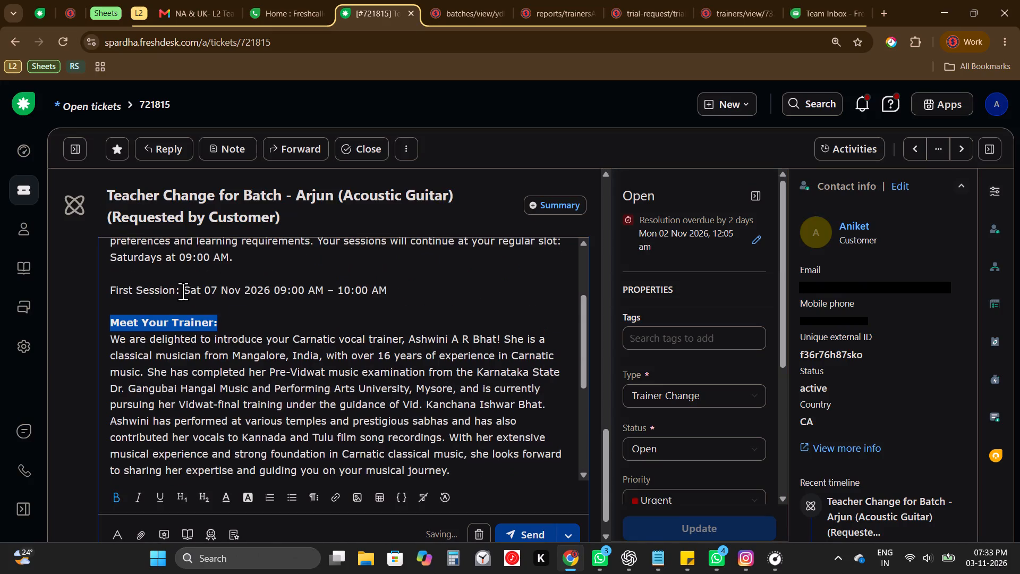
{"action": "left_click_drag", "start_coordinate": [180, 291], "coordinate": [98, 291]}
{"action": "key", "text": "ctrl+b"}
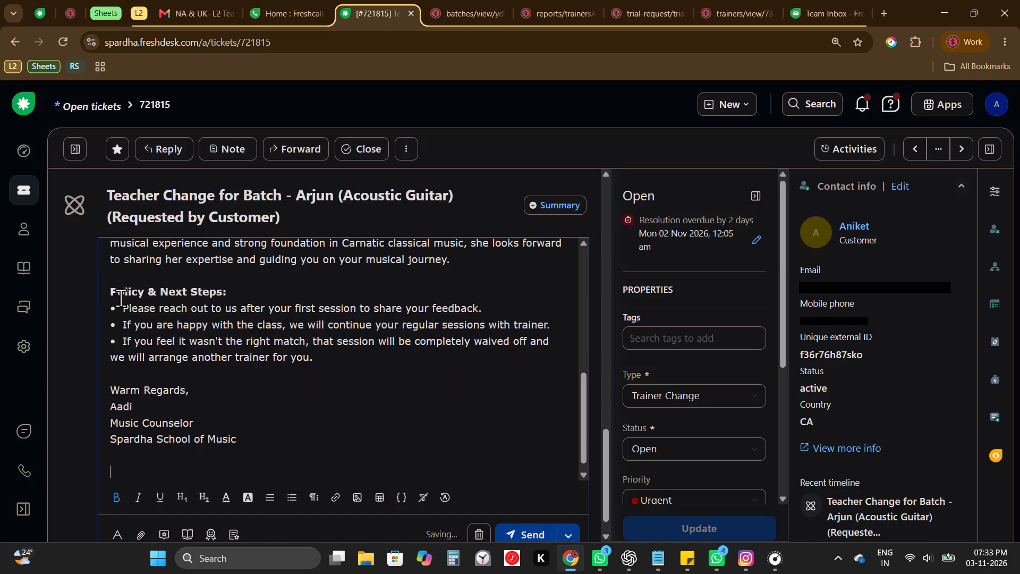
{"action": "scroll", "coordinate": [214, 298], "scroll_direction": "up", "scroll_amount": 4}
{"action": "left_click_drag", "start_coordinate": [182, 406], "coordinate": [114, 413]}
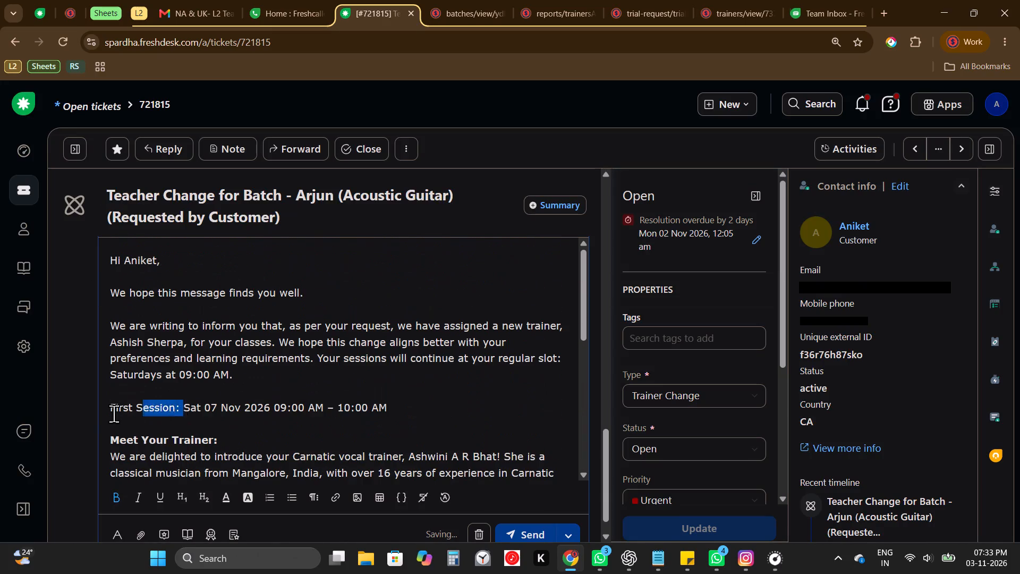
{"action": "left_click_drag", "start_coordinate": [114, 413], "coordinate": [100, 416]}
{"action": "key", "text": "ctrl+b"}
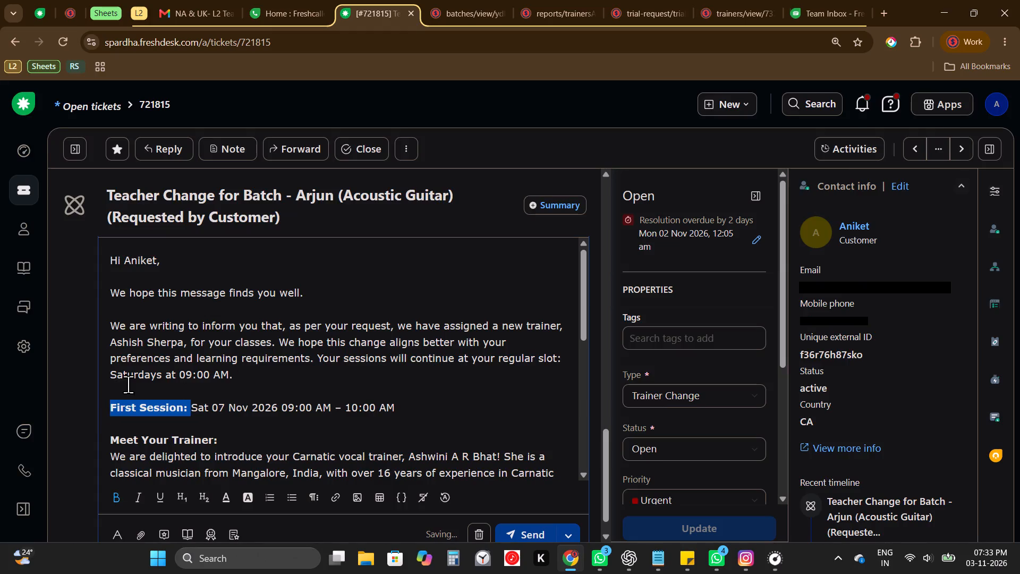
Bold the regular slot "Saturdays at 09:00 AM" and the new trainer's name in the reply's opening paragraph.
{"action": "left_click", "coordinate": [130, 383]}
{"action": "left_click_drag", "start_coordinate": [130, 383], "coordinate": [218, 372]}
{"action": "key", "text": "ctrl+b"}
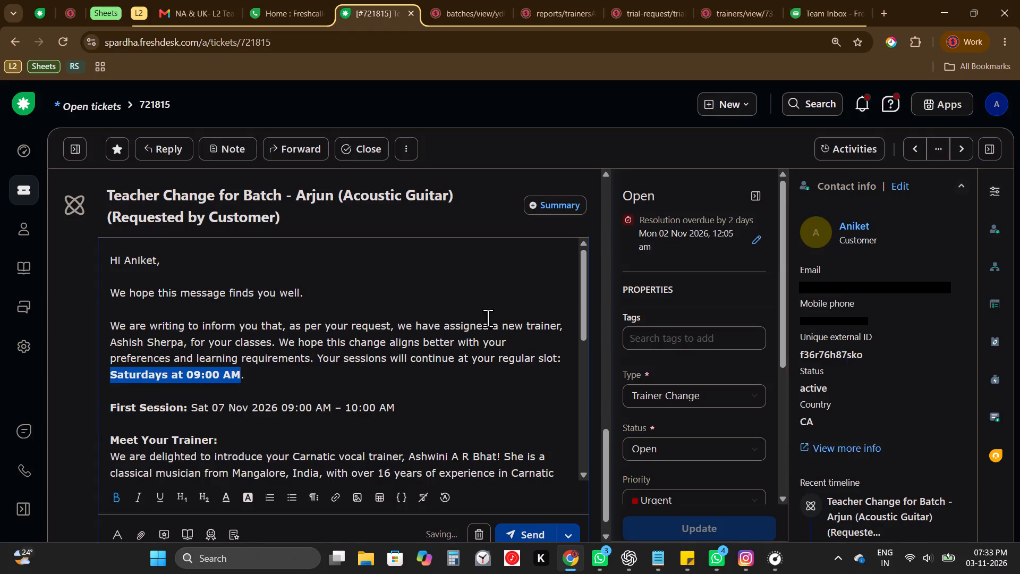
{"action": "left_click", "coordinate": [136, 342]}
{"action": "left_click_drag", "start_coordinate": [136, 342], "coordinate": [155, 344]}
{"action": "key", "text": "ctrl+b"}
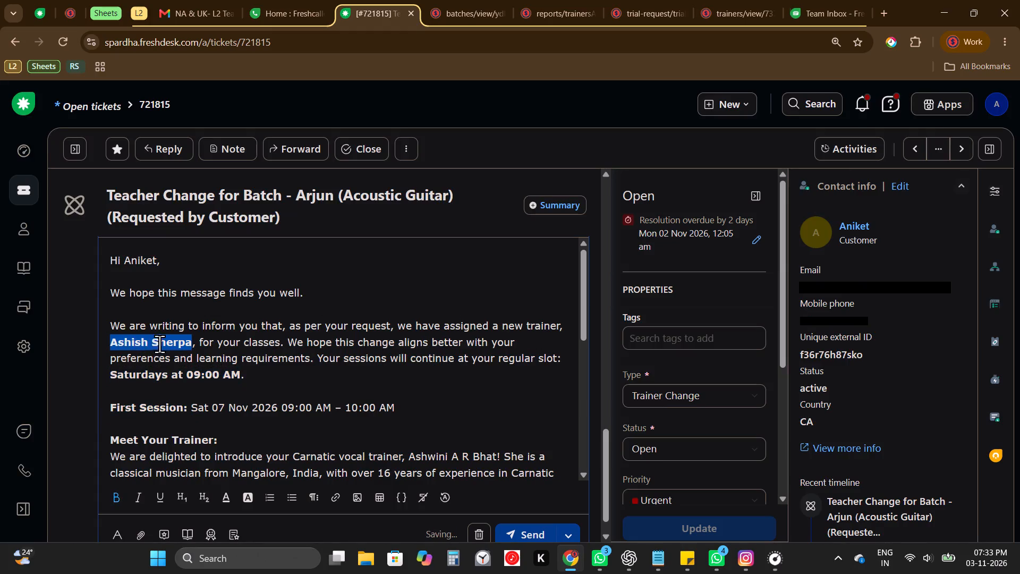
{"action": "left_click", "coordinate": [317, 344]}
{"action": "scroll", "coordinate": [317, 344], "scroll_direction": "down", "scroll_amount": 2}
{"action": "scroll", "coordinate": [317, 344], "scroll_direction": "up", "scroll_amount": 5}
{"action": "left_click", "coordinate": [513, 0]}
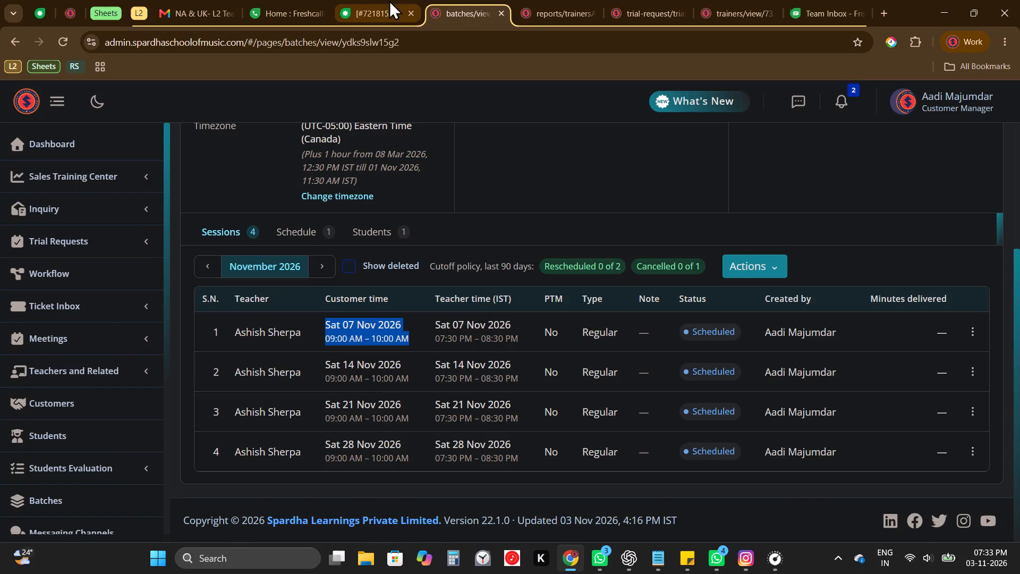
{"action": "left_click", "coordinate": [389, 0]}
{"action": "scroll", "coordinate": [472, 400], "scroll_direction": "down", "scroll_amount": 6}
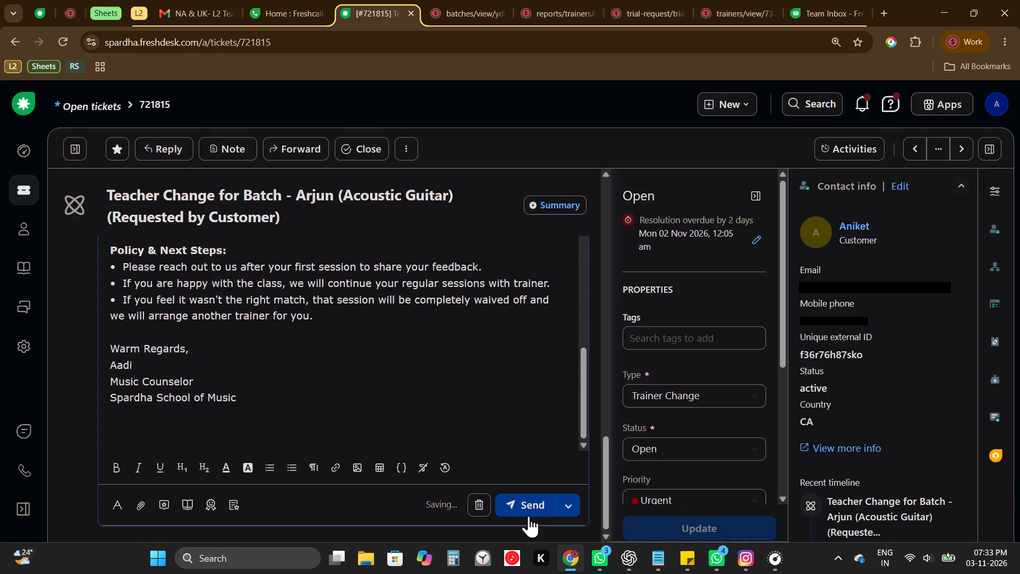
{"action": "left_click_drag", "start_coordinate": [528, 517], "coordinate": [533, 499]}
{"action": "left_click", "coordinate": [533, 499]}
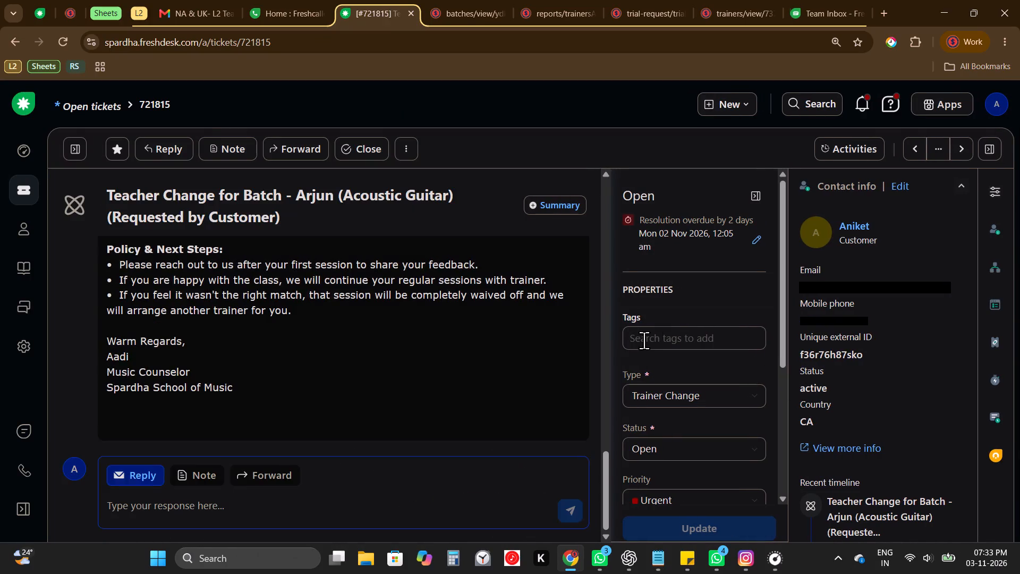
Look over the text of the corrected reply just sent on ticket 721815.
{"action": "scroll", "coordinate": [439, 364], "scroll_direction": "up", "scroll_amount": 3}
{"action": "double_click", "coordinate": [366, 324]}
{"action": "left_click_drag", "start_coordinate": [366, 324], "coordinate": [329, 543]}
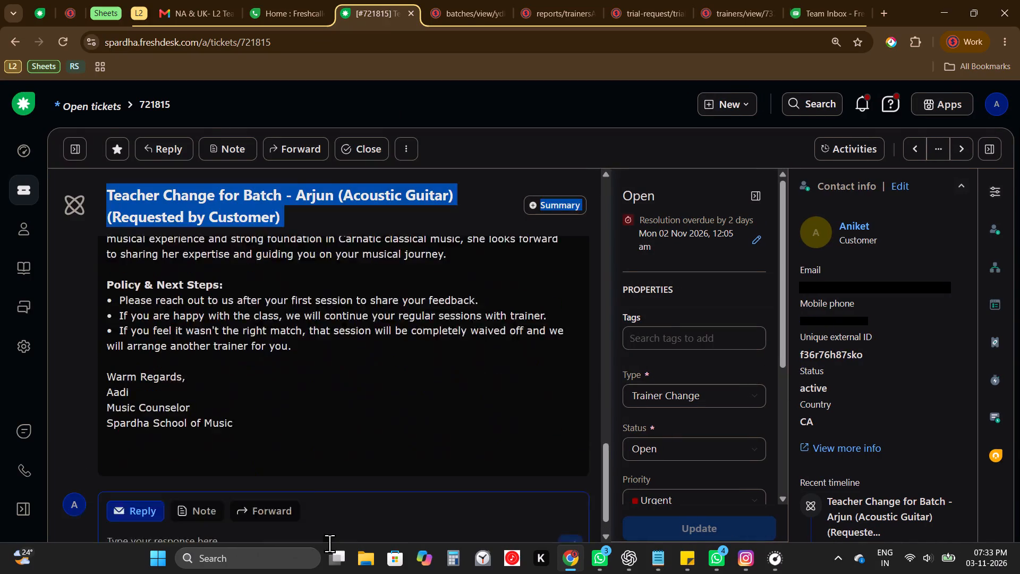
{"action": "left_click_drag", "start_coordinate": [329, 543], "coordinate": [460, 308]}
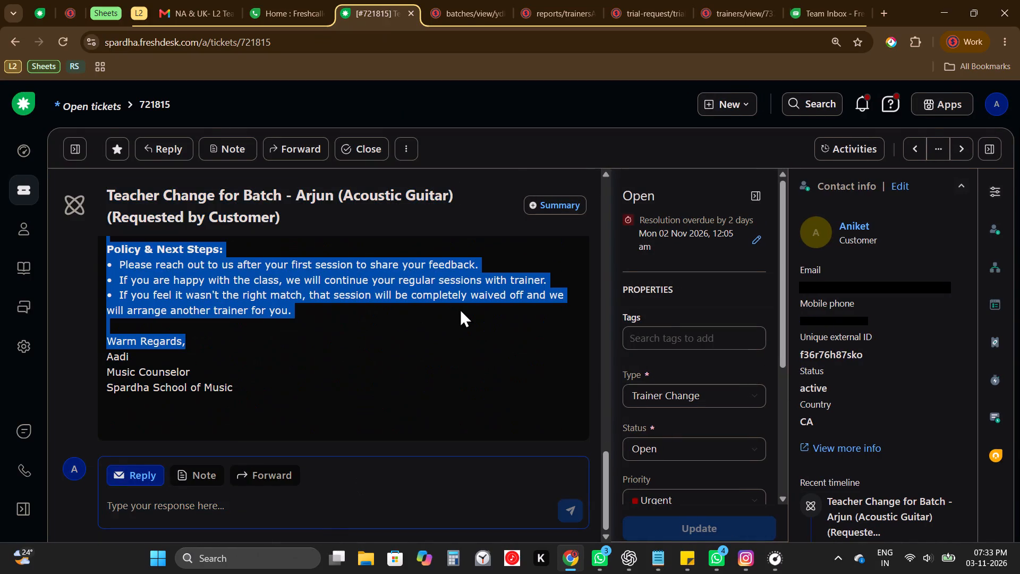
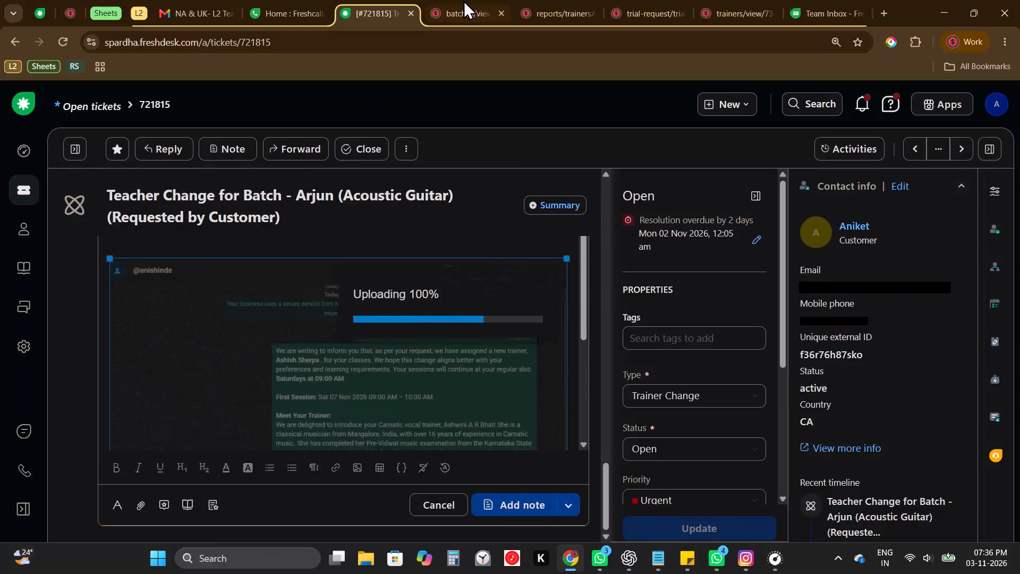
{"action": "left_click", "coordinate": [463, 0]}
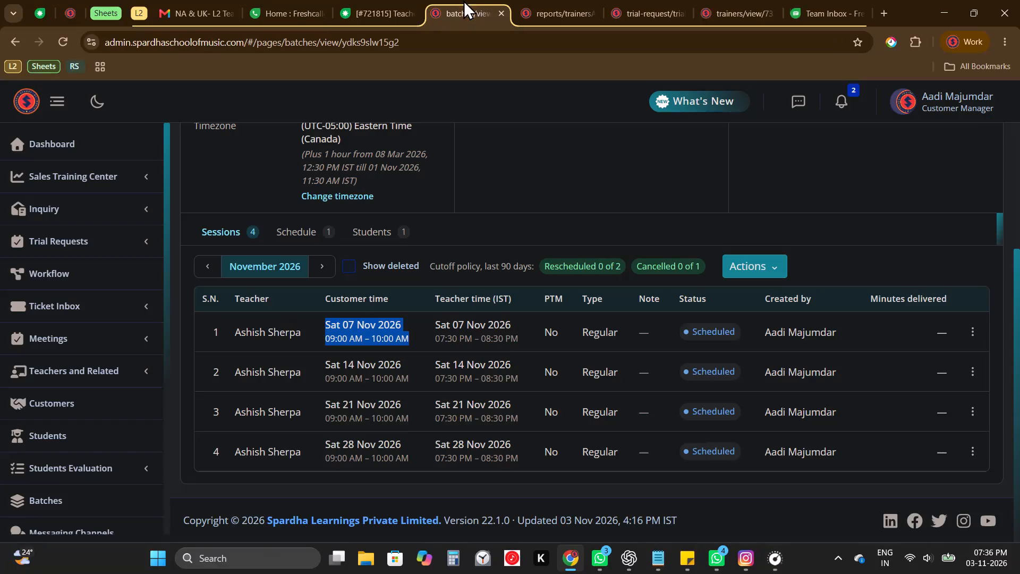
{"action": "left_click", "coordinate": [501, 332]}
{"action": "key", "text": "Print"}
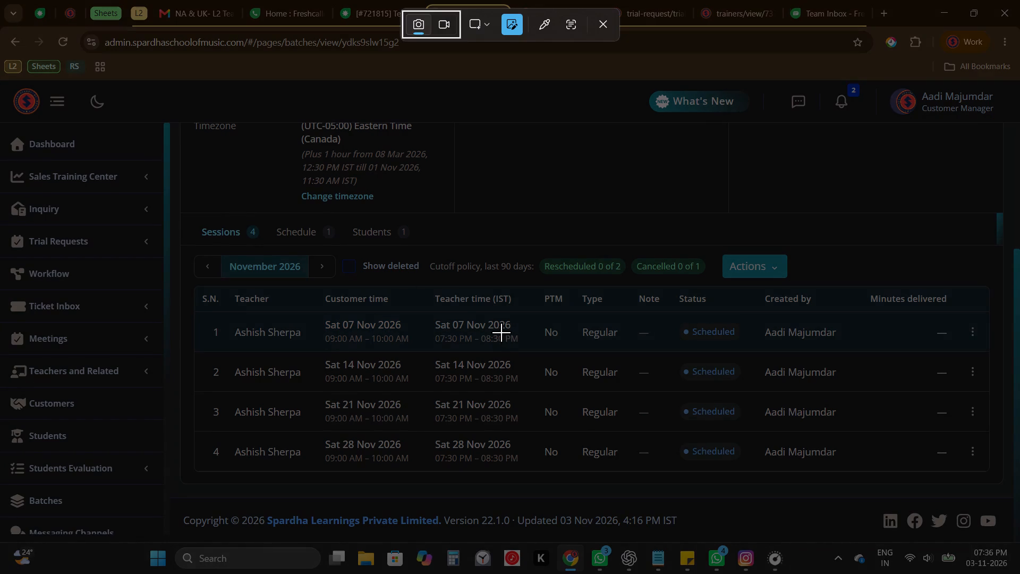
{"action": "left_click_drag", "start_coordinate": [193, 283], "coordinate": [1019, 478]}
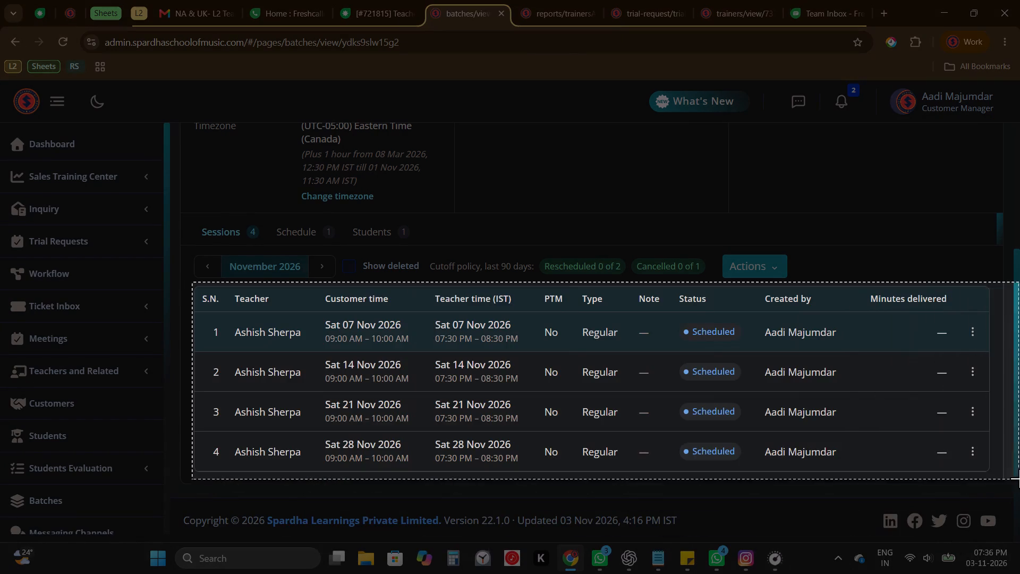
{"action": "left_click_drag", "start_coordinate": [1019, 478], "coordinate": [857, 478]}
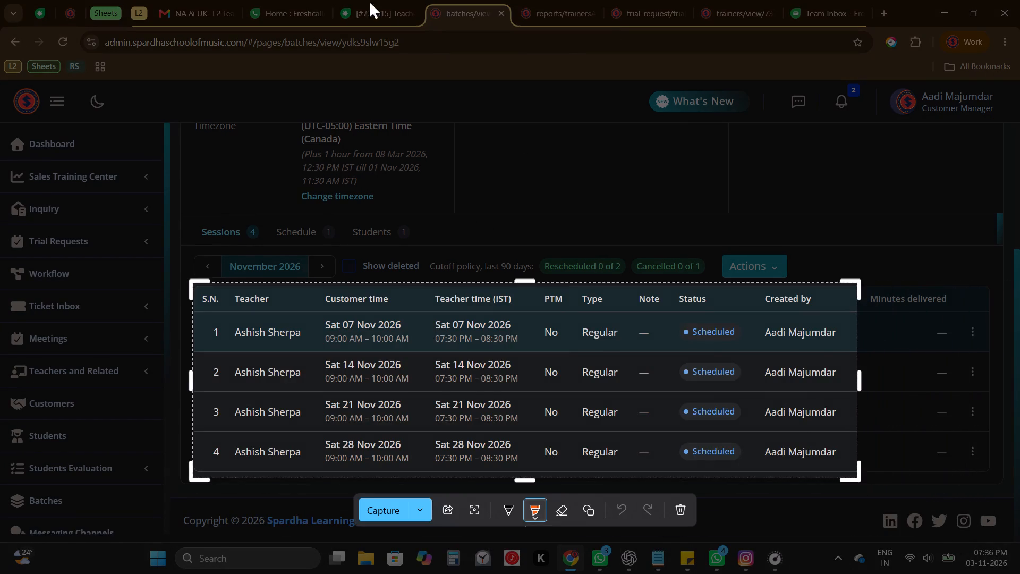
{"action": "key", "text": "ctrl+c"}
{"action": "left_click", "coordinate": [355, 0]}
{"action": "scroll", "coordinate": [404, 321], "scroll_direction": "up", "scroll_amount": 1}
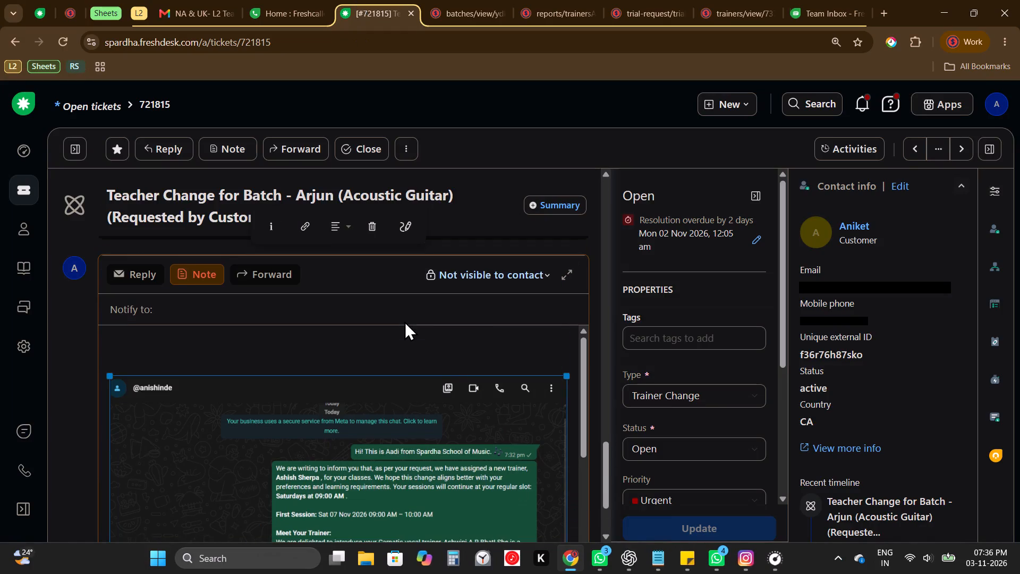
{"action": "key", "text": "ctrl+v"}
Copy the "The customer has been advised to reach out… Closing this ticket" template from Sticky Notes into the note, above the session table.
{"action": "left_click", "coordinate": [698, 561]}
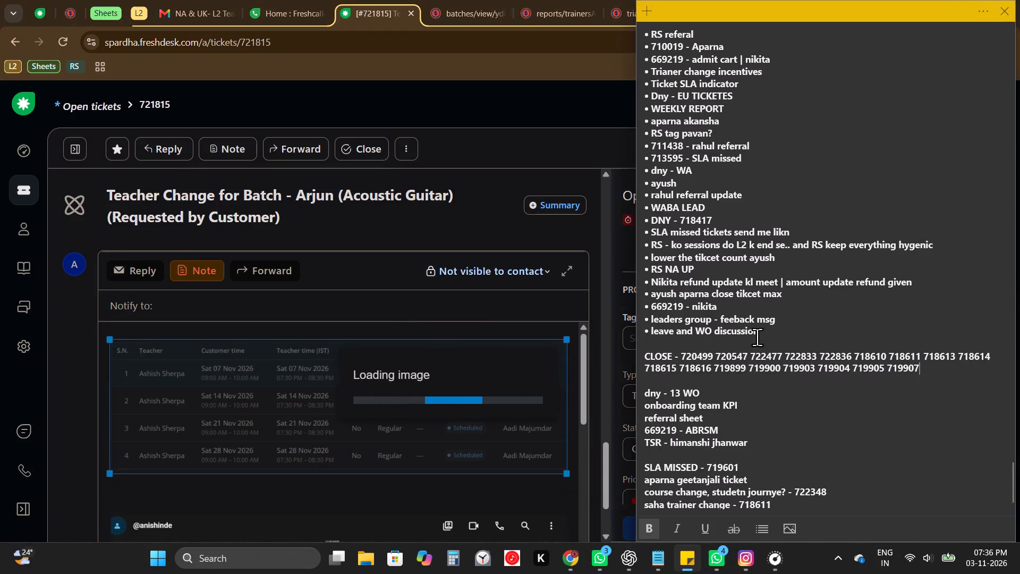
{"action": "scroll", "coordinate": [757, 337], "scroll_direction": "up", "scroll_amount": 10}
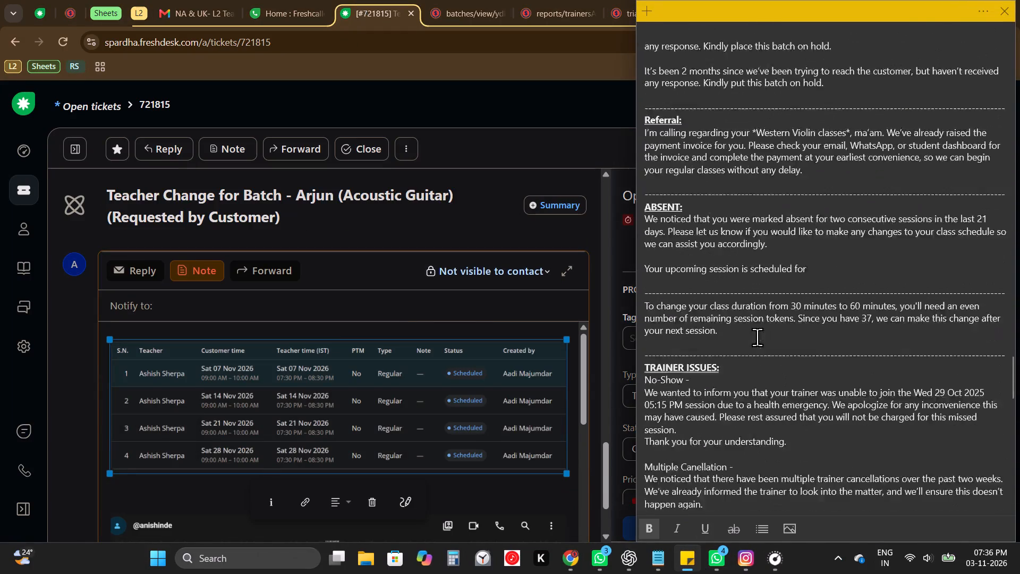
{"action": "scroll", "coordinate": [757, 337], "scroll_direction": "up", "scroll_amount": 4}
{"action": "scroll", "coordinate": [779, 374], "scroll_direction": "down", "scroll_amount": 1}
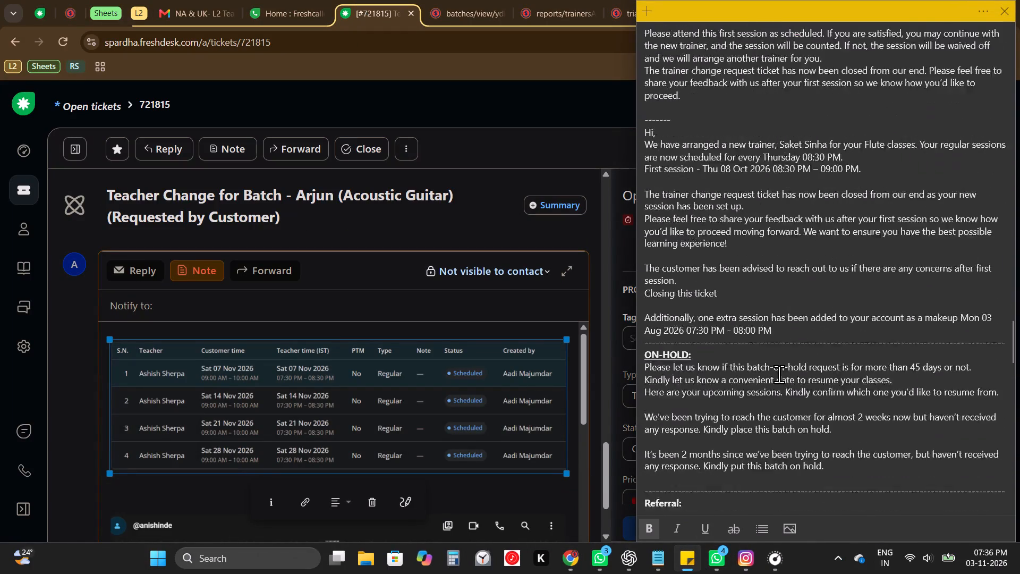
{"action": "scroll", "coordinate": [779, 374], "scroll_direction": "down", "scroll_amount": 1}
{"action": "double_click", "coordinate": [832, 276]}
{"action": "left_click_drag", "start_coordinate": [832, 276], "coordinate": [877, 260]}
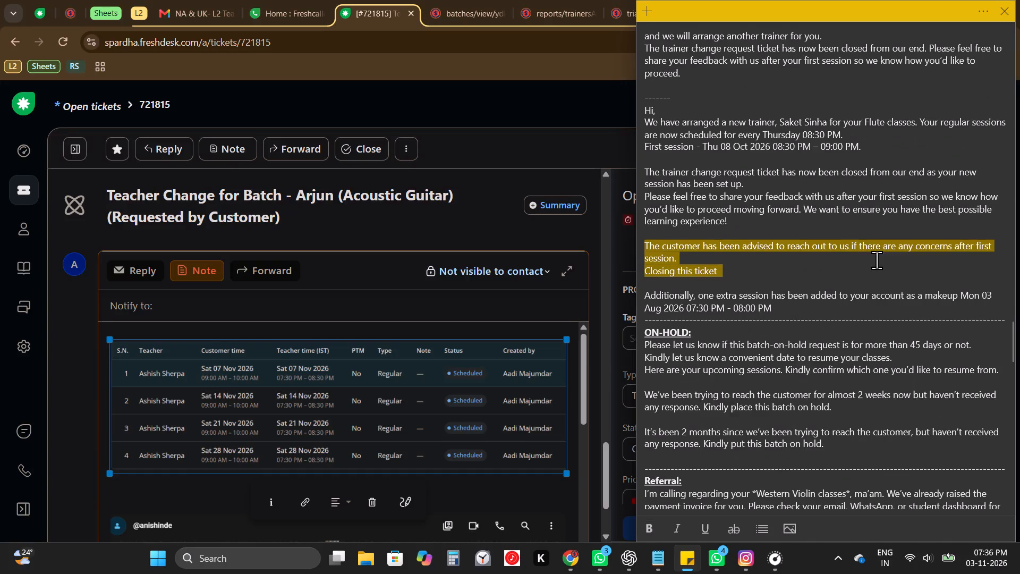
{"action": "left_click_drag", "start_coordinate": [877, 260], "coordinate": [883, 258]}
{"action": "key", "text": "ctrl+c"}
{"action": "left_click", "coordinate": [556, 330]}
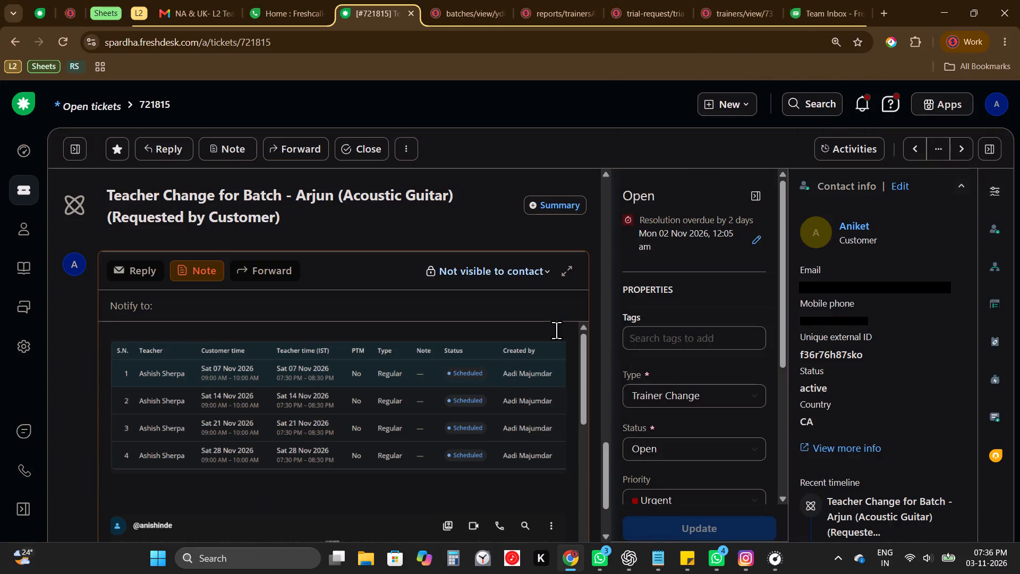
{"action": "key", "text": "ctrl+v"}
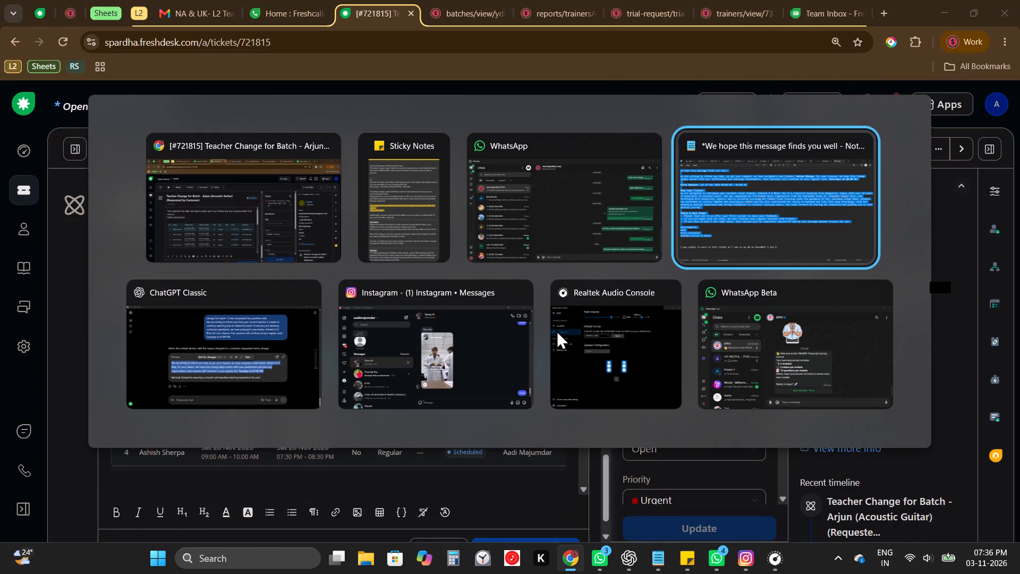
Copy "I was unable to work on this ticket as I was on my WO on November 1 and 2." from Notepad to the note's beginning.
{"action": "triple_click", "coordinate": [517, 465]}
{"action": "key", "text": "ctrl+c"}
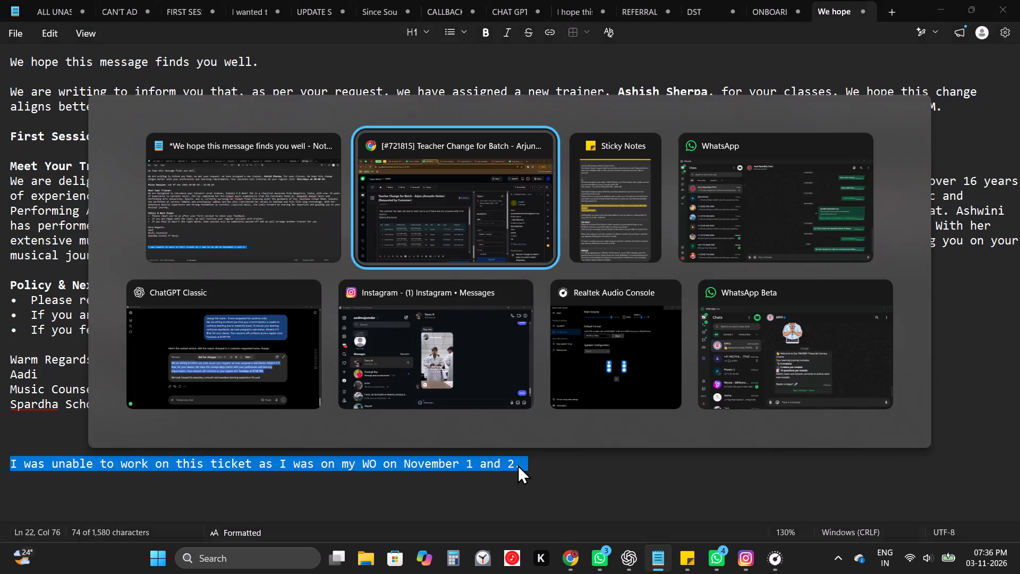
{"action": "scroll", "coordinate": [517, 465], "scroll_direction": "up", "scroll_amount": 1}
{"action": "key", "text": "Up"}
{"action": "key", "text": "Up"}
{"action": "key", "text": "Up"}
{"action": "key", "text": "Up"}
{"action": "key", "text": "Up"}
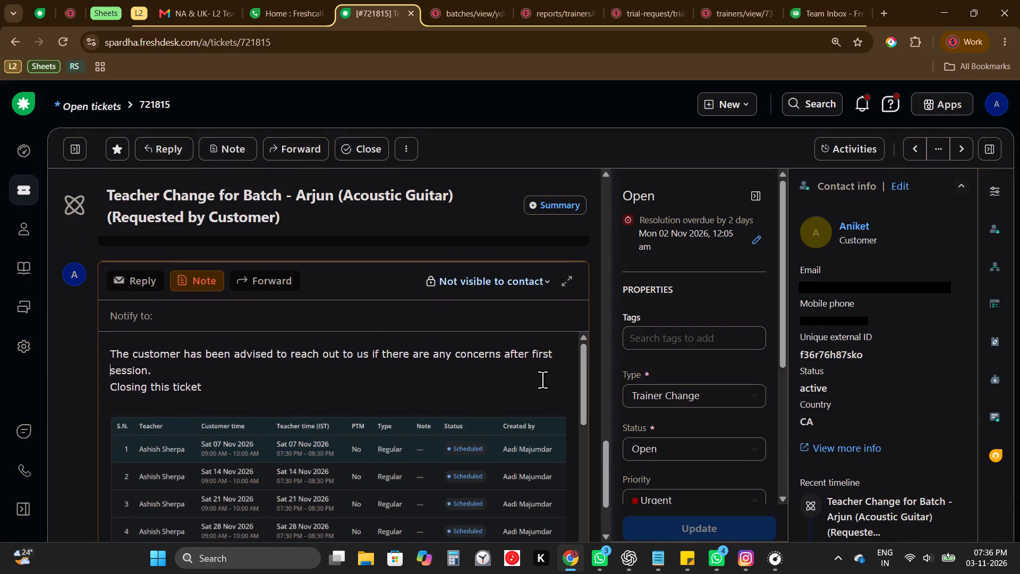
{"action": "key", "text": "ctrl+v"}
{"action": "key", "text": "Return"}
{"action": "key", "text": "Return"}
{"action": "scroll", "coordinate": [542, 379], "scroll_direction": "down", "scroll_amount": 3}
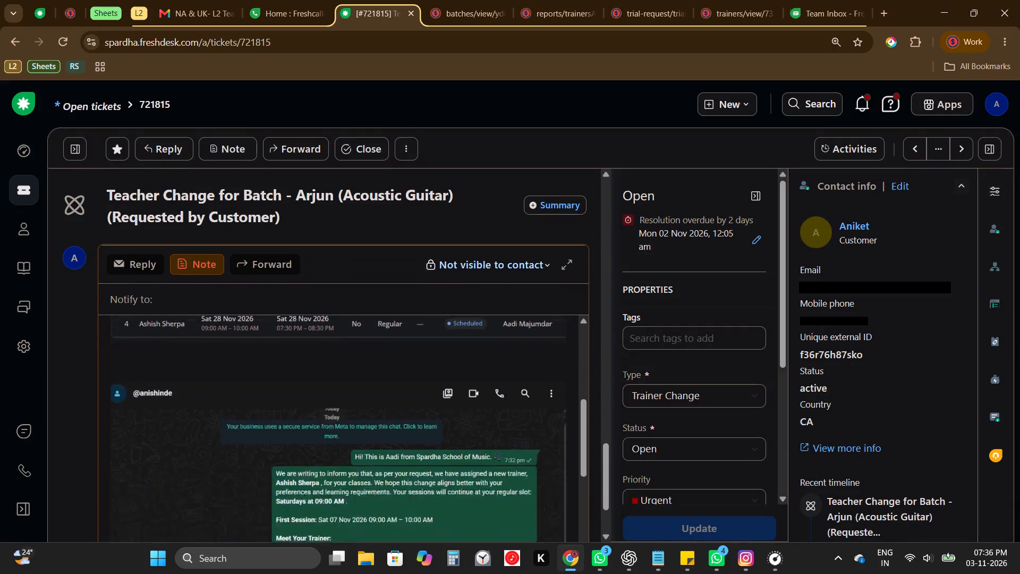
{"action": "scroll", "coordinate": [542, 379], "scroll_direction": "down", "scroll_amount": 3}
{"action": "left_click", "coordinate": [548, 517]}
{"action": "left_click", "coordinate": [523, 514]}
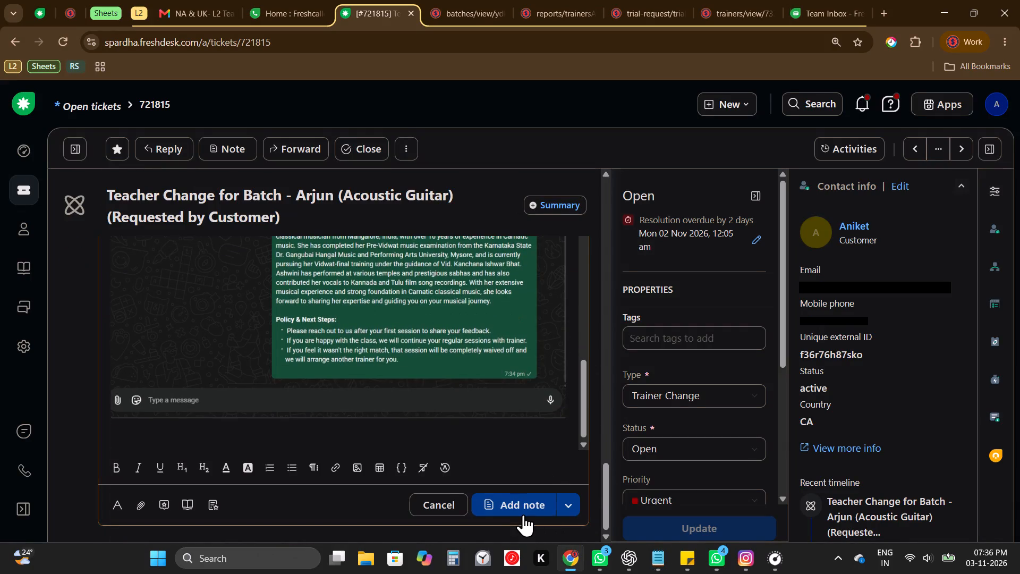
{"action": "left_click_drag", "start_coordinate": [664, 455], "coordinate": [709, 419]}
{"action": "left_click", "coordinate": [709, 419]}
{"action": "left_click", "coordinate": [711, 535]}
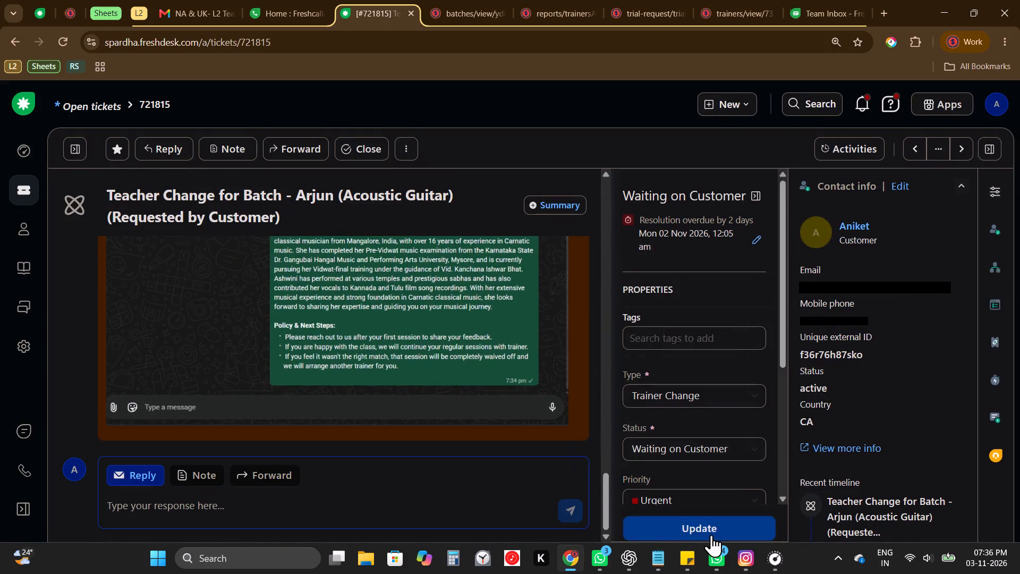
Return to the open tickets list and open the overdue Carnatic Vocals teacher change ticket 719899.
{"action": "left_click", "coordinate": [919, 140]}
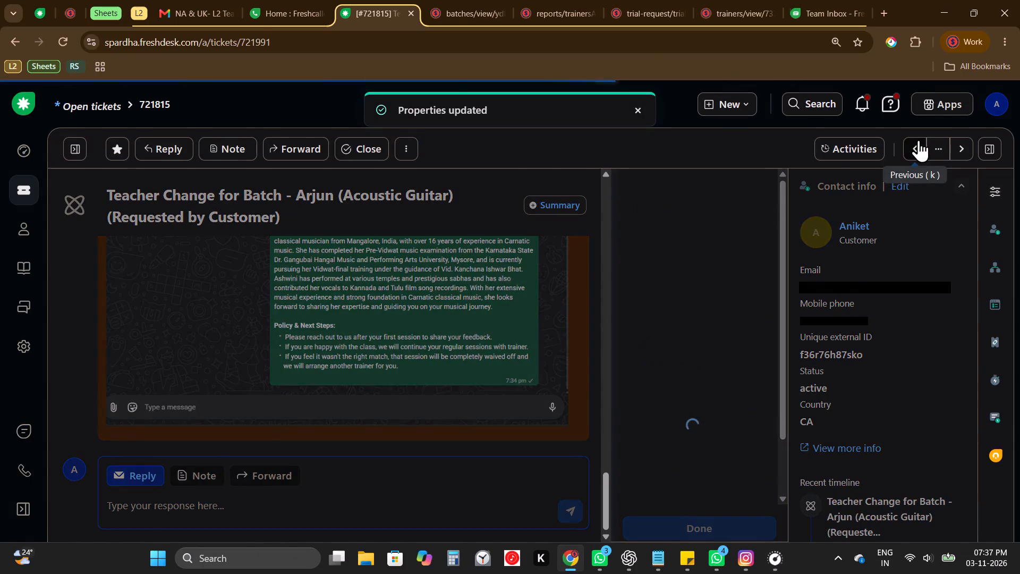
{"action": "left_click", "coordinate": [22, 185]}
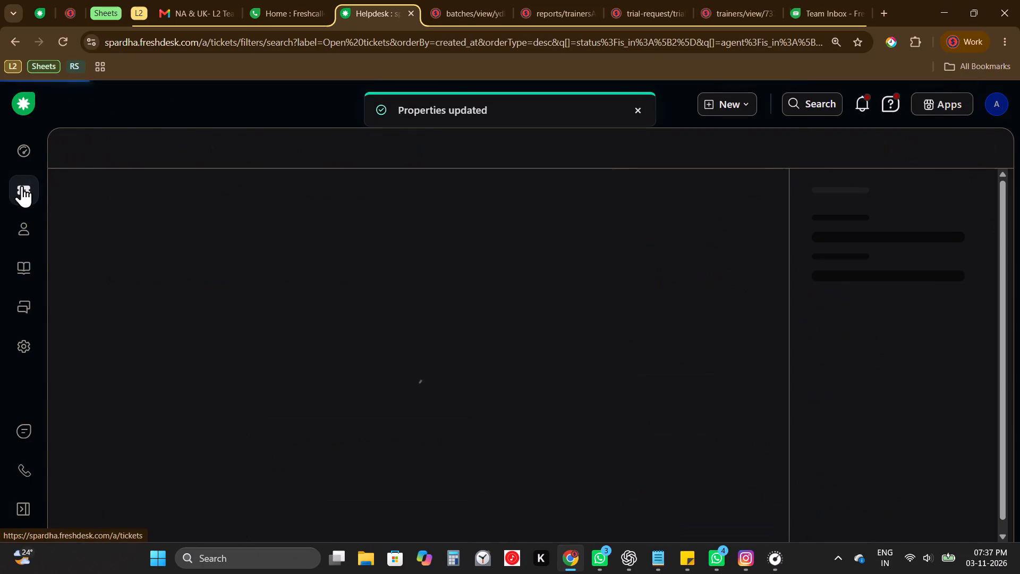
{"action": "scroll", "coordinate": [345, 384], "scroll_direction": "down", "scroll_amount": 3}
{"action": "left_click", "coordinate": [329, 488]}
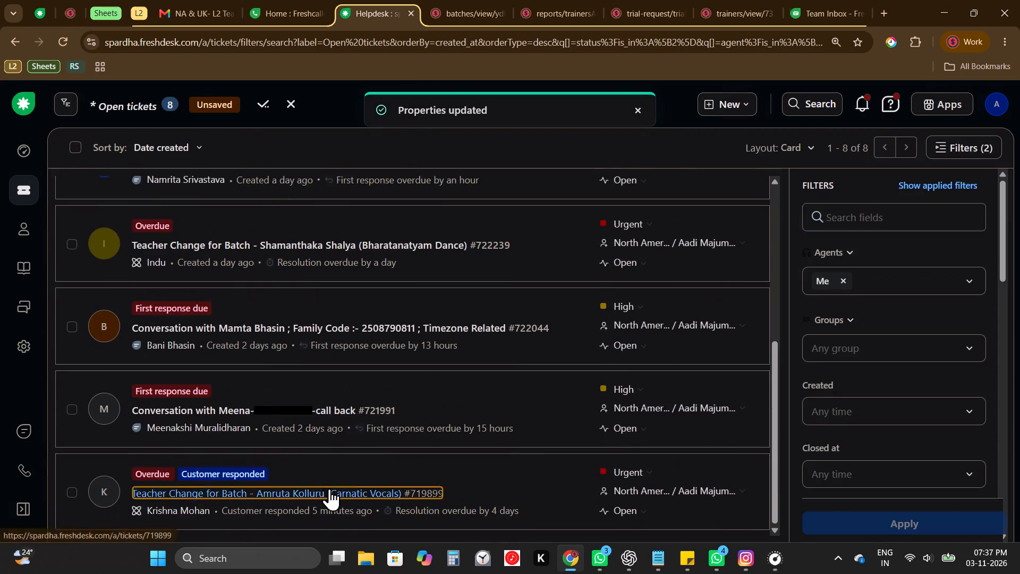
Open the batch linked in ticket 719899, close the previous batch's page, and return to the ticket.
{"action": "left_click", "coordinate": [269, 333]}
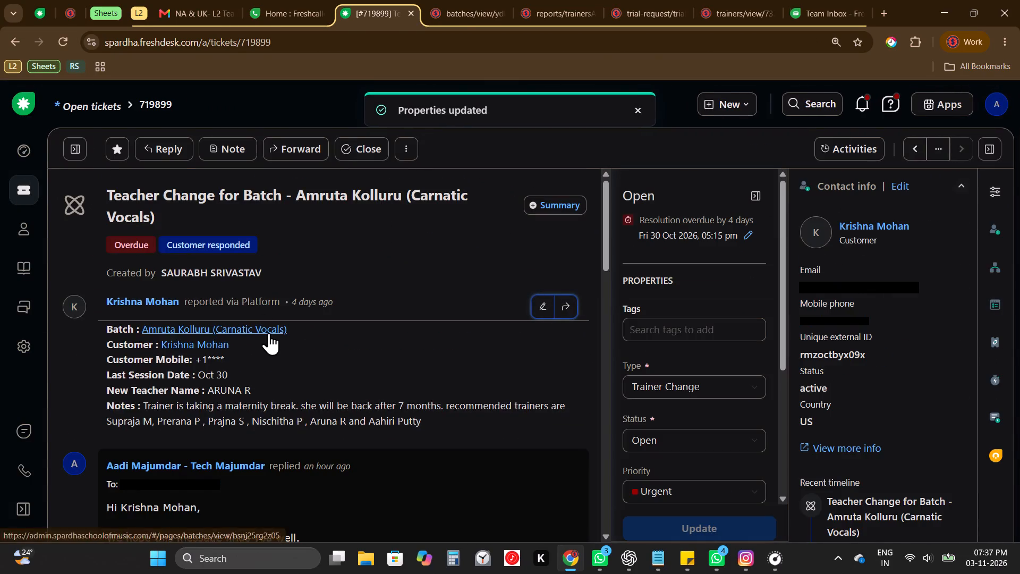
{"action": "left_click", "coordinate": [539, 13]}
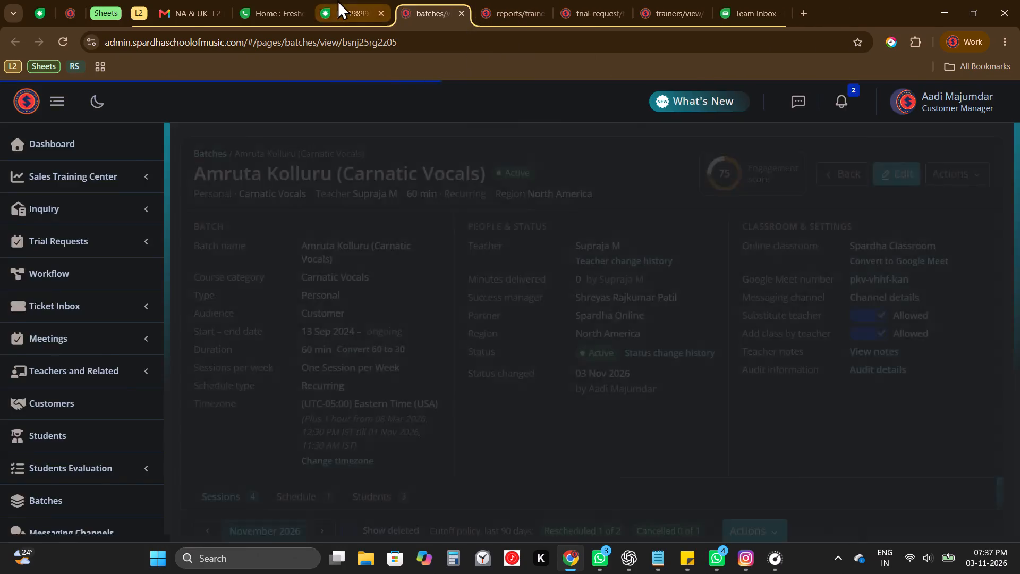
{"action": "left_click", "coordinate": [337, 0]}
{"action": "left_click", "coordinate": [430, 0]}
{"action": "left_click", "coordinate": [382, 0]}
{"action": "scroll", "coordinate": [415, 344], "scroll_direction": "down", "scroll_amount": 5}
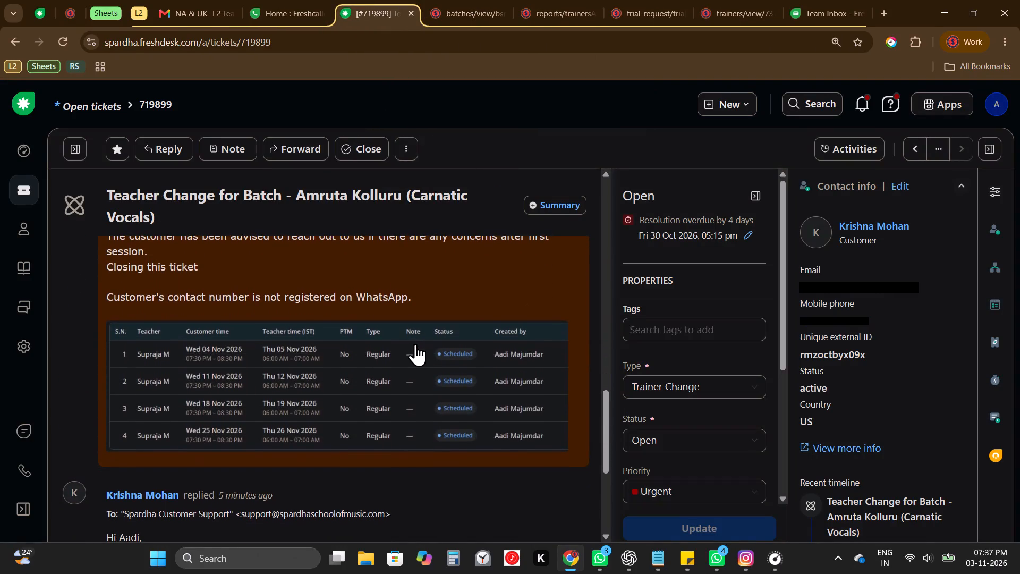
{"action": "scroll", "coordinate": [415, 344], "scroll_direction": "down", "scroll_amount": 4}
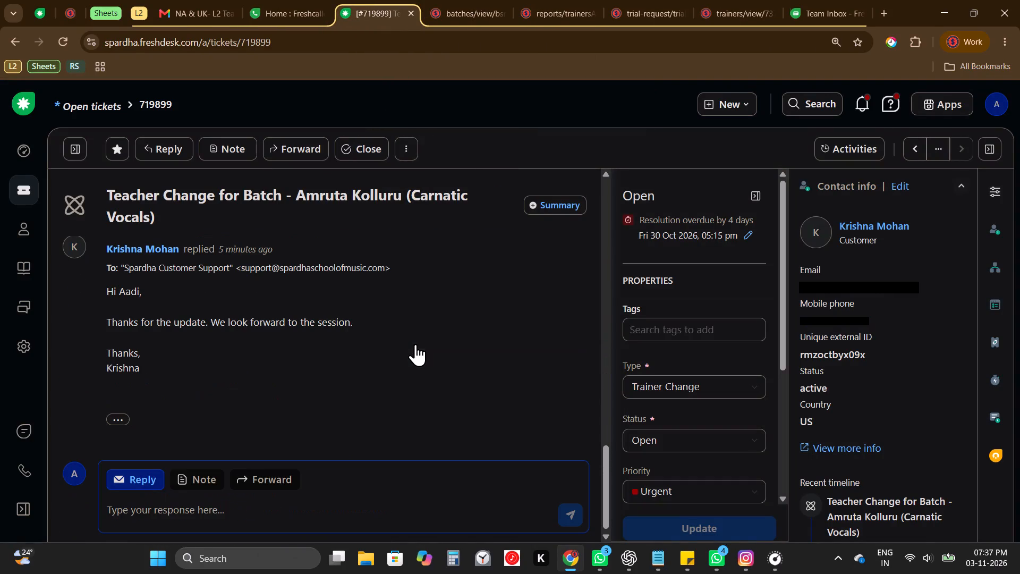
{"action": "left_click", "coordinate": [664, 433]}
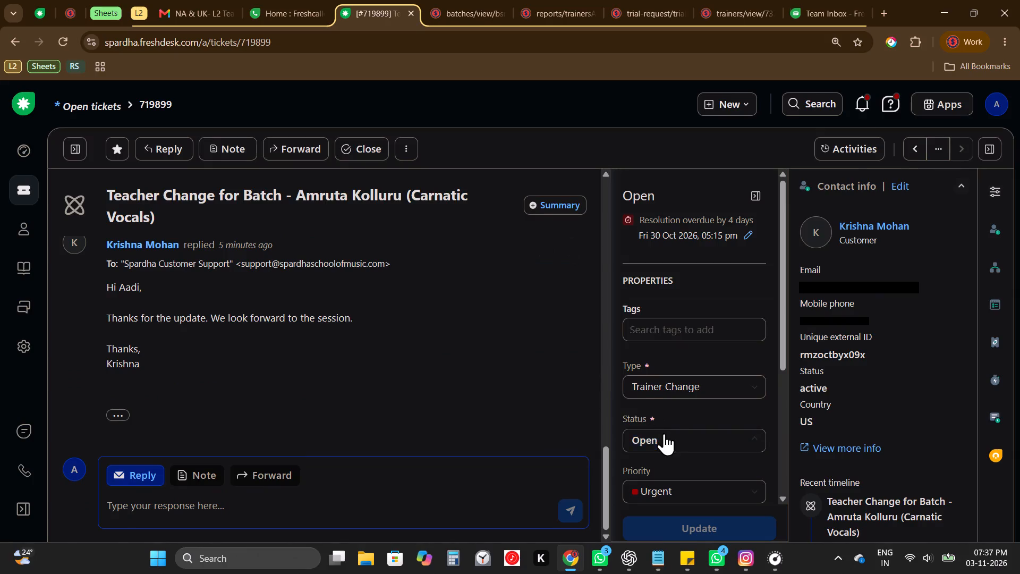
{"action": "left_click", "coordinate": [692, 424]}
{"action": "left_click", "coordinate": [712, 520]}
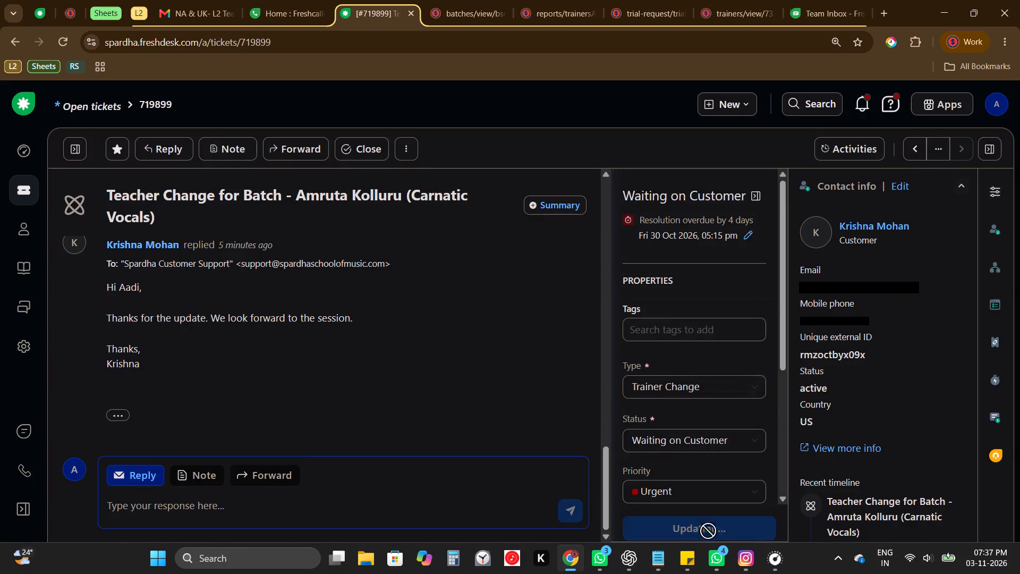
{"action": "left_click", "coordinate": [691, 566]}
{"action": "left_click", "coordinate": [404, 424]}
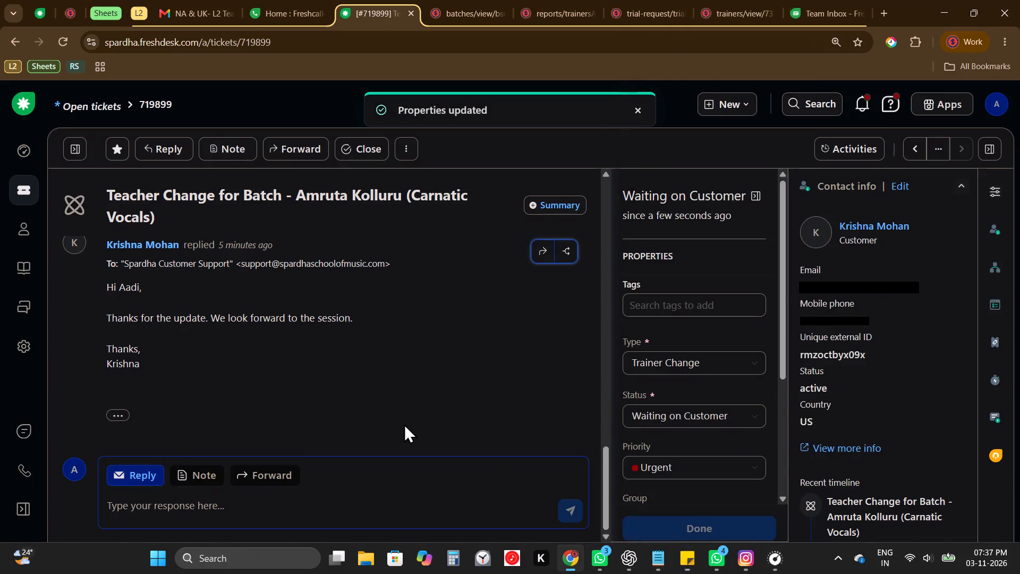
{"action": "scroll", "coordinate": [249, 408], "scroll_direction": "up", "scroll_amount": 3}
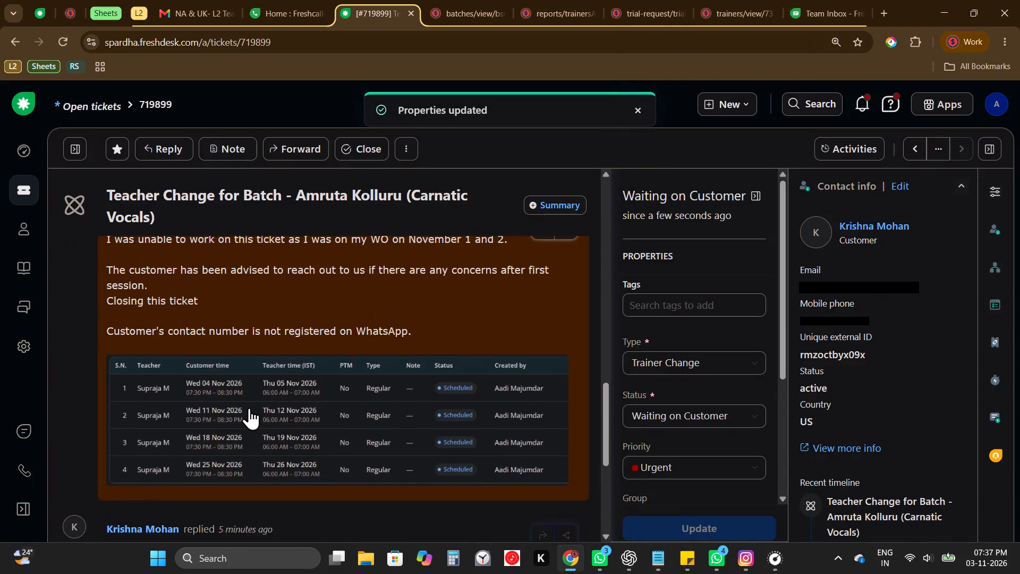
{"action": "scroll", "coordinate": [249, 408], "scroll_direction": "up", "scroll_amount": 1}
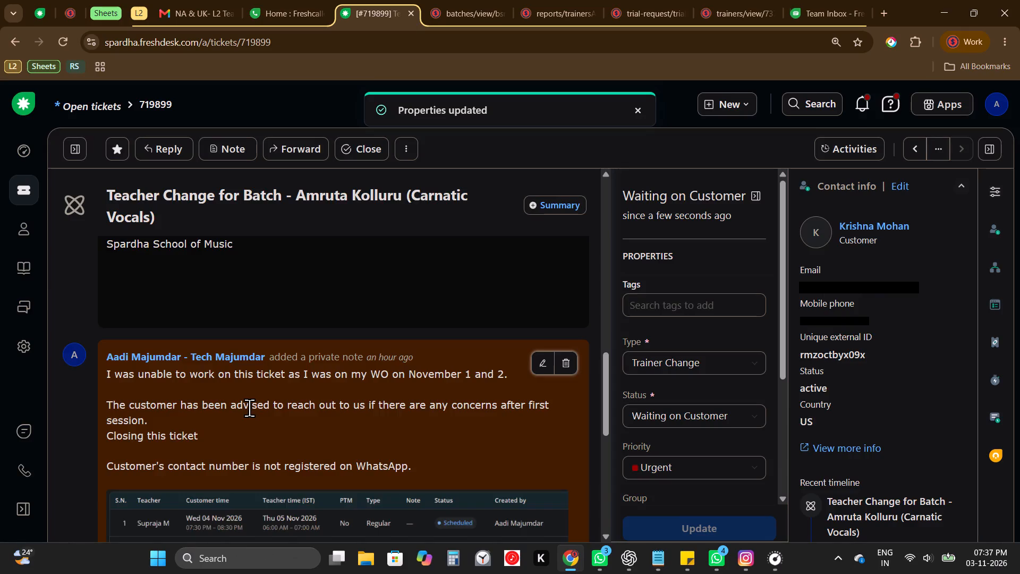
{"action": "scroll", "coordinate": [249, 408], "scroll_direction": "down", "scroll_amount": 6}
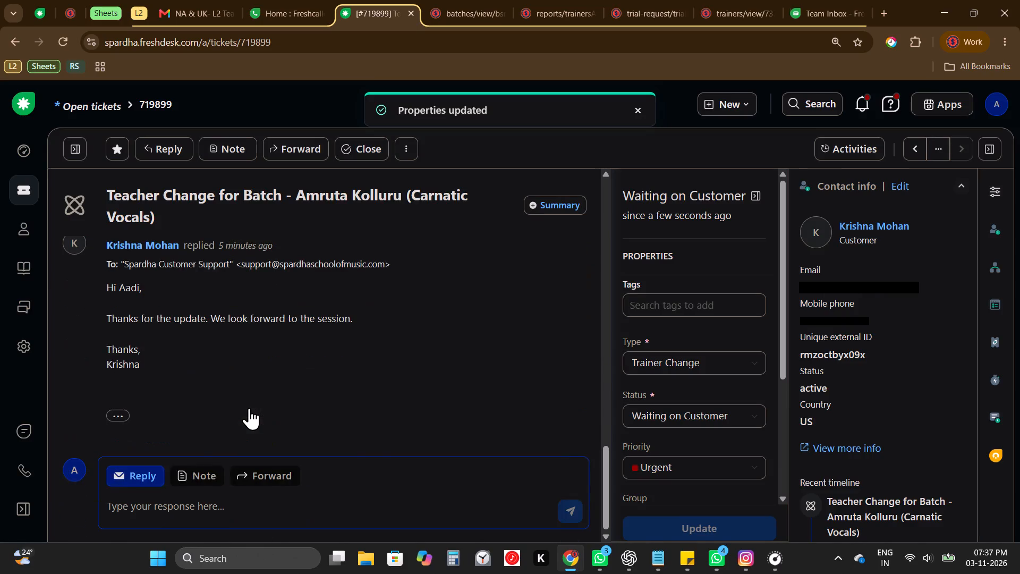
Start a reply on ticket 719899 and insert the "Rate your recent support experience" canned response.
{"action": "left_click", "coordinate": [147, 466]}
{"action": "scroll", "coordinate": [157, 531], "scroll_direction": "down", "scroll_amount": 1}
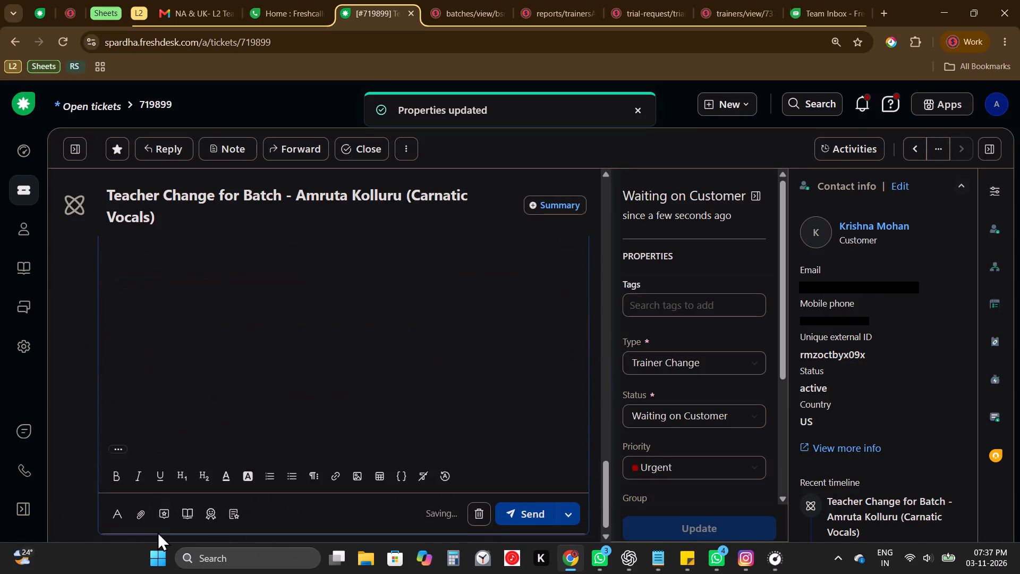
{"action": "scroll", "coordinate": [157, 531], "scroll_direction": "down", "scroll_amount": 1}
{"action": "left_click", "coordinate": [163, 500]}
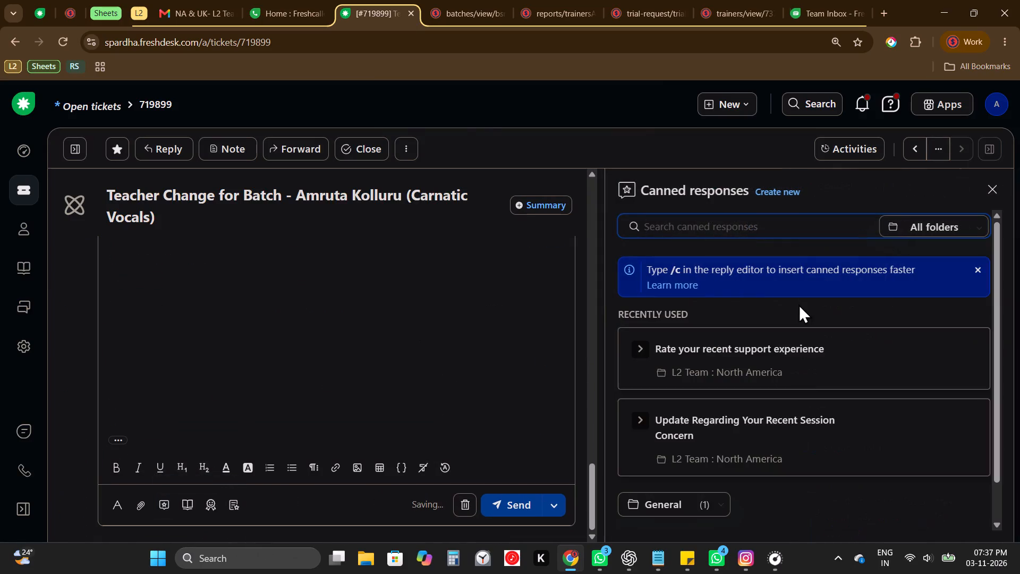
{"action": "left_click", "coordinate": [942, 347]}
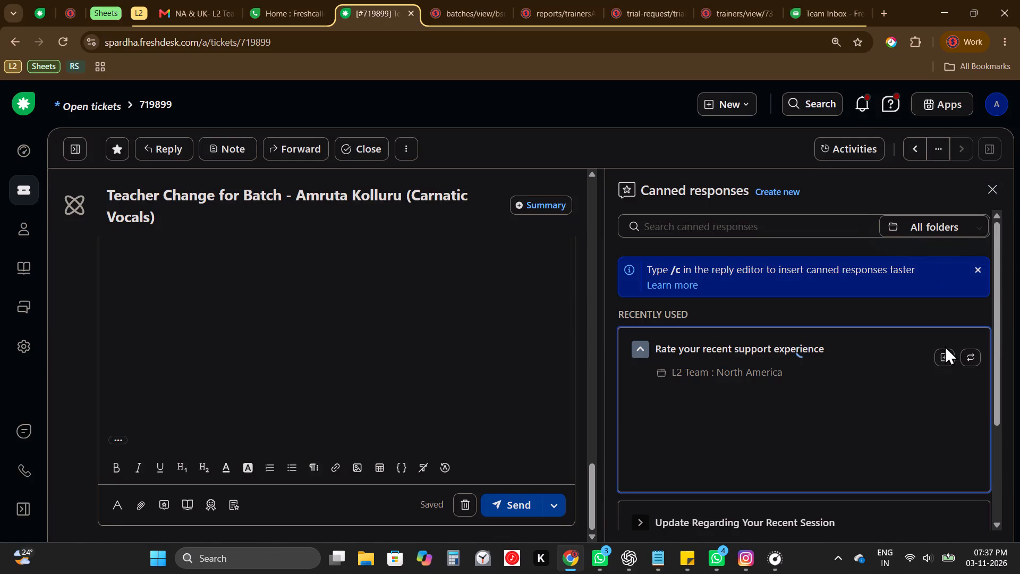
{"action": "left_click", "coordinate": [947, 360]}
{"action": "left_click", "coordinate": [947, 359]}
{"action": "left_click", "coordinate": [996, 186]}
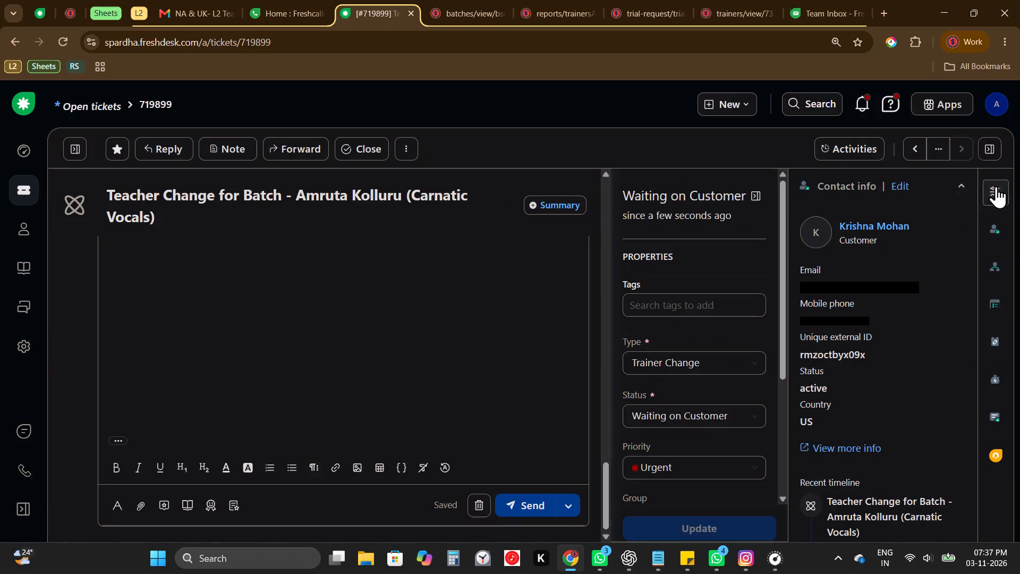
{"action": "left_click", "coordinate": [159, 510]}
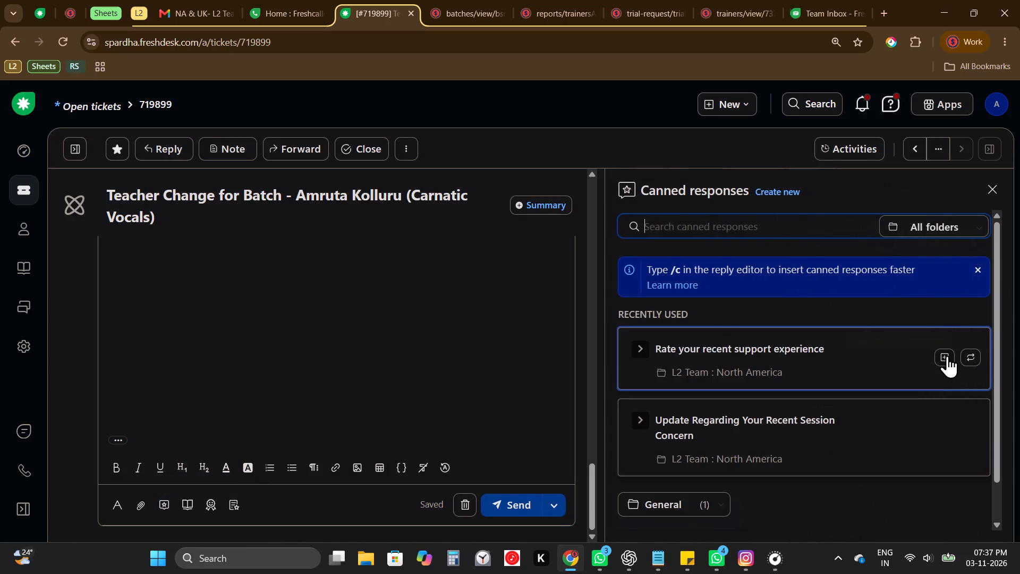
{"action": "left_click", "coordinate": [947, 356]}
{"action": "left_click", "coordinate": [989, 200]}
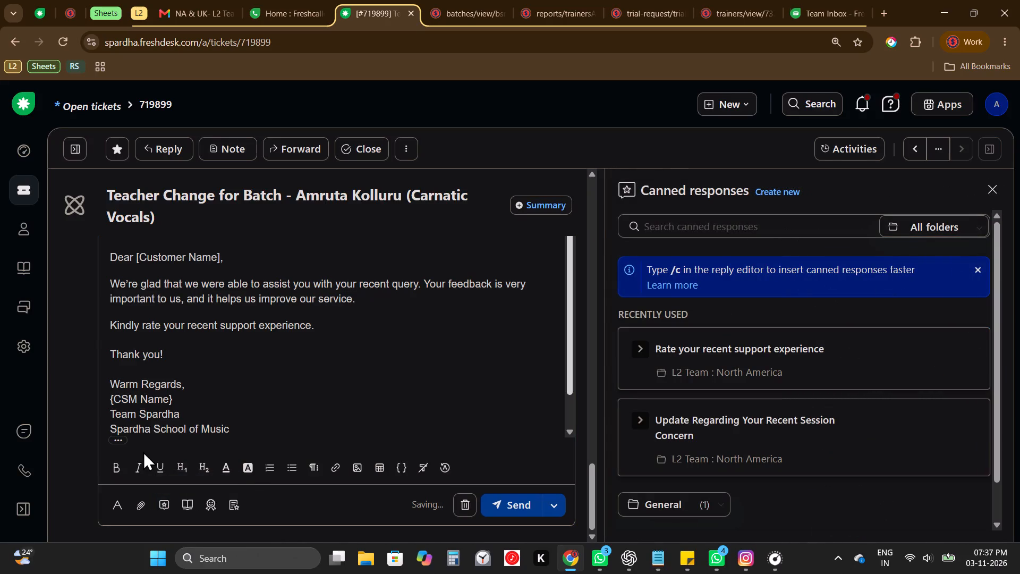
Personalise the reply by replacing {CSM Name} with Aadi and deleting the "Dear [Customer Name]," greeting line.
{"action": "left_click_drag", "start_coordinate": [191, 400], "coordinate": [110, 396]}
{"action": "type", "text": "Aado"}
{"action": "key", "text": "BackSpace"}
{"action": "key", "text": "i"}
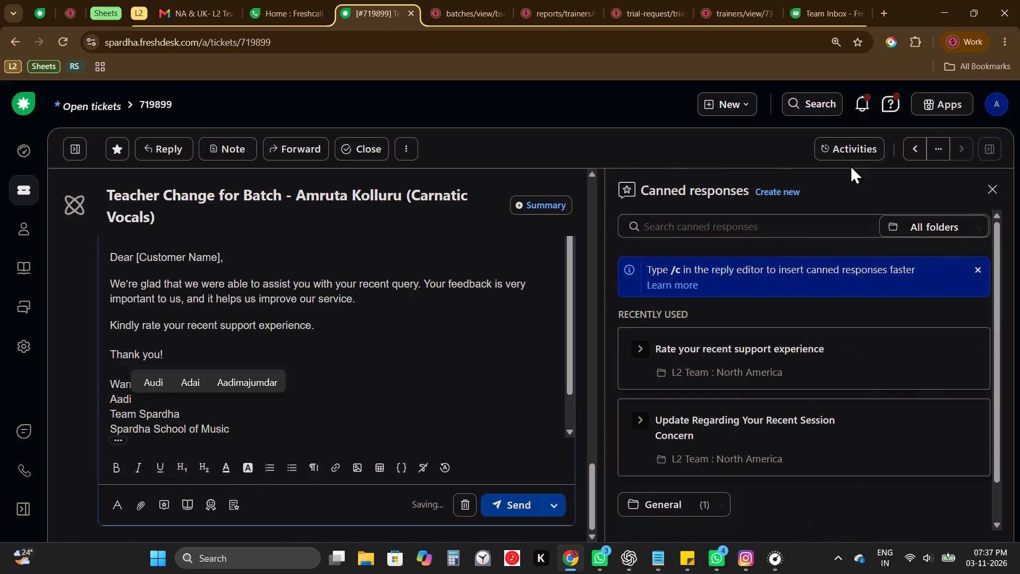
{"action": "left_click", "coordinate": [1004, 187]}
{"action": "left_click", "coordinate": [1000, 188]}
{"action": "scroll", "coordinate": [352, 343], "scroll_direction": "up", "scroll_amount": 1}
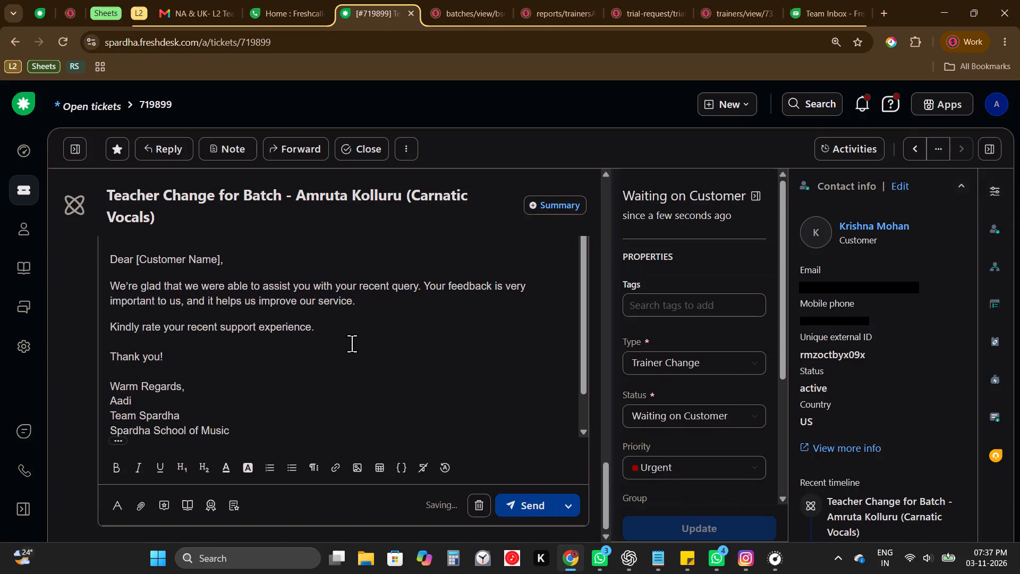
{"action": "scroll", "coordinate": [308, 342], "scroll_direction": "up", "scroll_amount": 1}
{"action": "triple_click", "coordinate": [284, 483]}
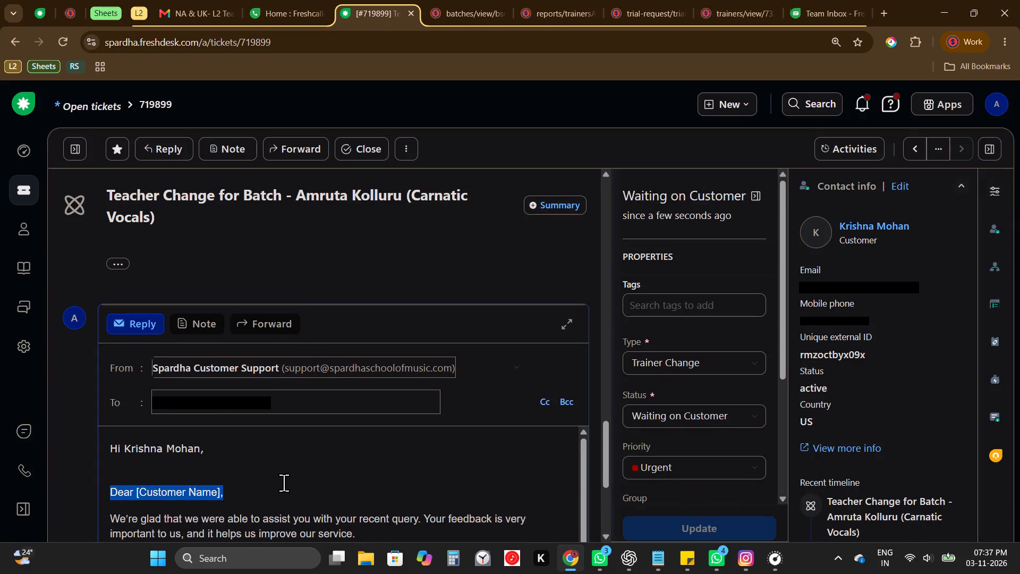
{"action": "key", "text": "BackSpace"}
{"action": "key", "text": "BackSpace"}
{"action": "key", "text": "Delete"}
Add the satisfaction survey to the reply and send it to the customer.
{"action": "scroll", "coordinate": [220, 550], "scroll_direction": "down", "scroll_amount": 2}
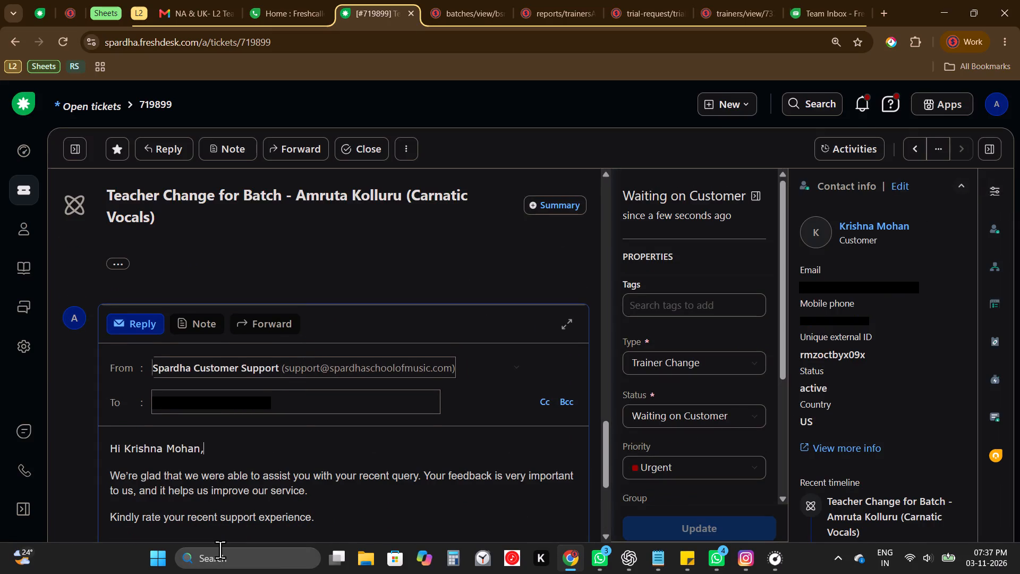
{"action": "scroll", "coordinate": [271, 499], "scroll_direction": "down", "scroll_amount": 3}
{"action": "left_click", "coordinate": [279, 398]}
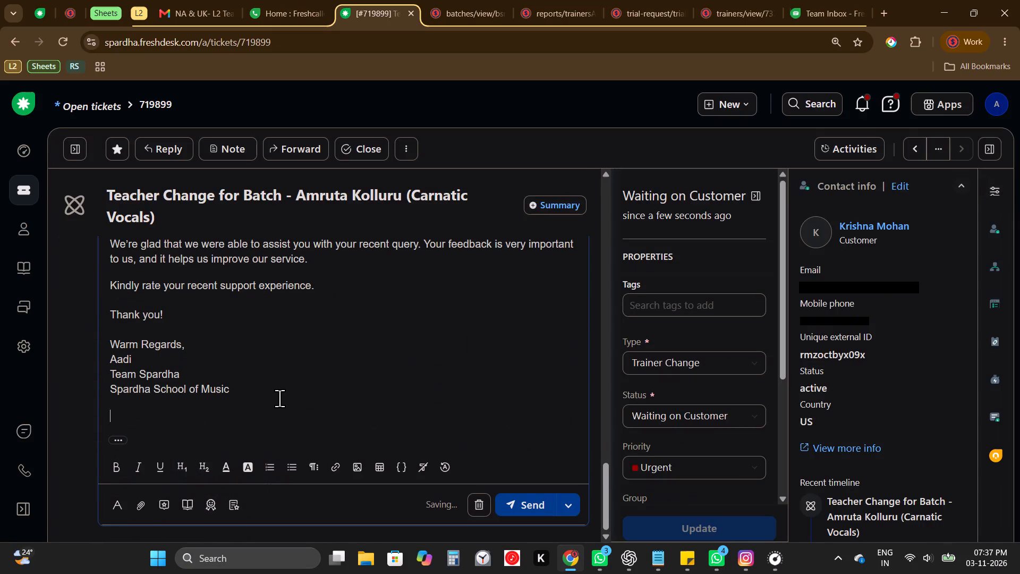
{"action": "left_click", "coordinate": [137, 439]}
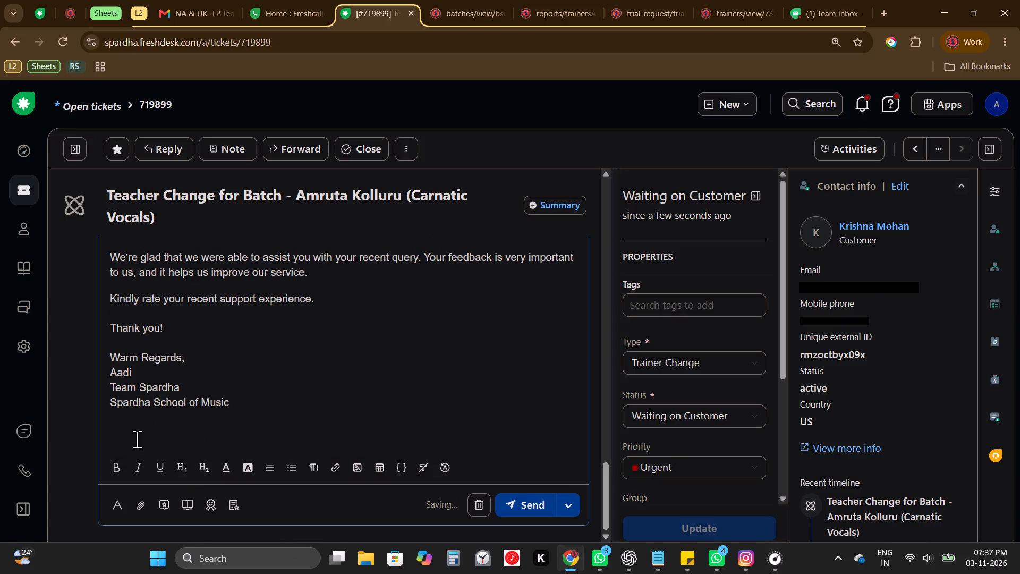
{"action": "left_click", "coordinate": [172, 441]}
{"action": "left_click", "coordinate": [210, 499]}
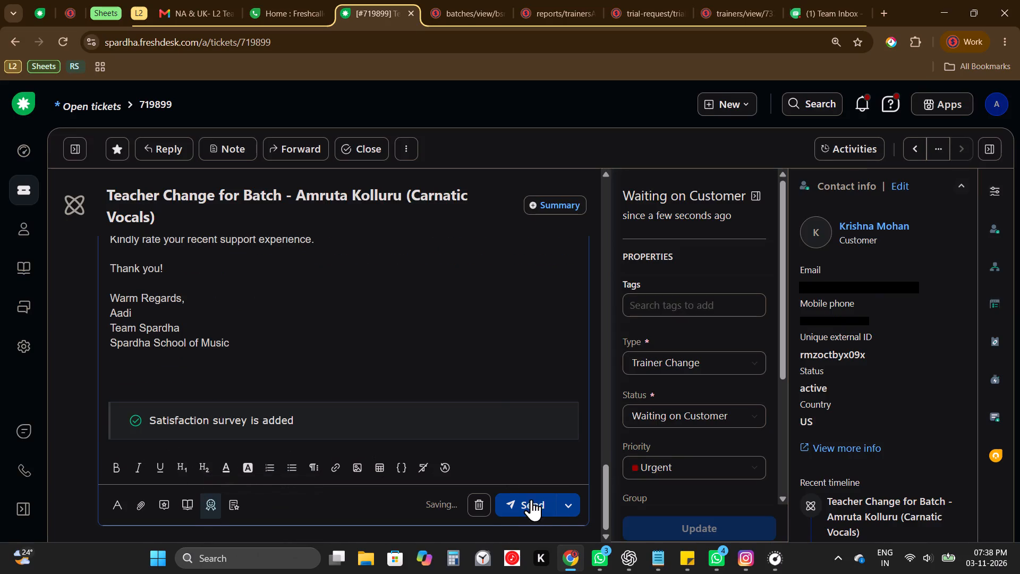
{"action": "left_click", "coordinate": [536, 513]}
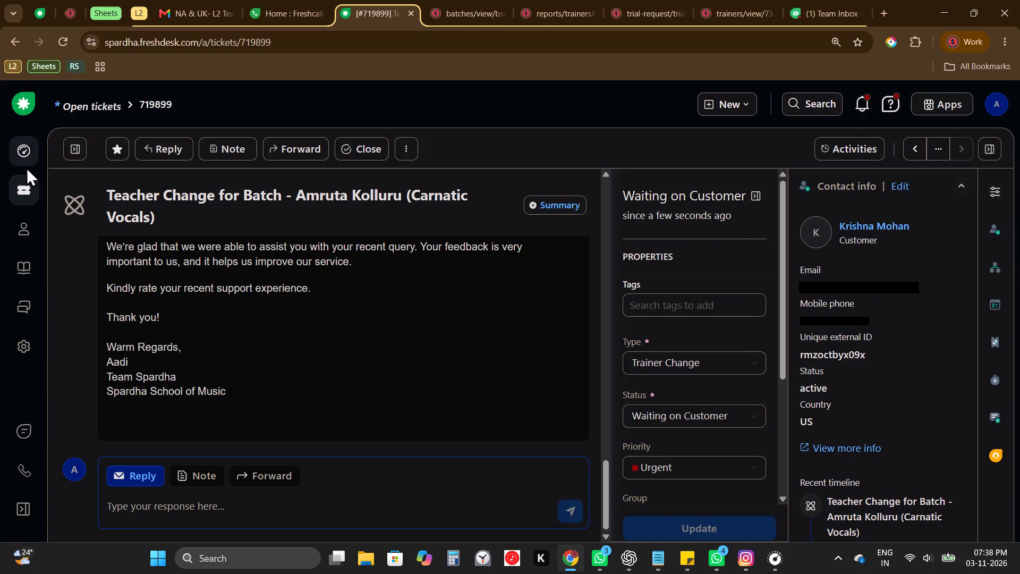
Return to the open tickets list and open the overdue Bharatanatyam Dance teacher change ticket 722239.
{"action": "left_click", "coordinate": [14, 196]}
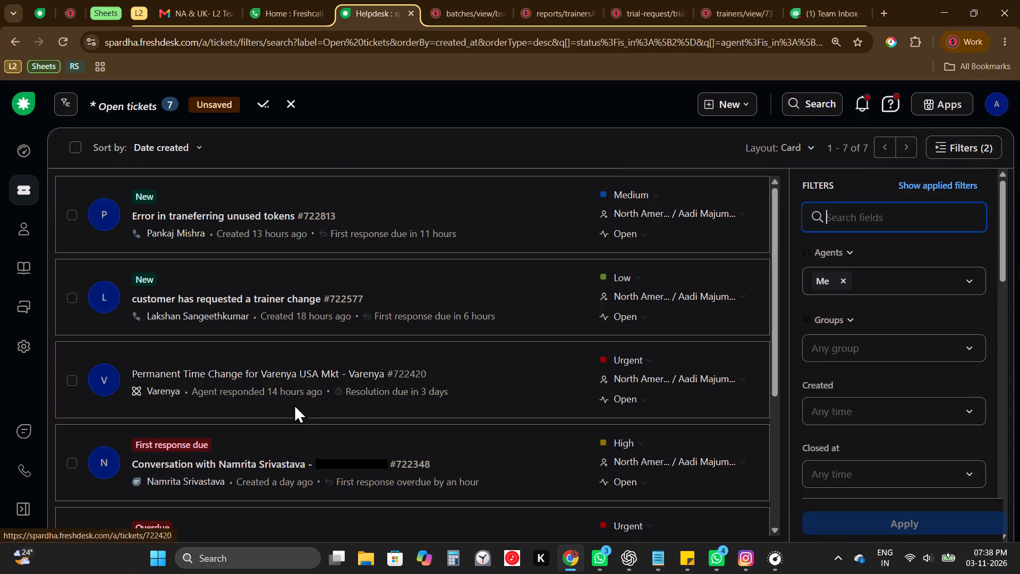
{"action": "scroll", "coordinate": [294, 404], "scroll_direction": "down", "scroll_amount": 3}
{"action": "scroll", "coordinate": [294, 404], "scroll_direction": "up", "scroll_amount": 5}
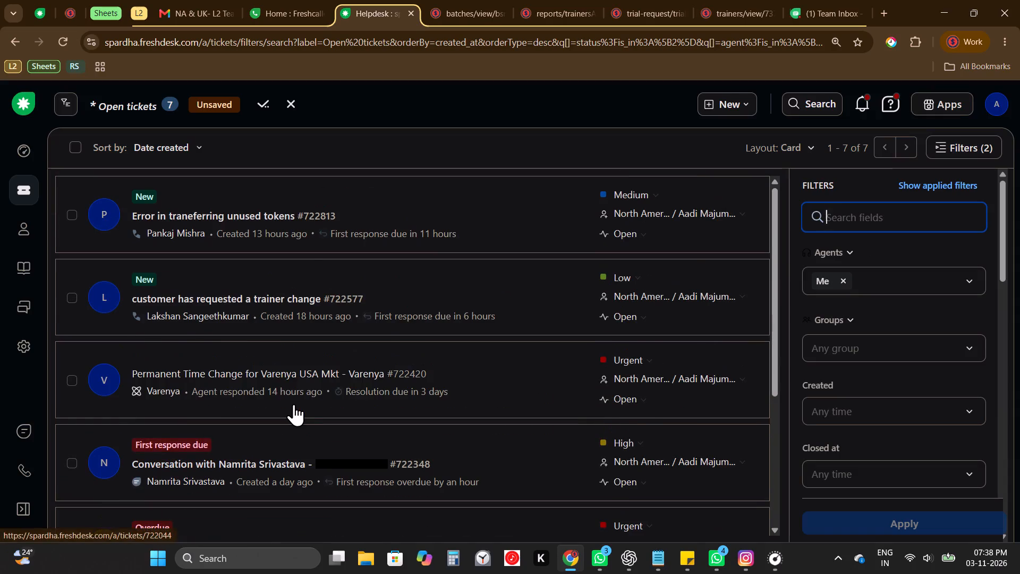
{"action": "scroll", "coordinate": [294, 404], "scroll_direction": "down", "scroll_amount": 3}
{"action": "left_click", "coordinate": [295, 422]}
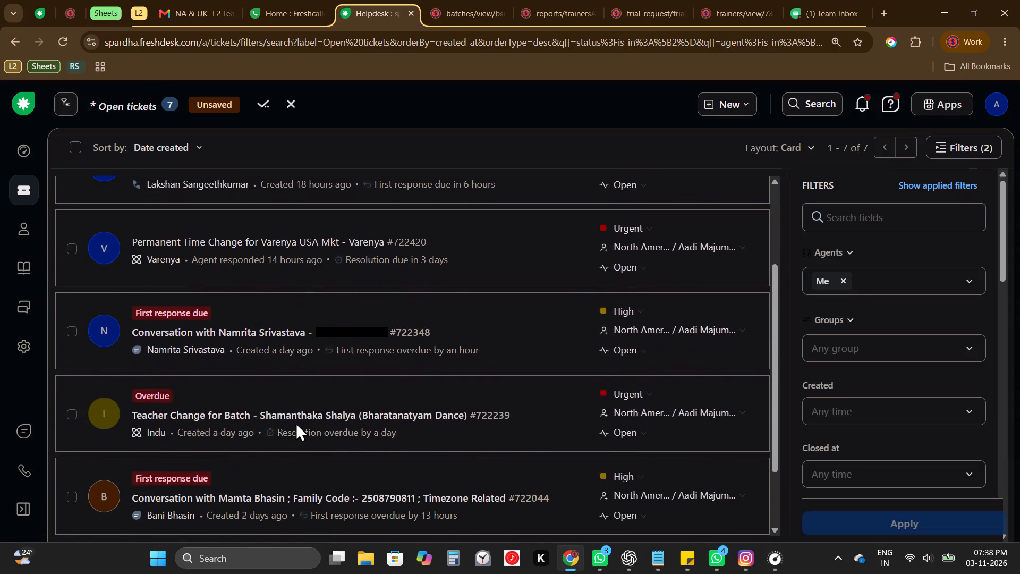
Open the batch linked in ticket 722239, close the previous batch's page, check the status change details, and return to the ticket.
{"action": "left_click", "coordinate": [294, 325]}
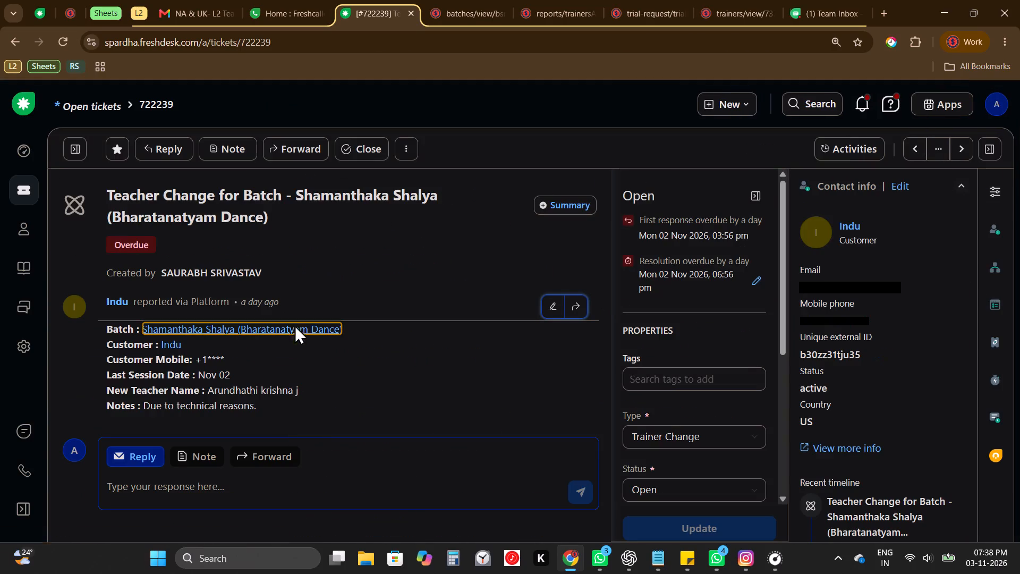
{"action": "left_click", "coordinate": [540, 14]}
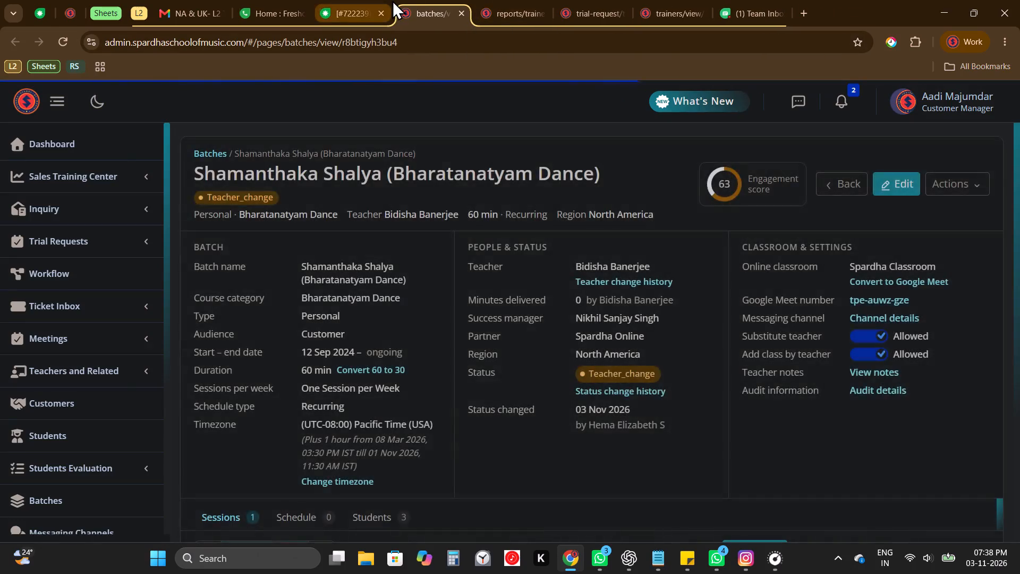
{"action": "left_click", "coordinate": [392, 0]}
{"action": "left_click", "coordinate": [434, 0]}
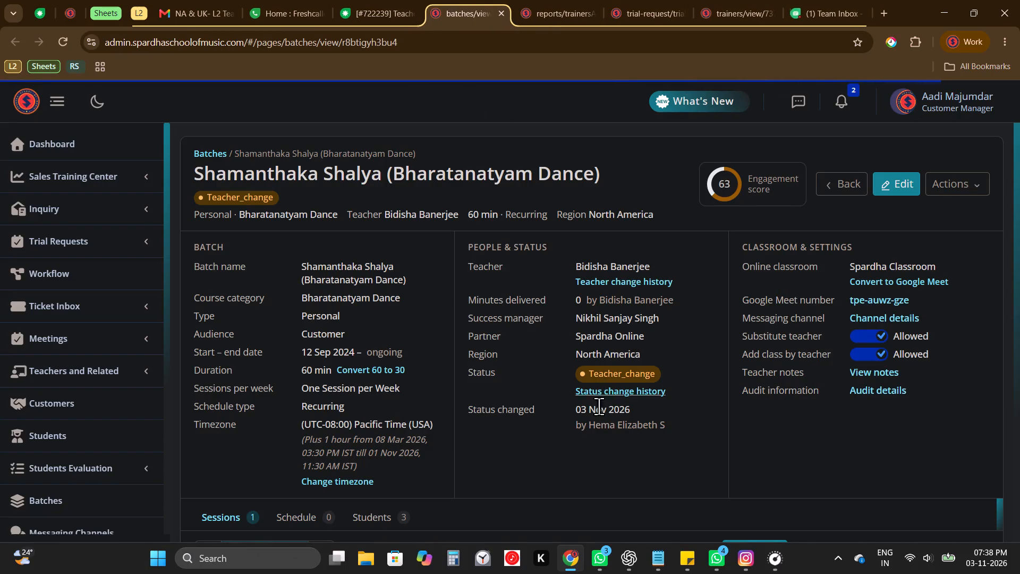
{"action": "double_click", "coordinate": [606, 417]}
{"action": "left_click", "coordinate": [400, 0]}
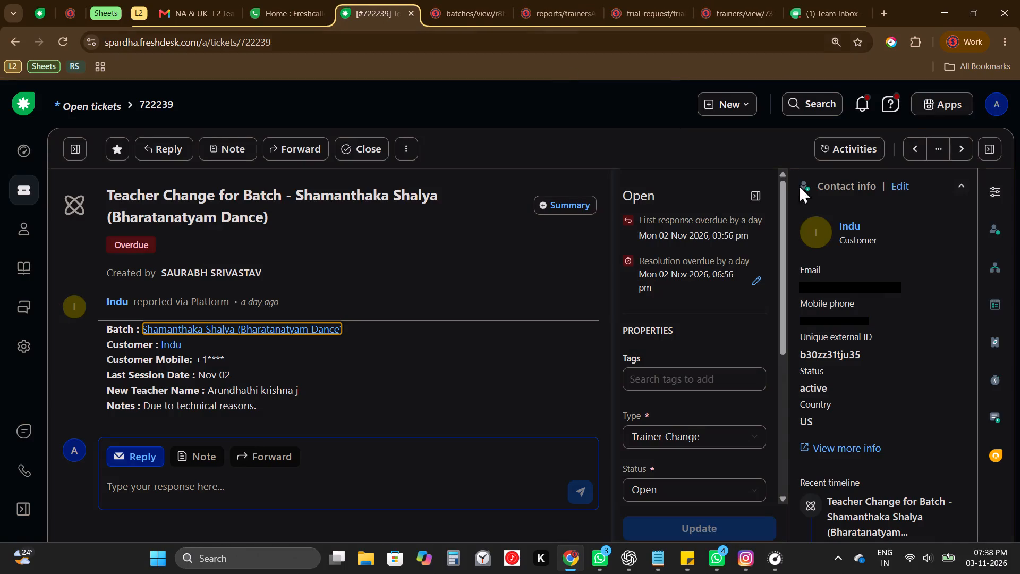
{"action": "left_click", "coordinate": [856, 229]}
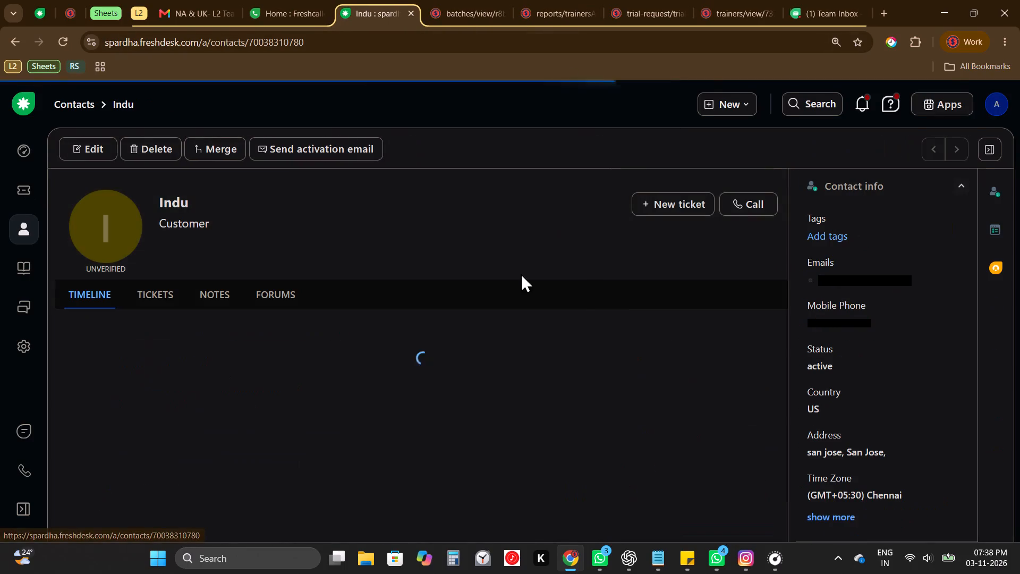
{"action": "scroll", "coordinate": [521, 273], "scroll_direction": "down", "scroll_amount": 2}
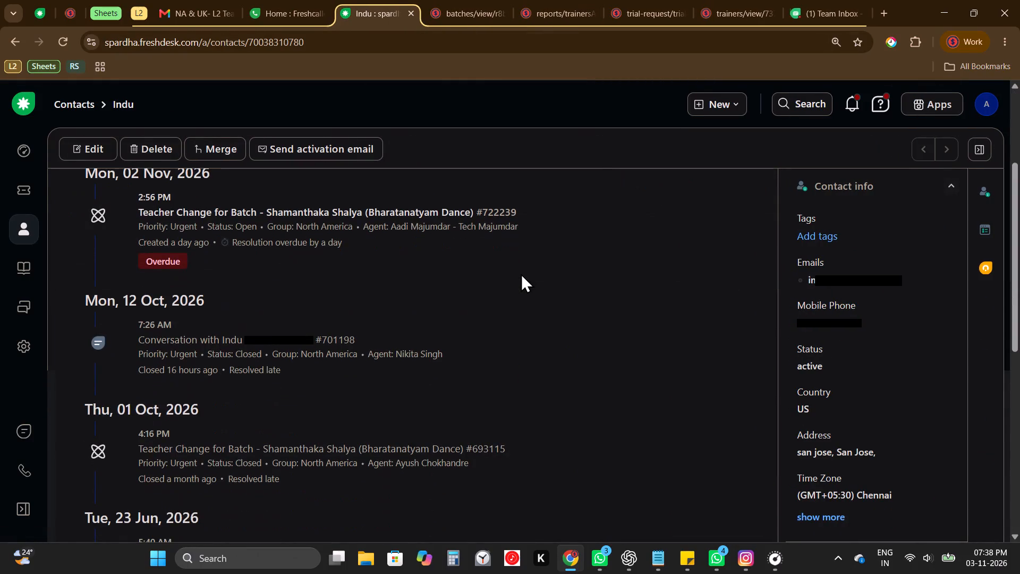
{"action": "scroll", "coordinate": [521, 273], "scroll_direction": "right", "scroll_amount": 4}
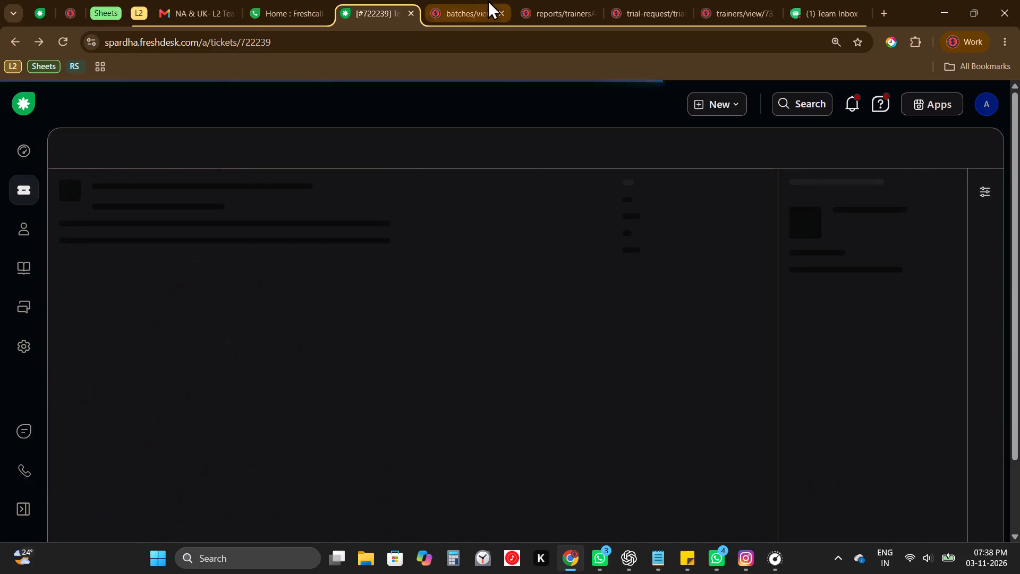
Recheck who last changed the Bharatanatyam Dance batch's status, and return to ticket 722239.
{"action": "left_click", "coordinate": [488, 0]}
{"action": "triple_click", "coordinate": [618, 439]}
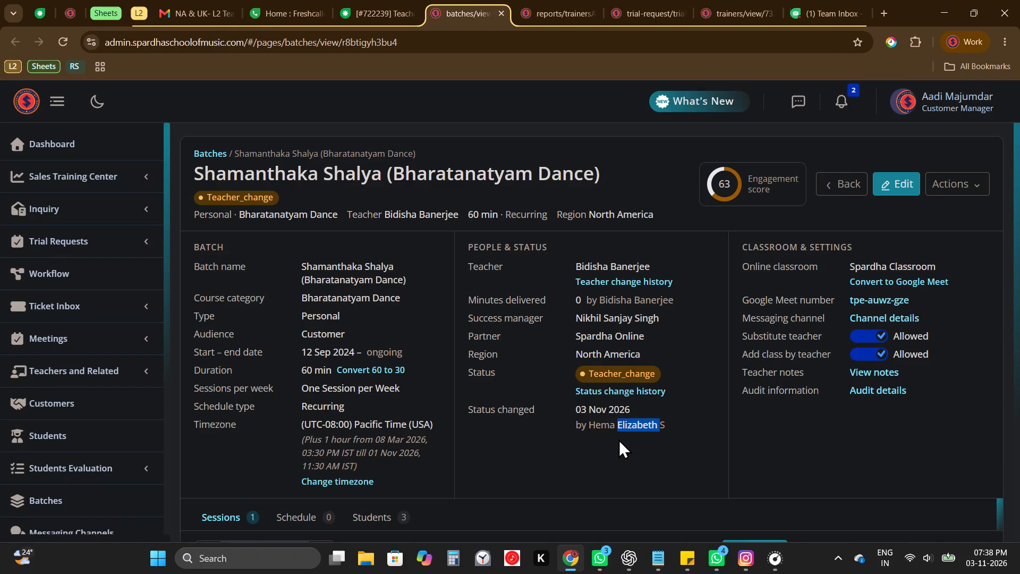
{"action": "left_click", "coordinate": [618, 439]}
{"action": "left_click", "coordinate": [380, 0]}
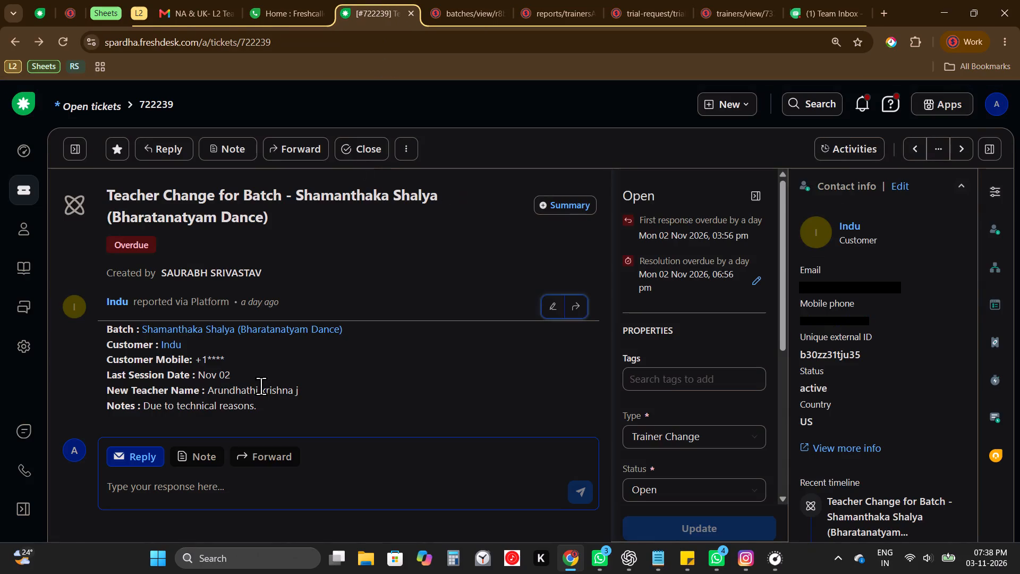
{"action": "left_click", "coordinate": [200, 452]}
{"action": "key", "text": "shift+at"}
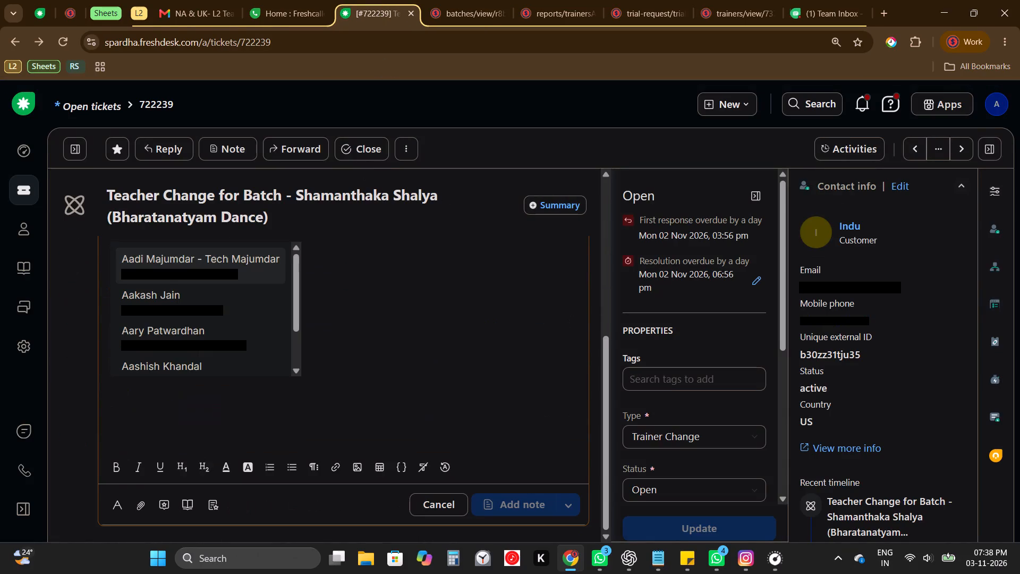
{"action": "scroll", "coordinate": [200, 452], "scroll_direction": "up", "scroll_amount": 1}
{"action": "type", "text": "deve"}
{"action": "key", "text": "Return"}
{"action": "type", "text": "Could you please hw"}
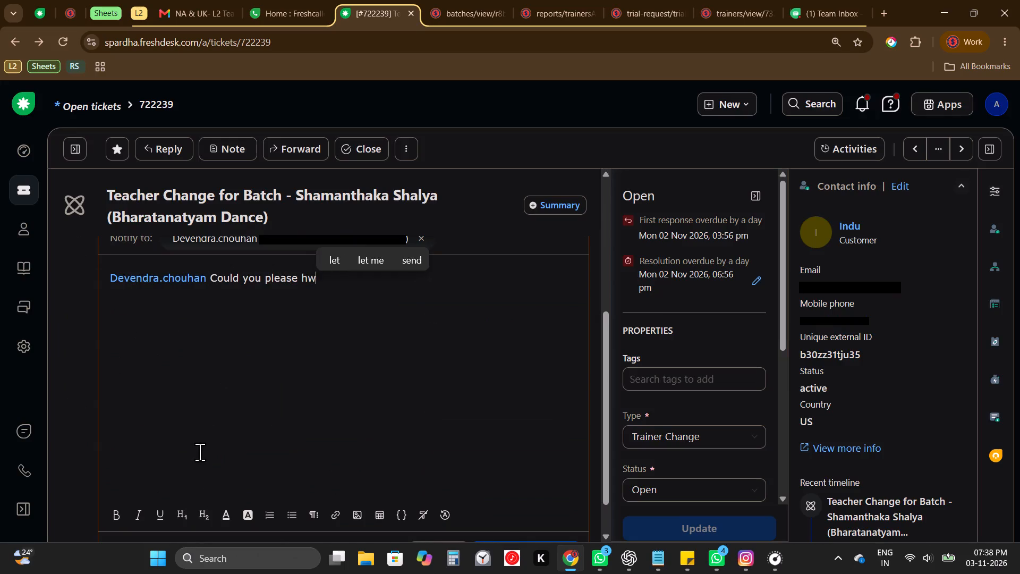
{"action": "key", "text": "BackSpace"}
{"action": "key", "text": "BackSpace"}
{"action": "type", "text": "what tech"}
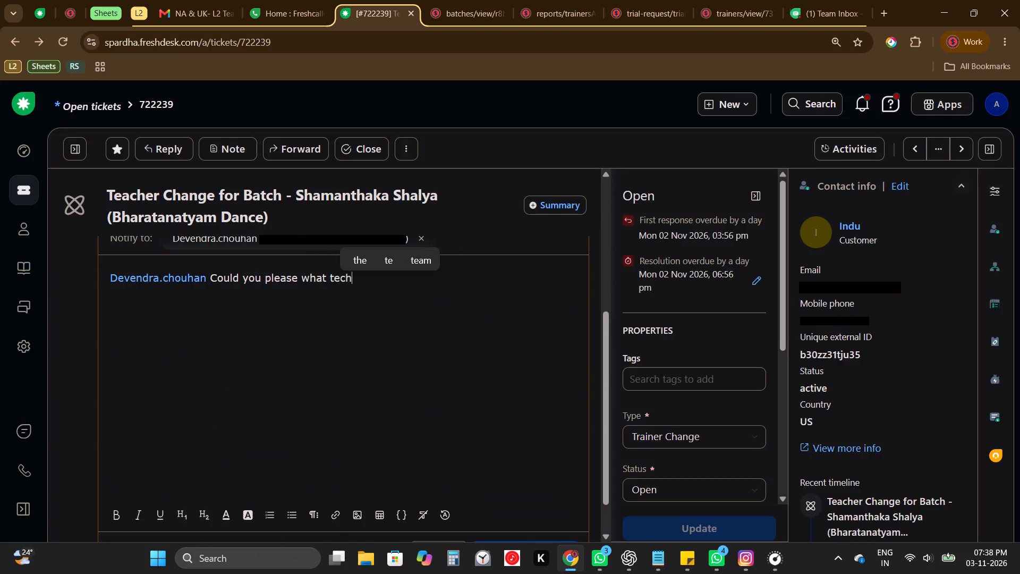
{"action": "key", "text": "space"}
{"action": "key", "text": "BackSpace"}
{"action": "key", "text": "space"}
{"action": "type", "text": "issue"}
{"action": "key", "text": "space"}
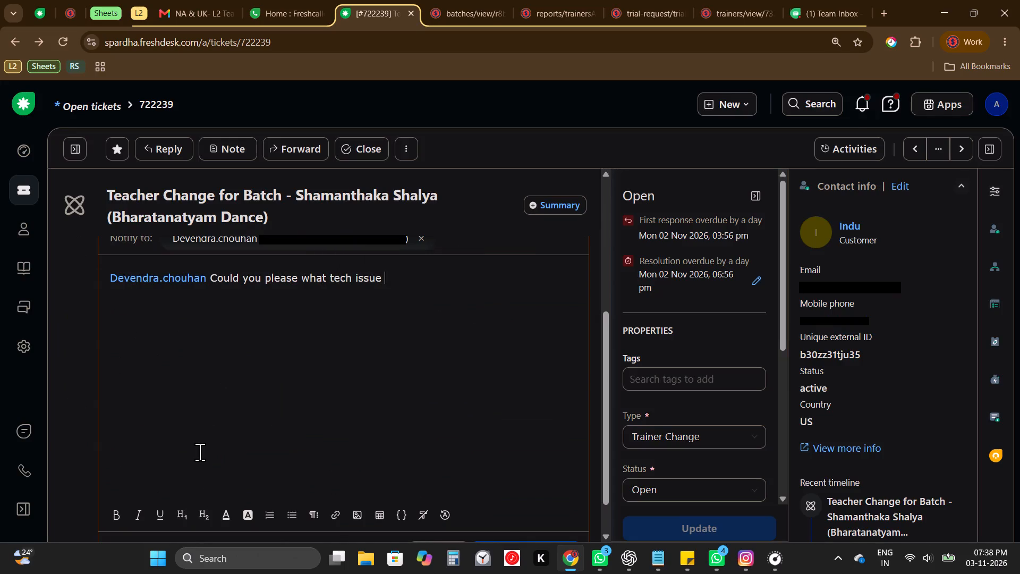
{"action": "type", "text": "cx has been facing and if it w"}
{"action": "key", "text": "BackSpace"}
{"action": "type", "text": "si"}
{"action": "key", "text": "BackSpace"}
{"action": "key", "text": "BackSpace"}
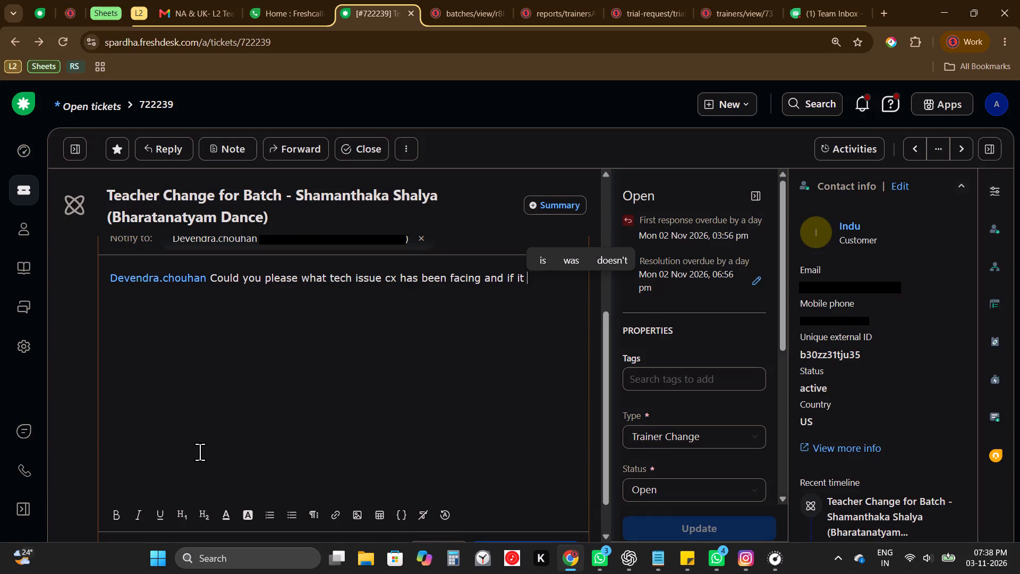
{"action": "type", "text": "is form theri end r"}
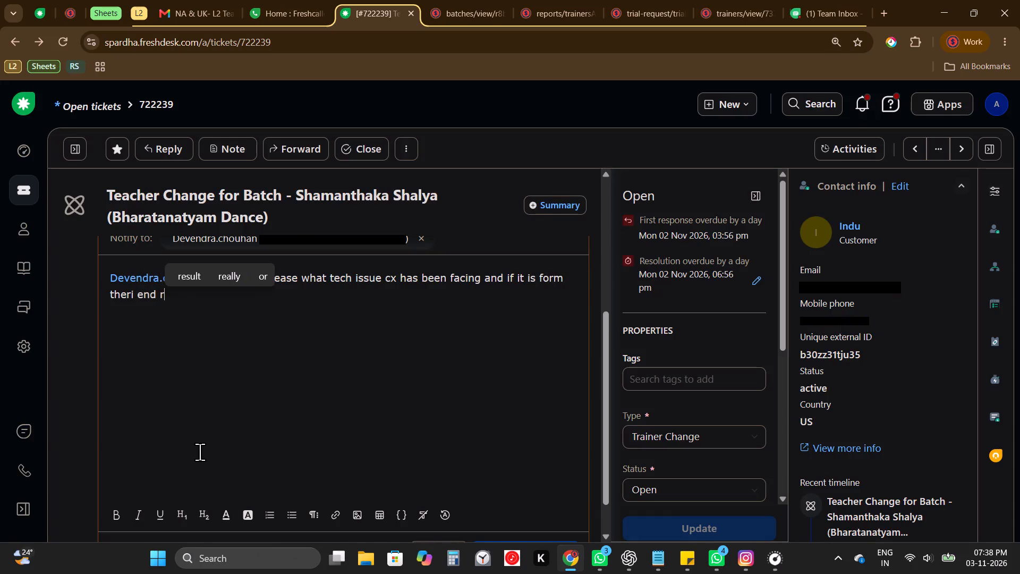